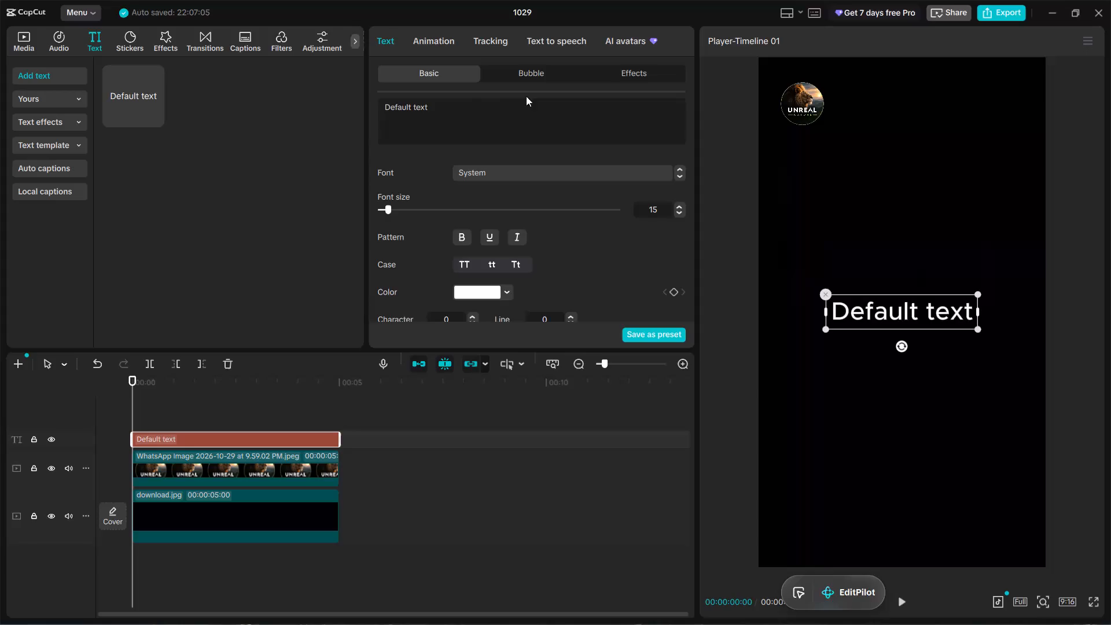
Replace the default text's content with "UnrealNature".
left_click_drag(477, 105, 285, 100)
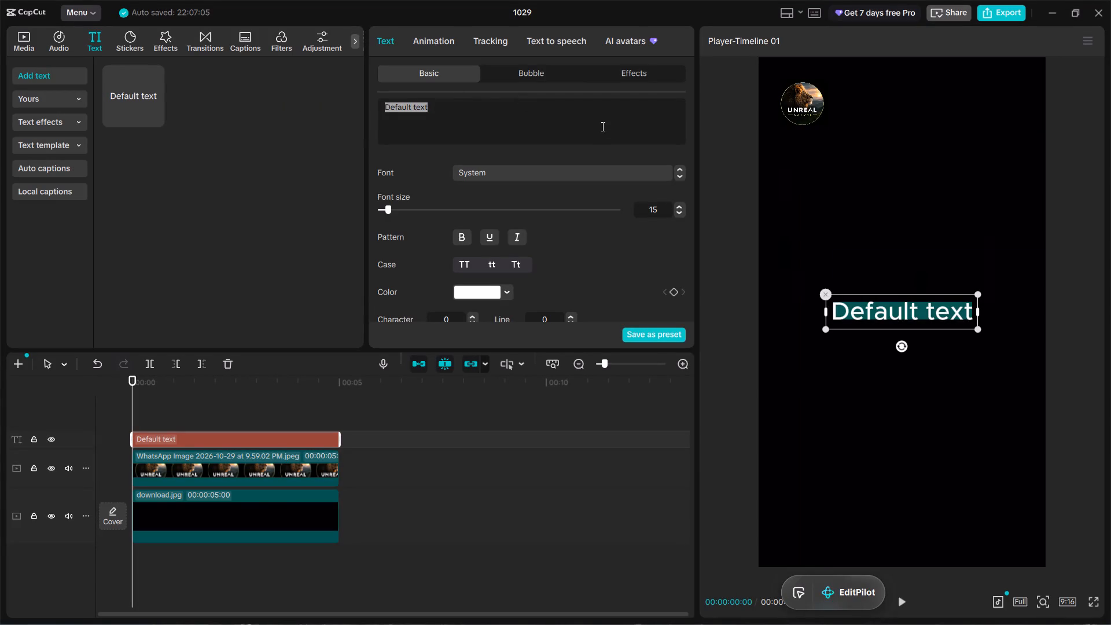
key("shift+u")
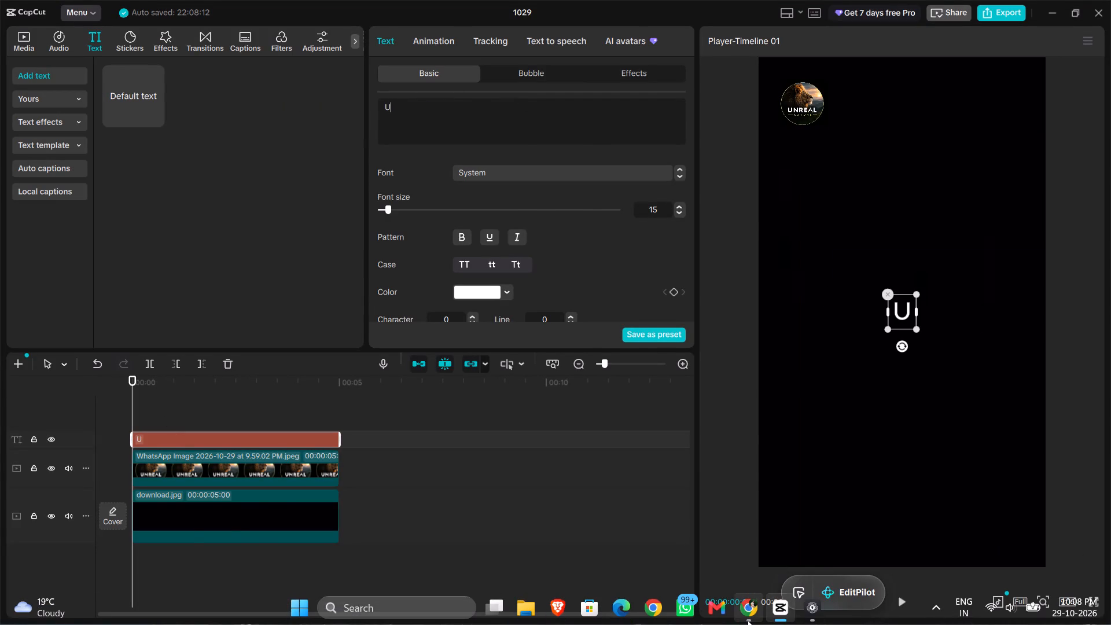
left_click(748, 620)
left_click(1029, 16)
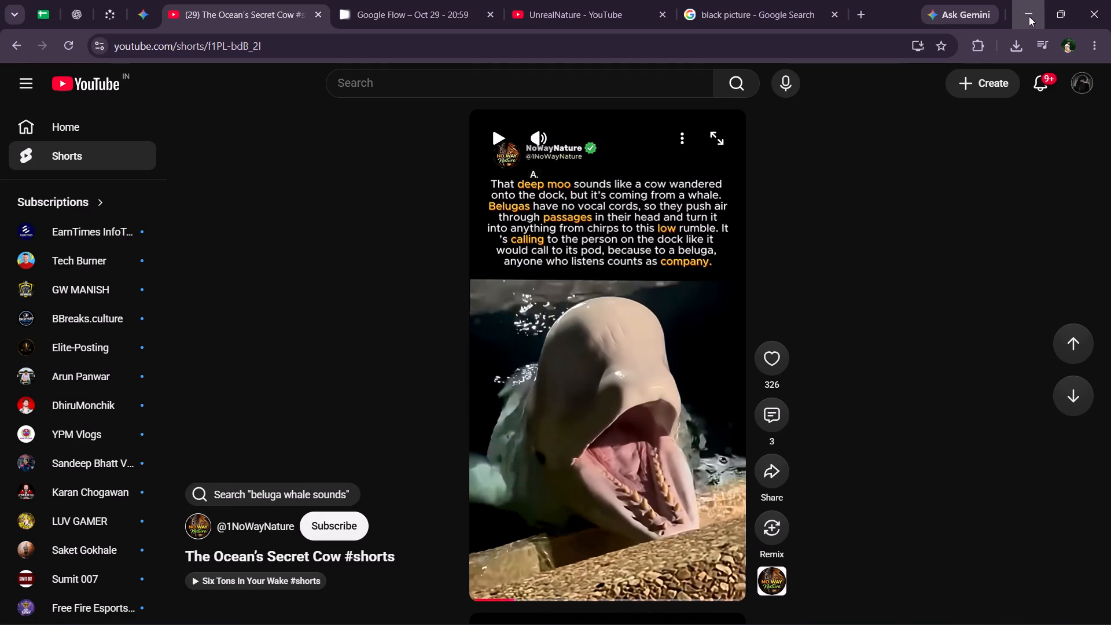
key("n")
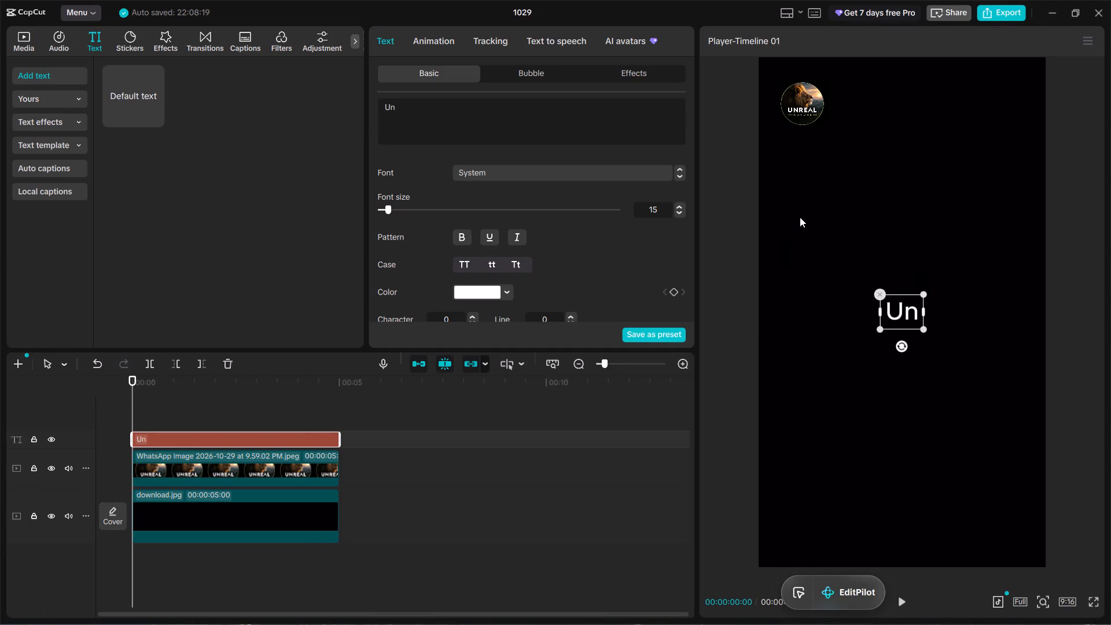
type("real")
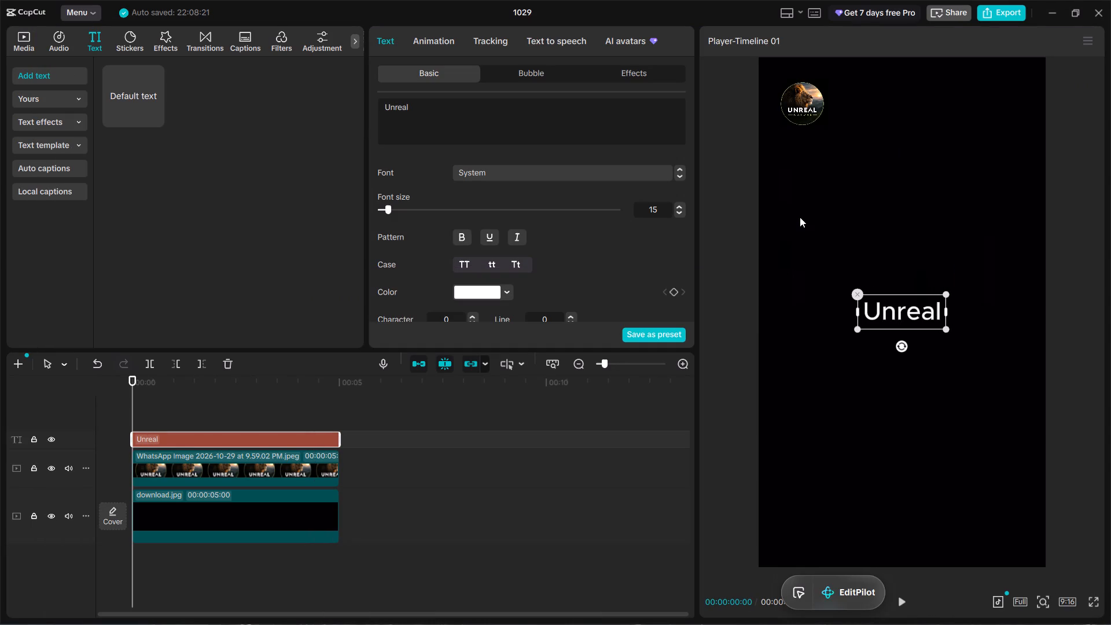
key("shift+n")
type("ature")
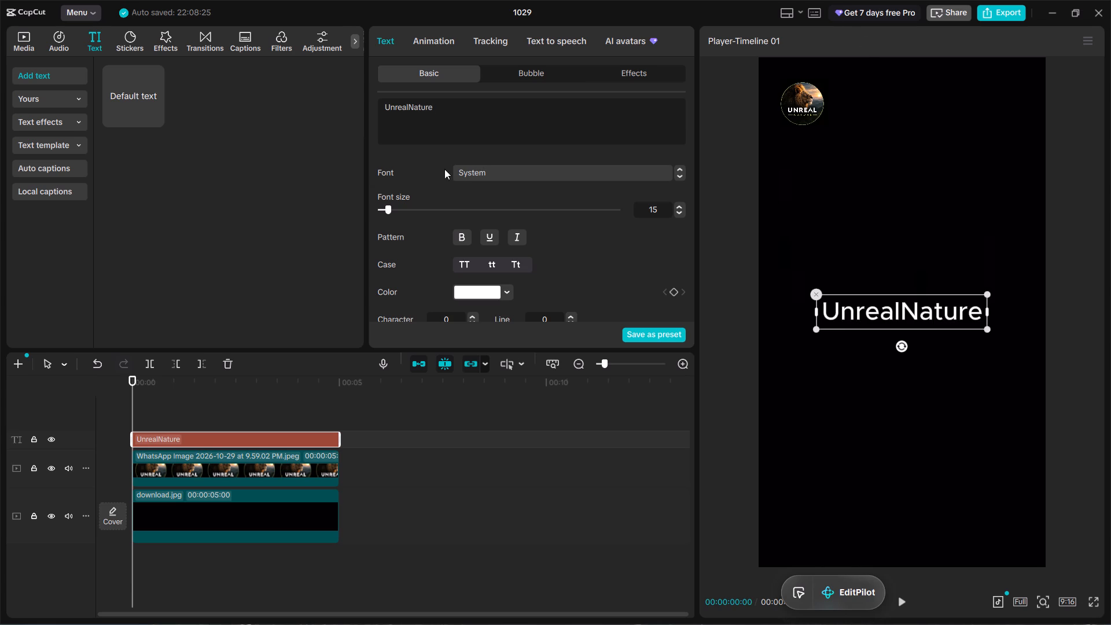
Set the UnrealNature title's font to Rubik-Bold and compare it with the reference YouTube short in Chrome.
left_click(479, 174)
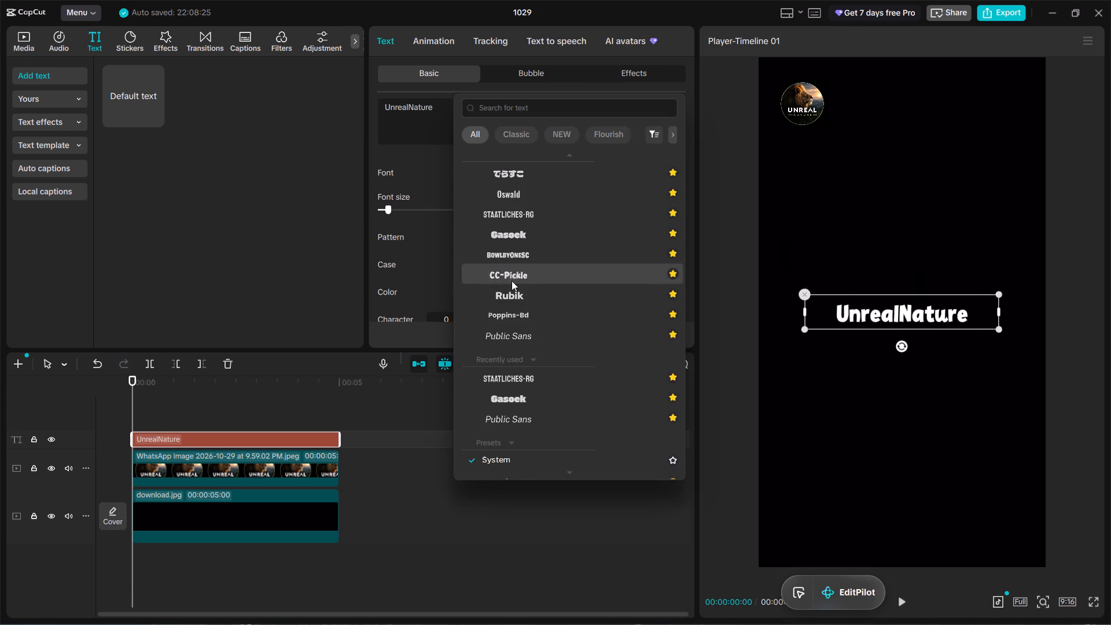
left_click(517, 293)
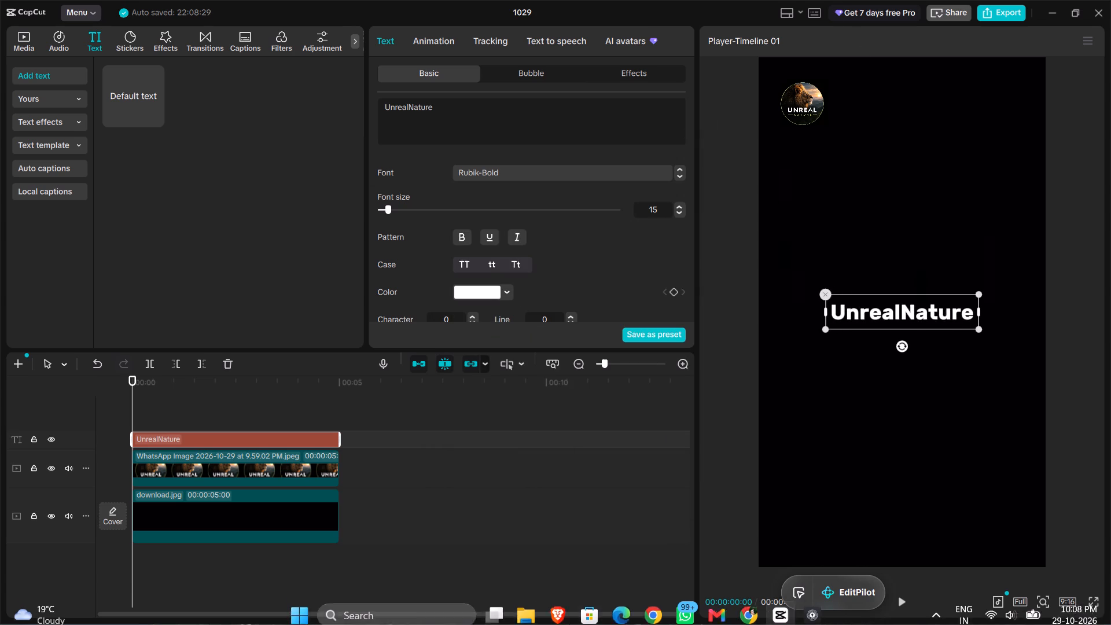
left_click(749, 619)
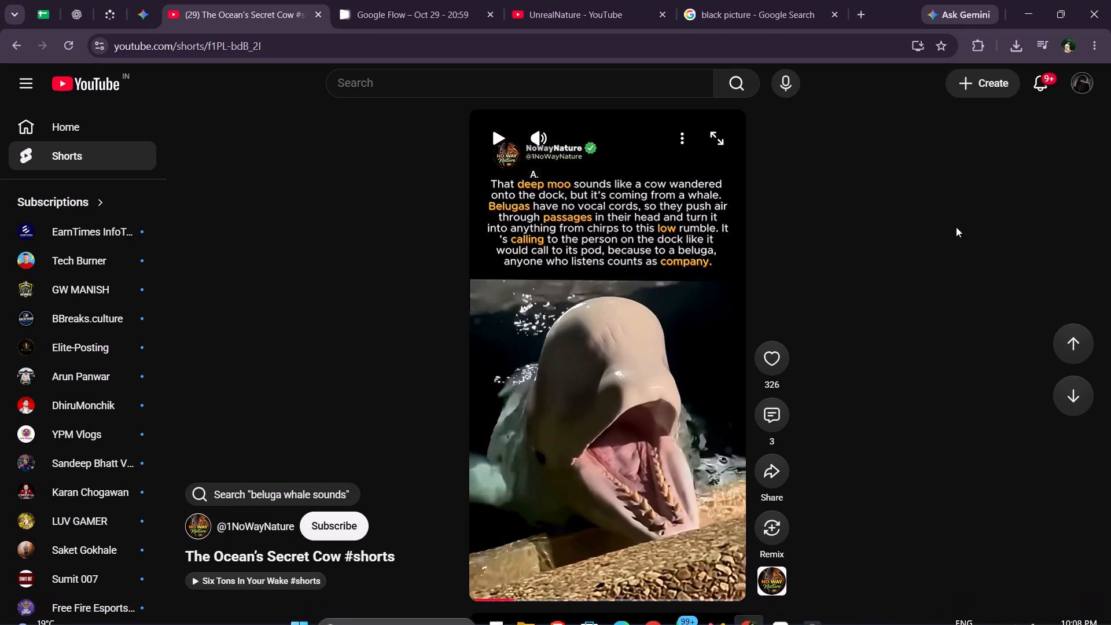
left_click(1029, 15)
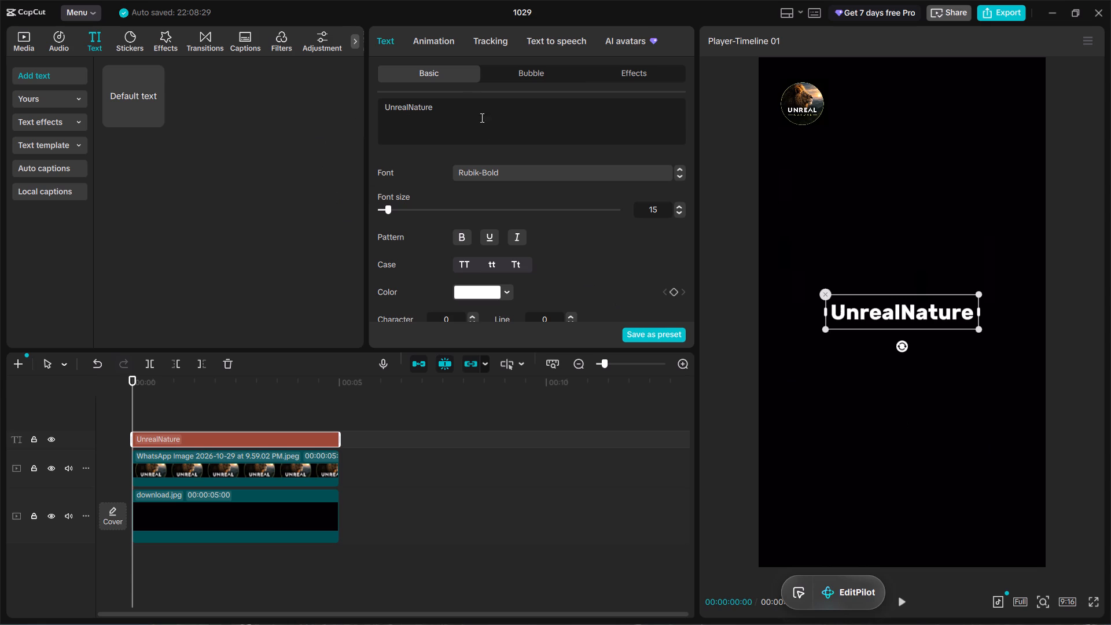
Move the UnrealNature title up beside the round logo and reduce its font size to 10.
left_click_drag(914, 314, 904, 155)
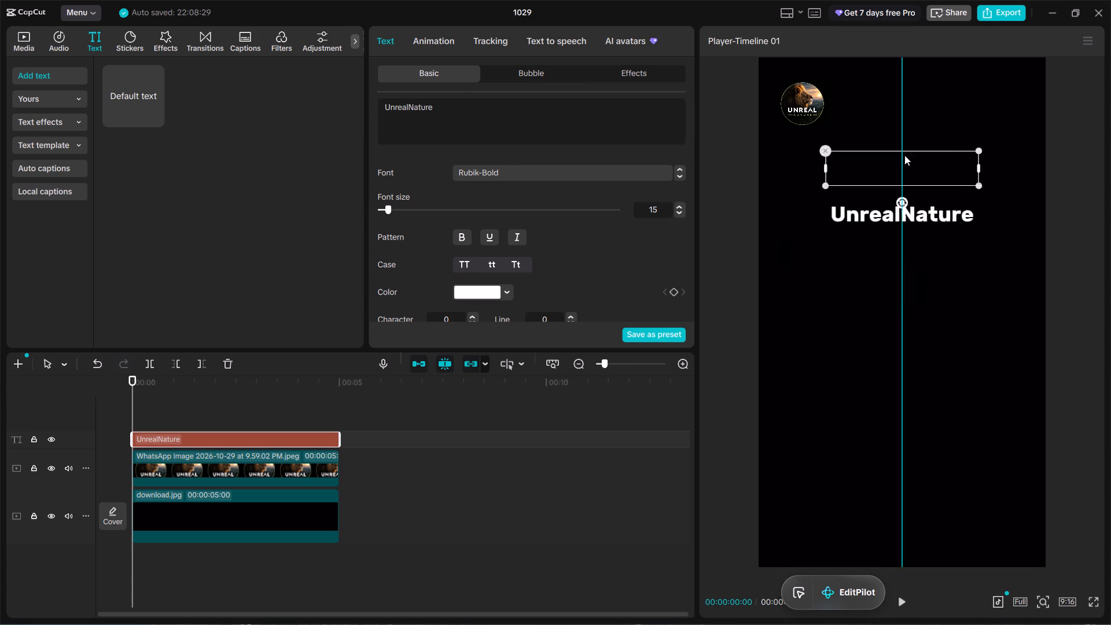
left_click_drag(904, 155, 918, 101)
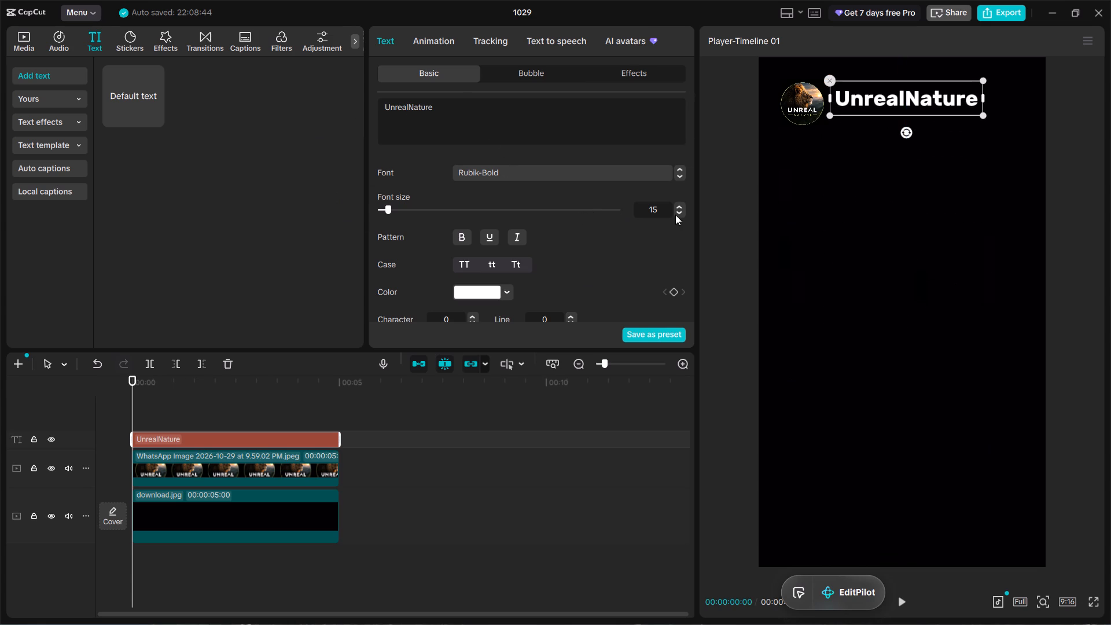
left_click(679, 215)
left_click(684, 215)
left_click(688, 215)
left_click(691, 216)
scroll(672, 209, "up", 3)
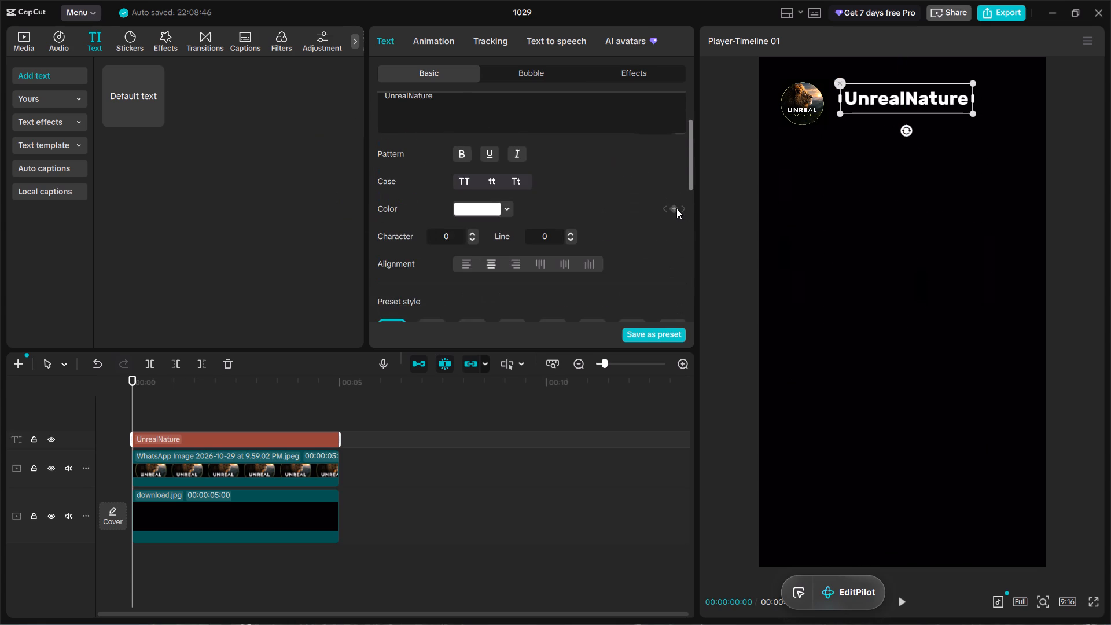
scroll(676, 208, "up", 2)
triple_click(678, 214)
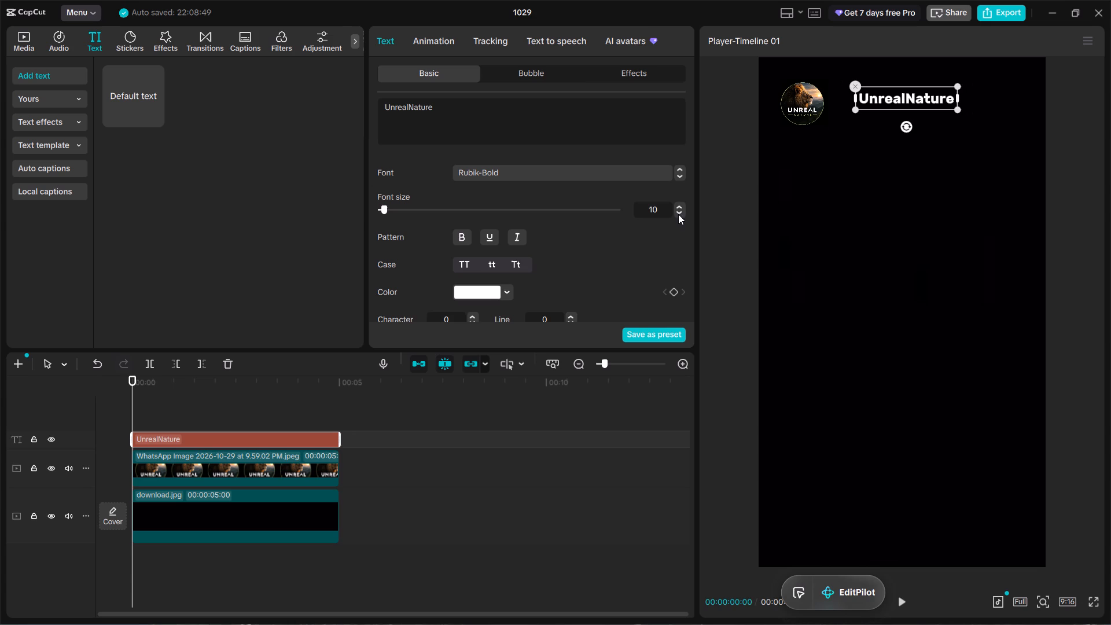
Reposition the smaller UnrealNature title close against the logo, level with its upper half.
left_click_drag(925, 97, 899, 89)
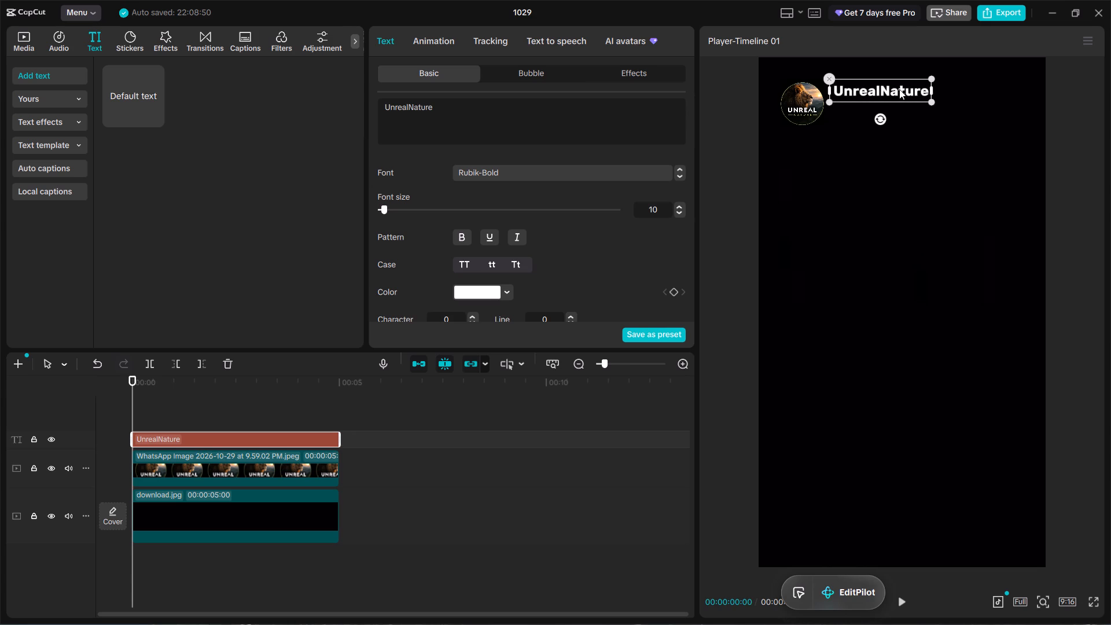
left_click_drag(899, 89, 902, 97)
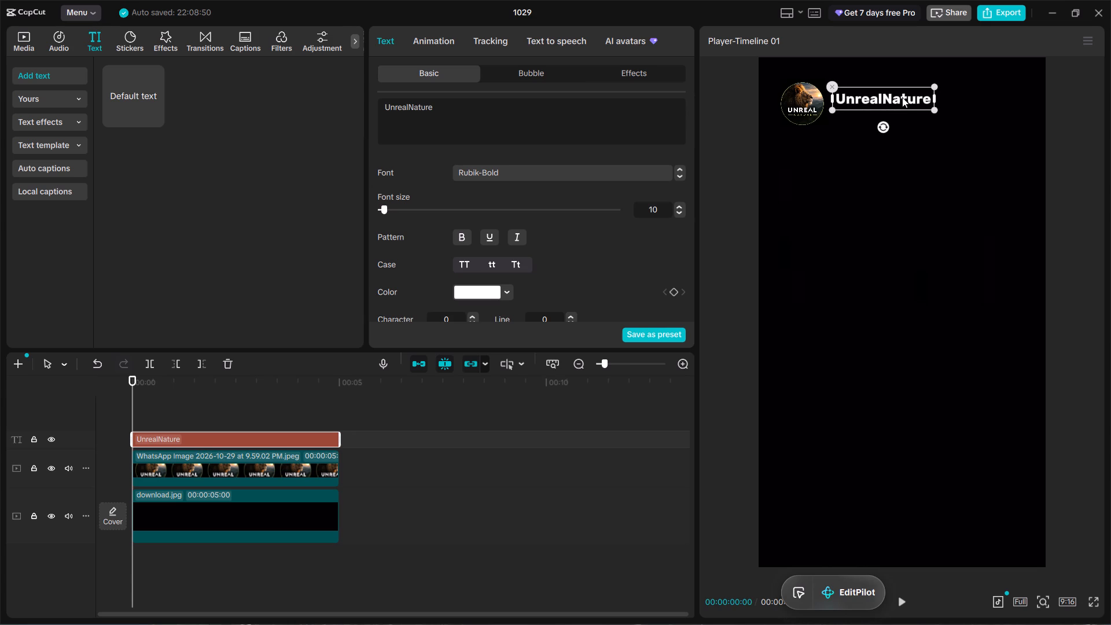
left_click_drag(902, 97, 902, 94)
left_click(902, 94)
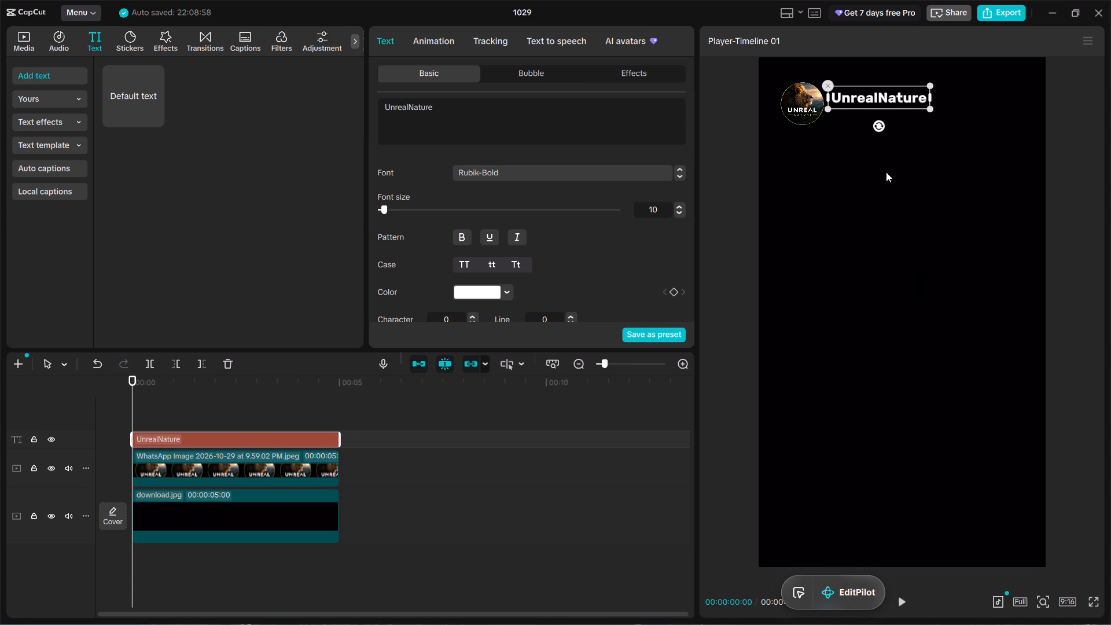
Check the reference short, and add a second default text clip extended to 5 seconds, matching the other clips.
left_click(756, 602)
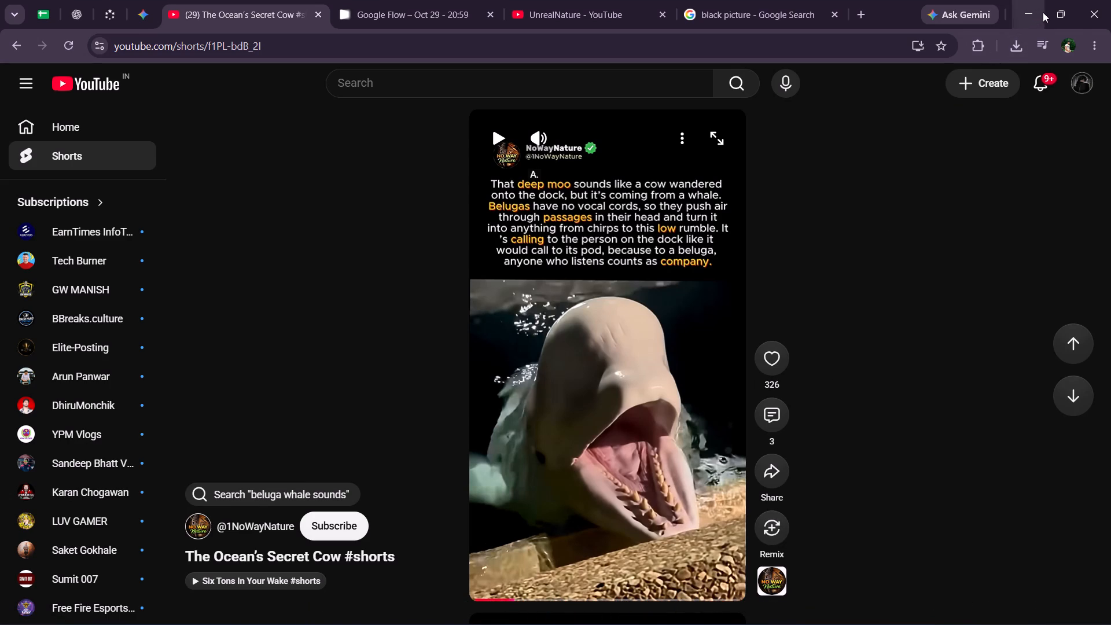
left_click(1032, 13)
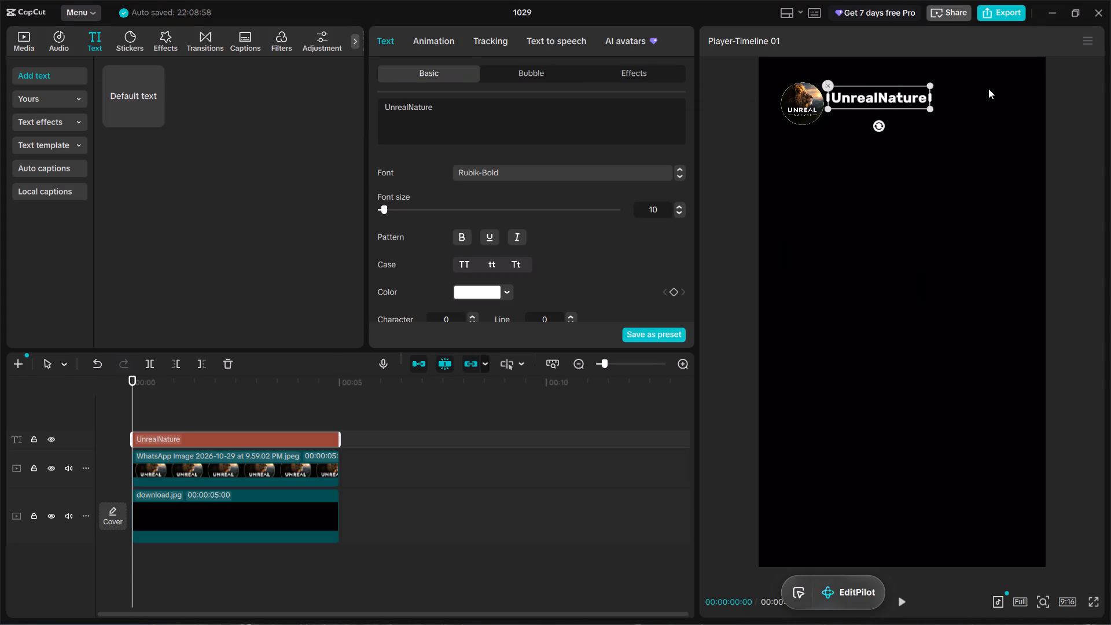
left_click(958, 117)
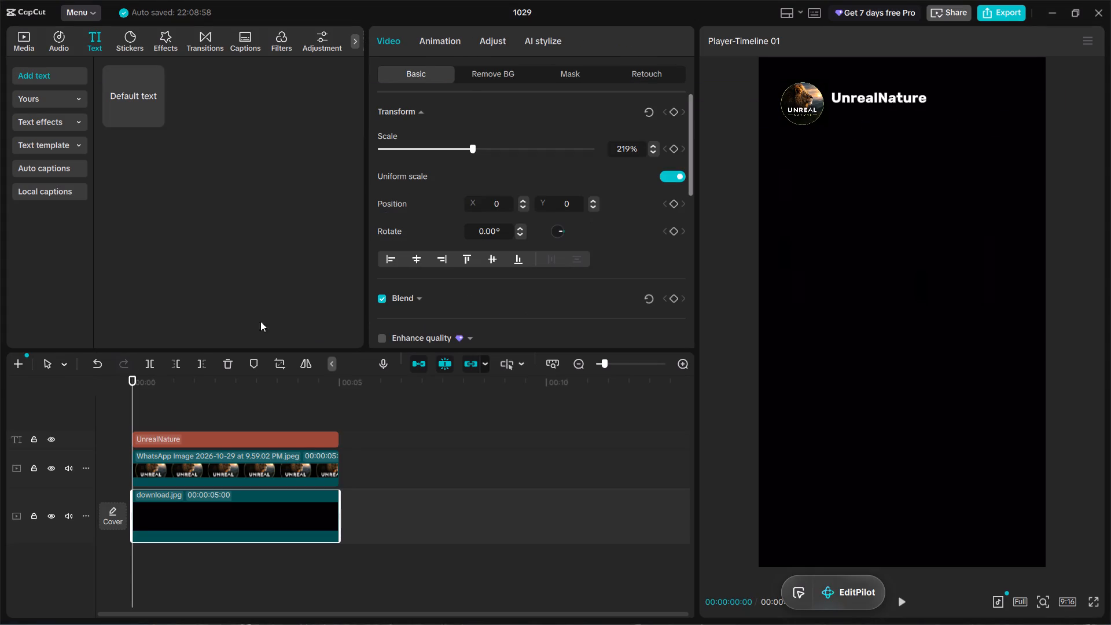
left_click(156, 120)
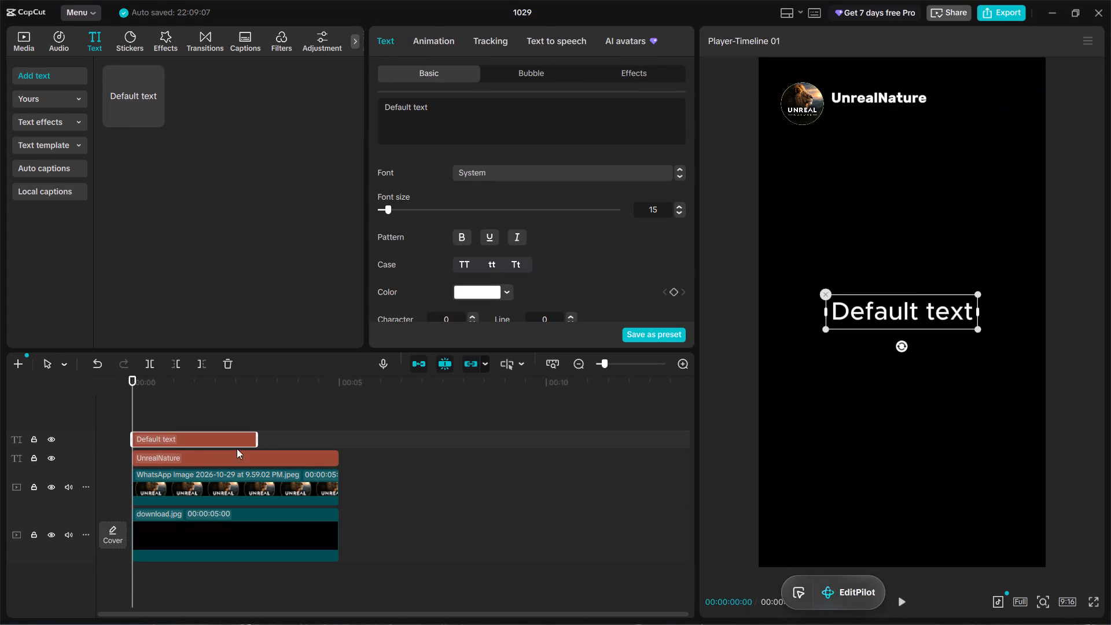
left_click_drag(253, 442, 336, 446)
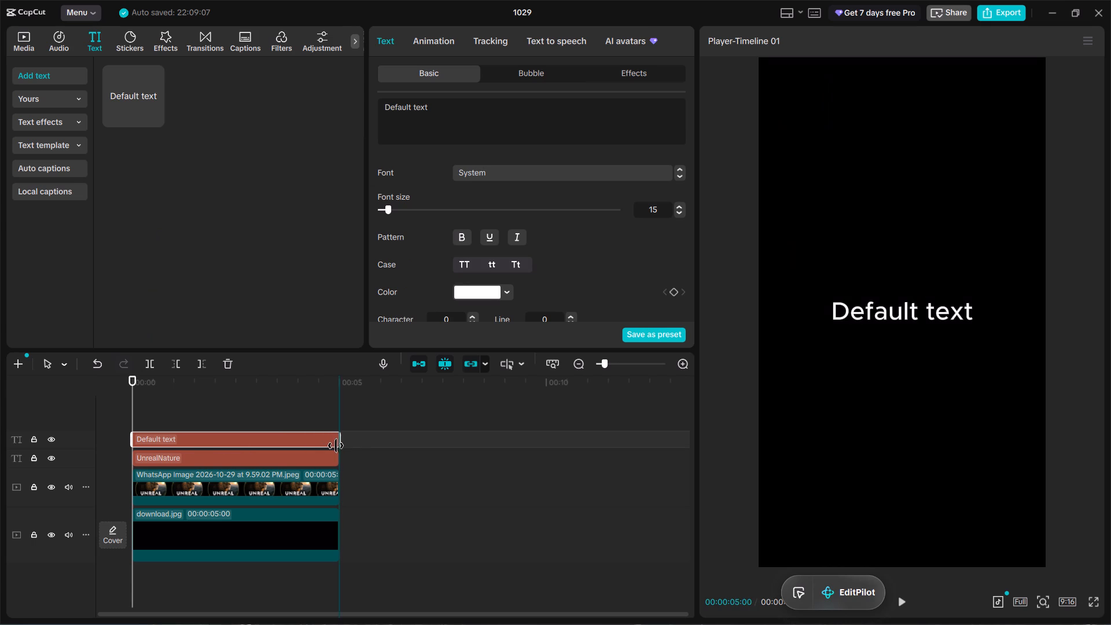
left_click_drag(336, 446, 336, 447)
left_click_drag(443, 112, 372, 112)
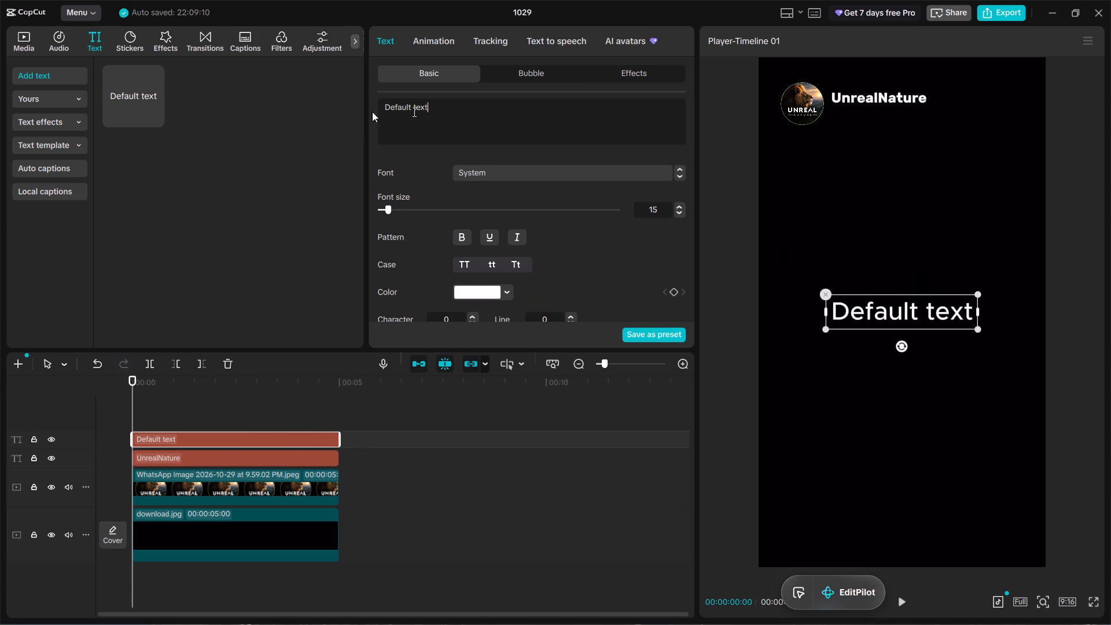
left_click_drag(372, 112, 292, 91)
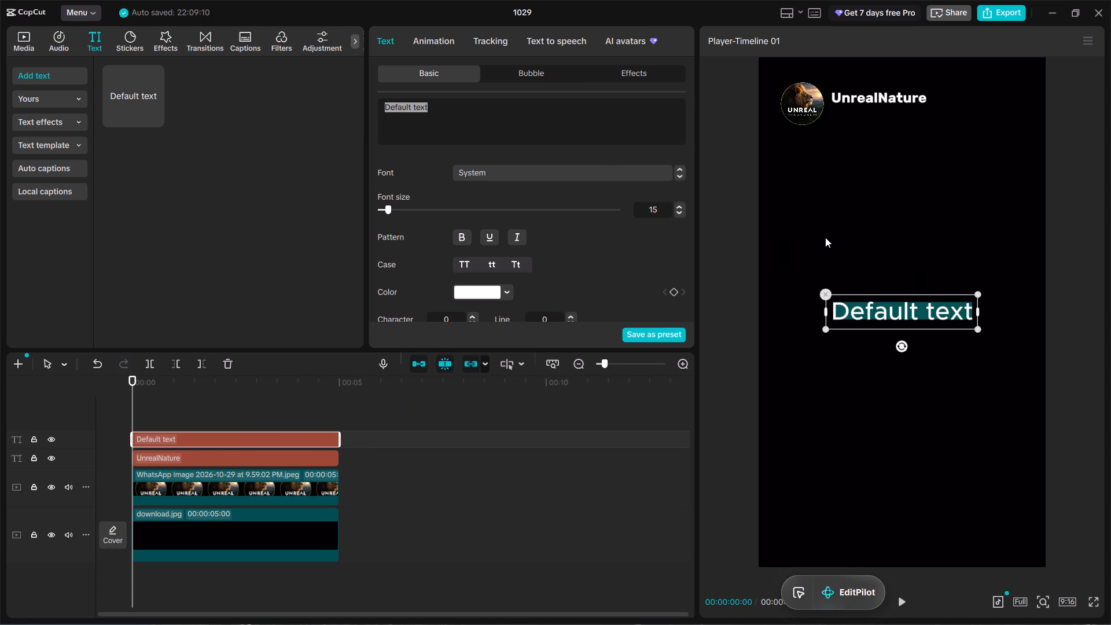
key("shift+at")
key("1")
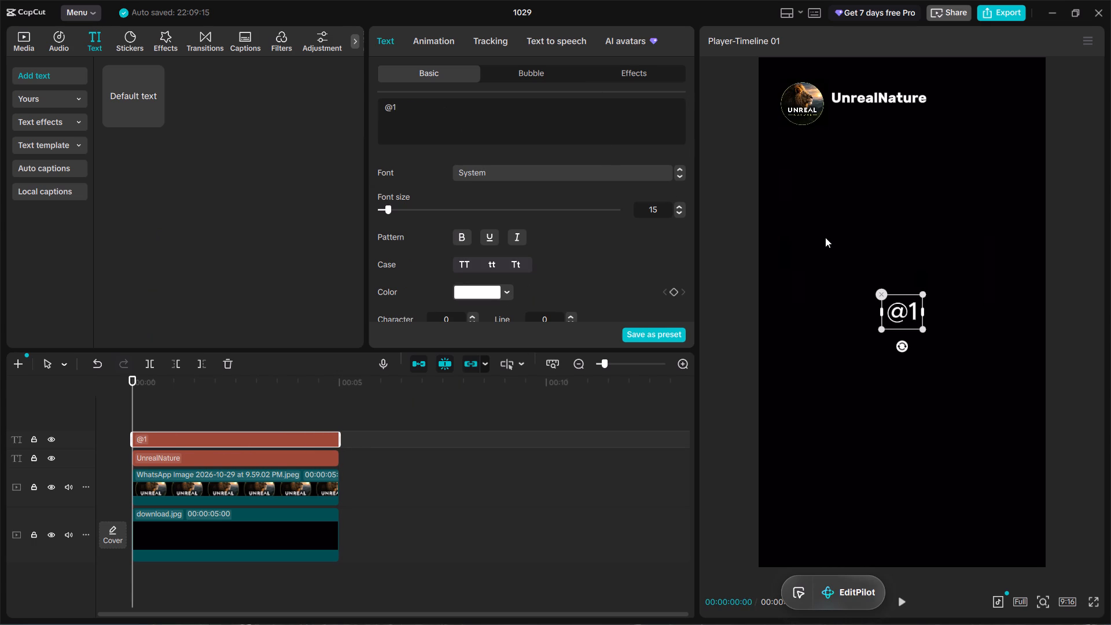
type("Un")
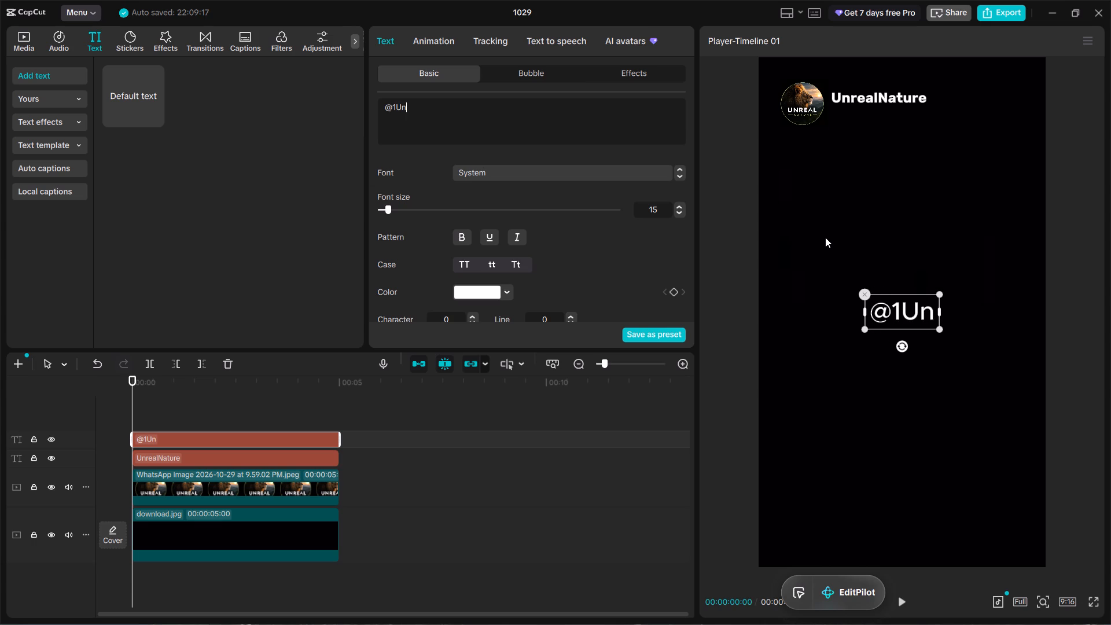
left_click(758, 619)
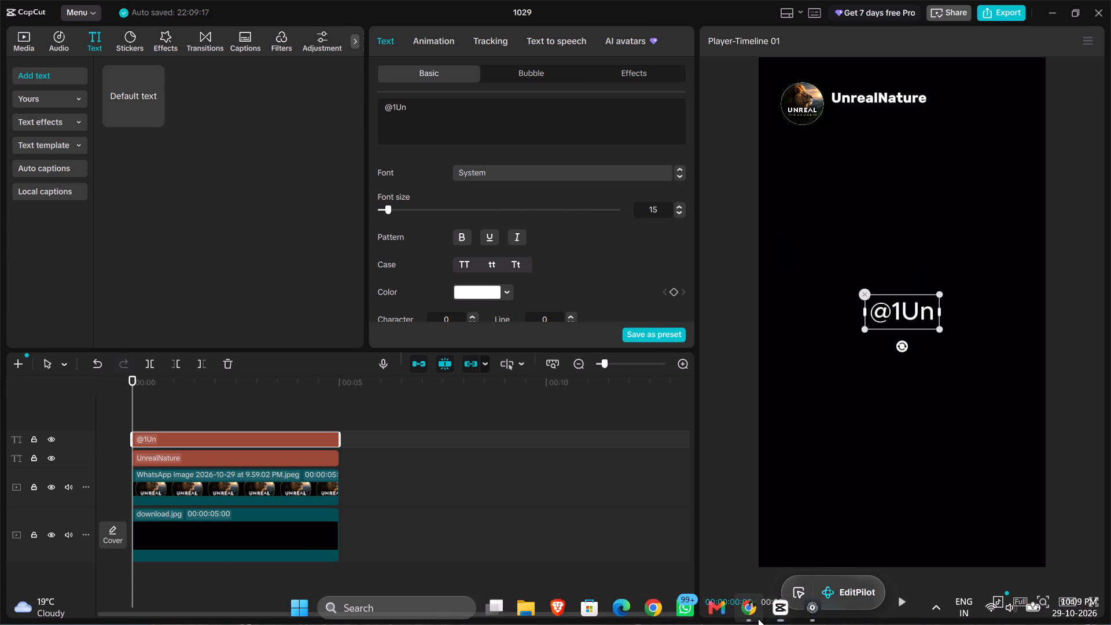
left_click(1035, 20)
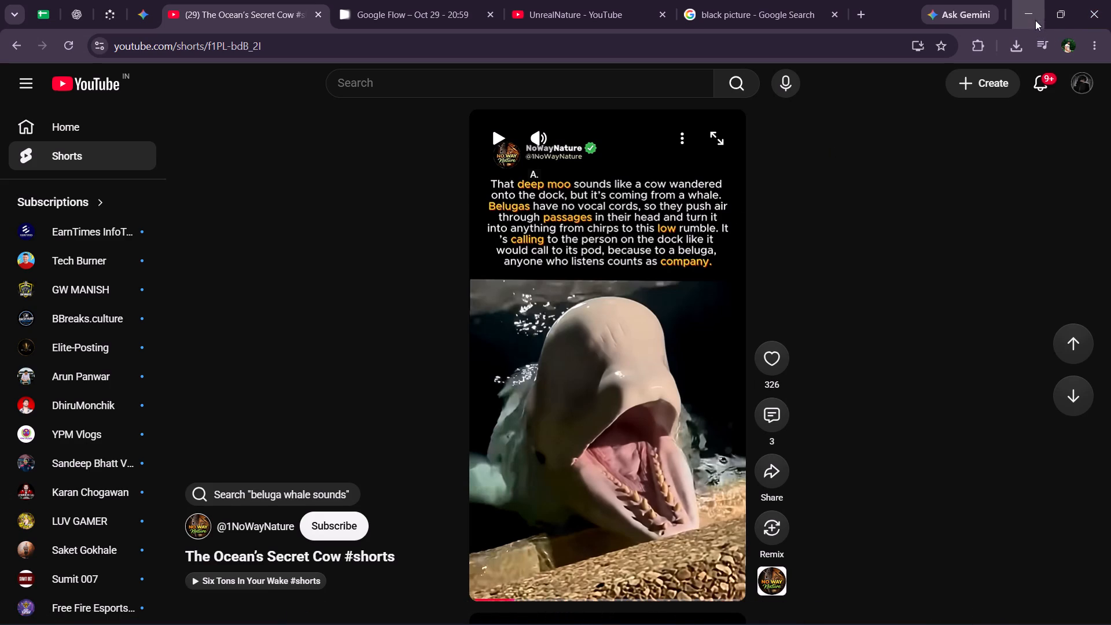
type("realNature")
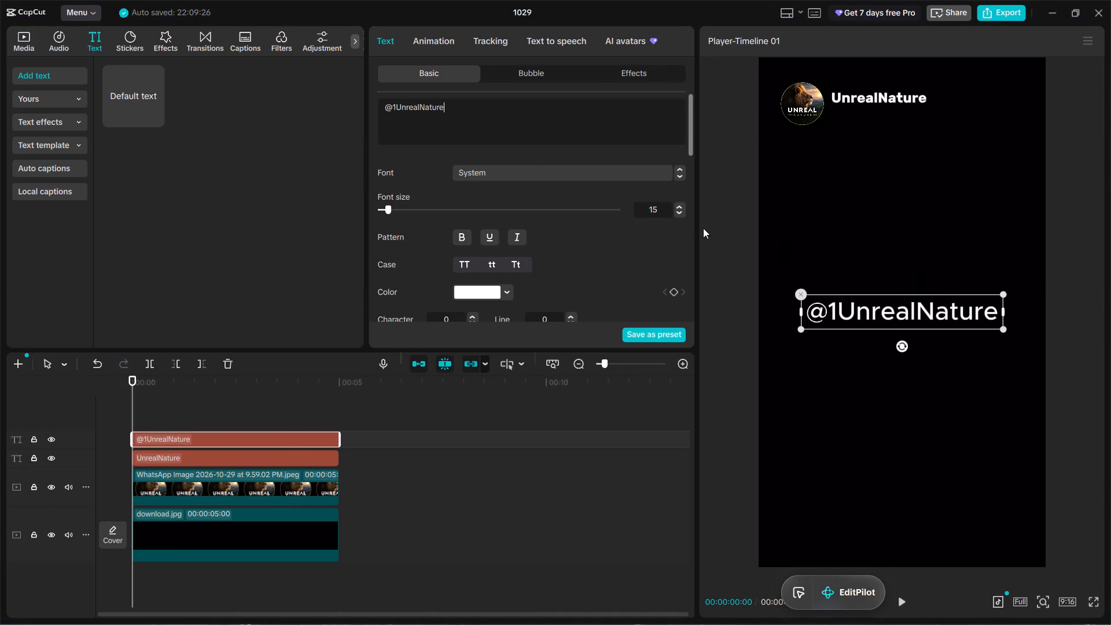
double_click(680, 211)
left_click_drag(680, 211, 679, 216)
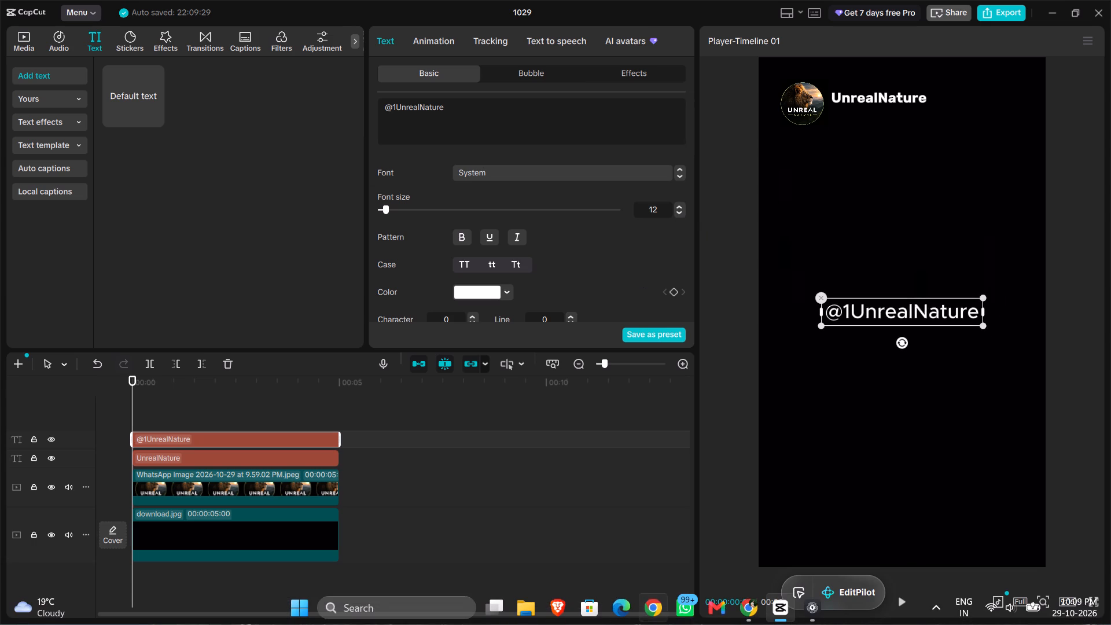
left_click(750, 604)
left_click(740, 624)
left_click(1050, 10)
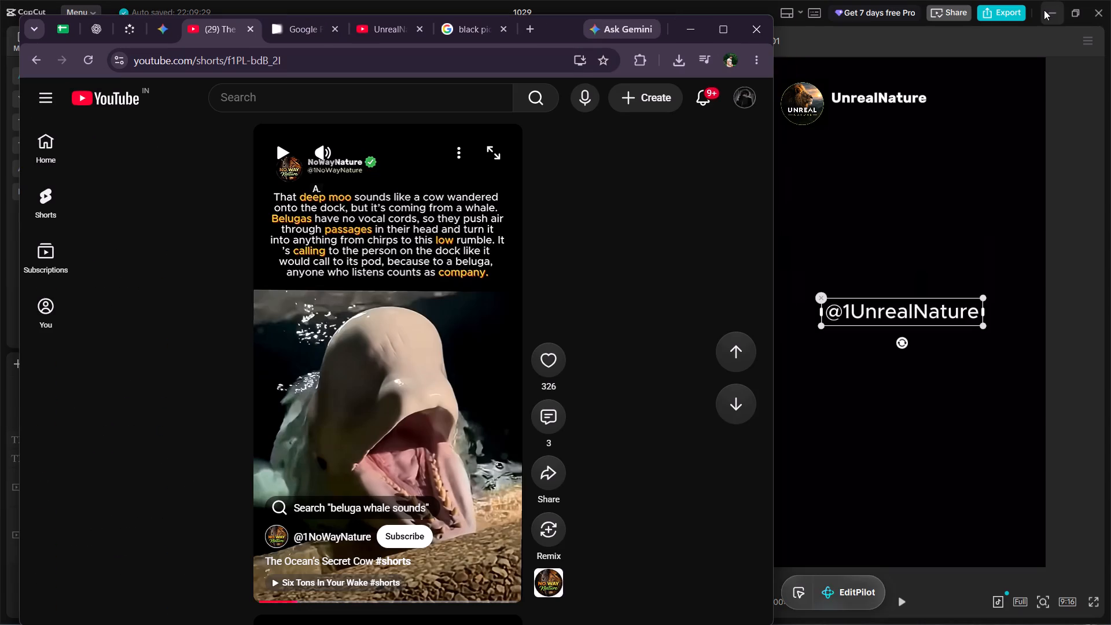
left_click(680, 31)
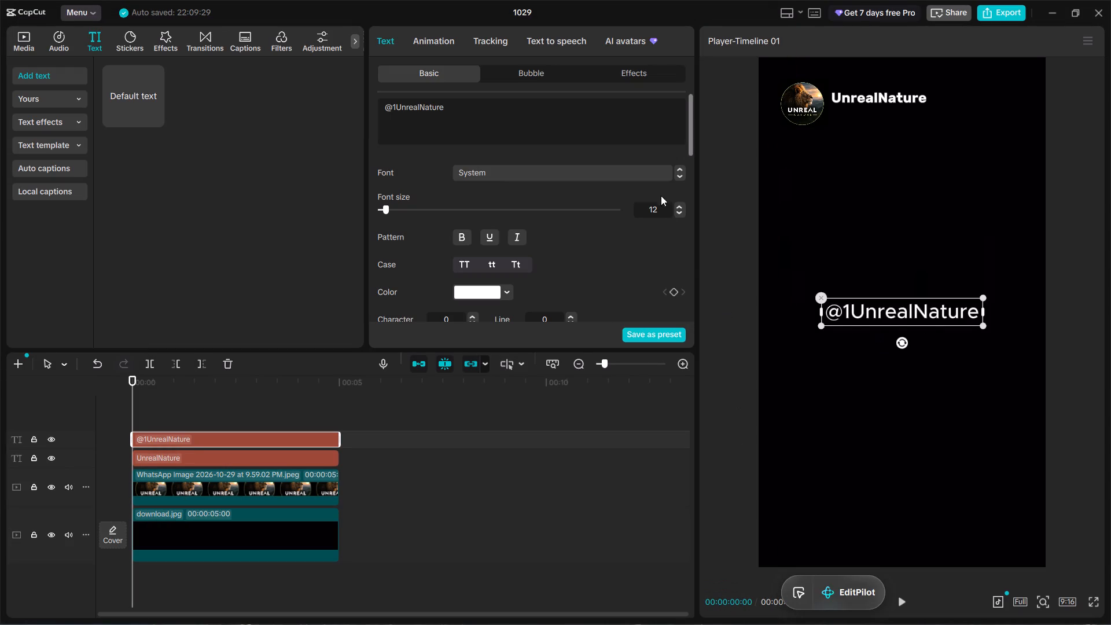
double_click(679, 211)
left_click_drag(903, 312, 881, 123)
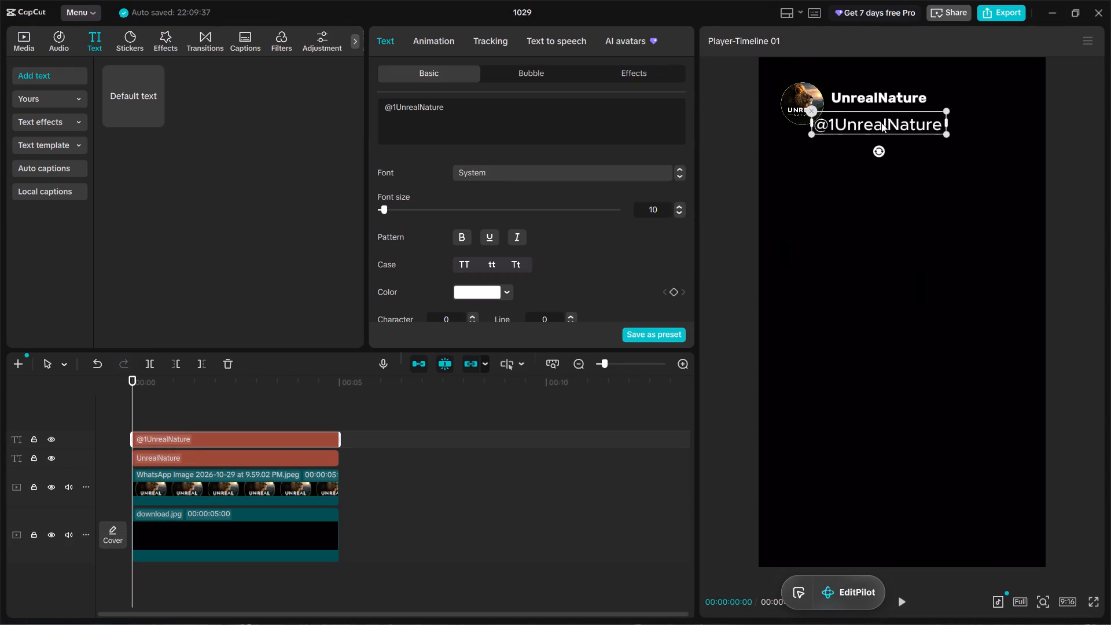
left_click_drag(881, 123, 893, 116)
left_click(678, 214)
double_click(678, 214)
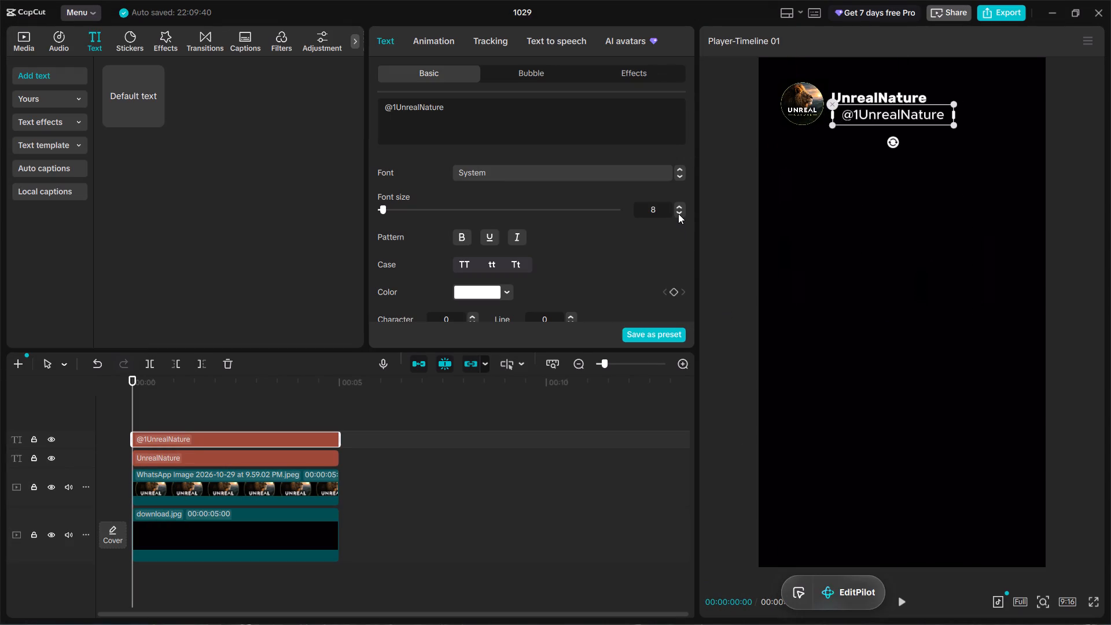
left_click_drag(892, 115, 873, 107)
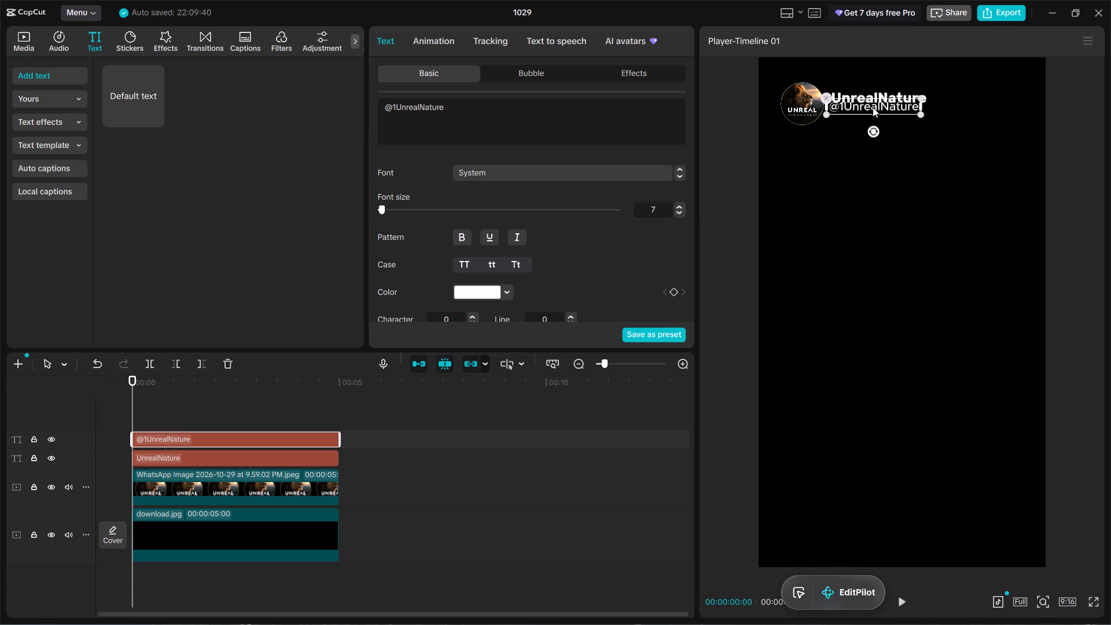
left_click_drag(873, 107, 878, 112)
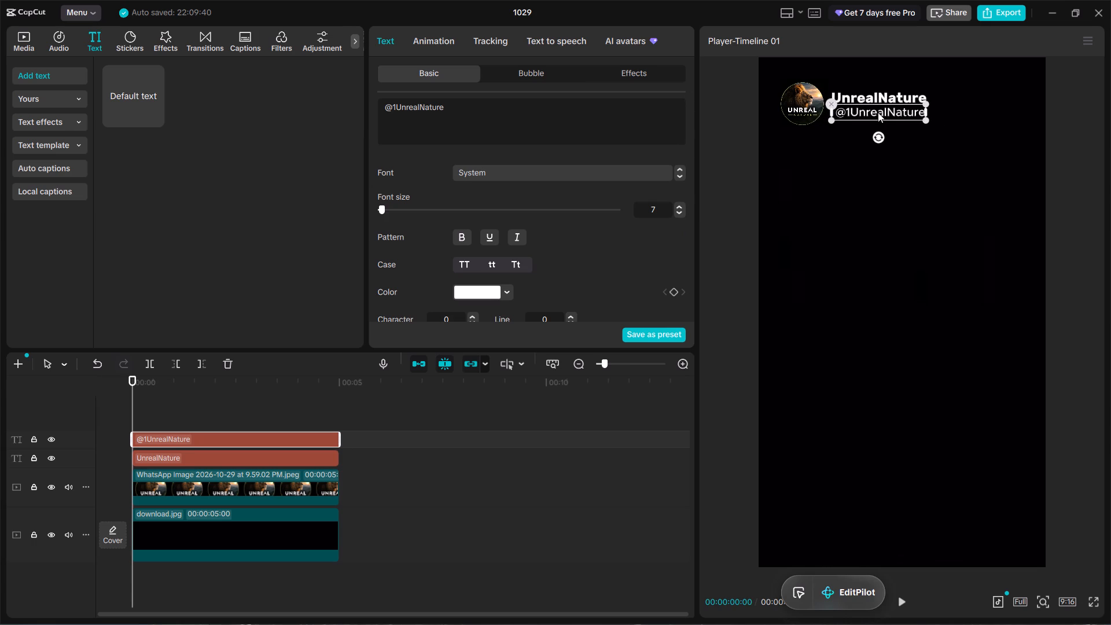
left_click_drag(878, 112, 874, 107)
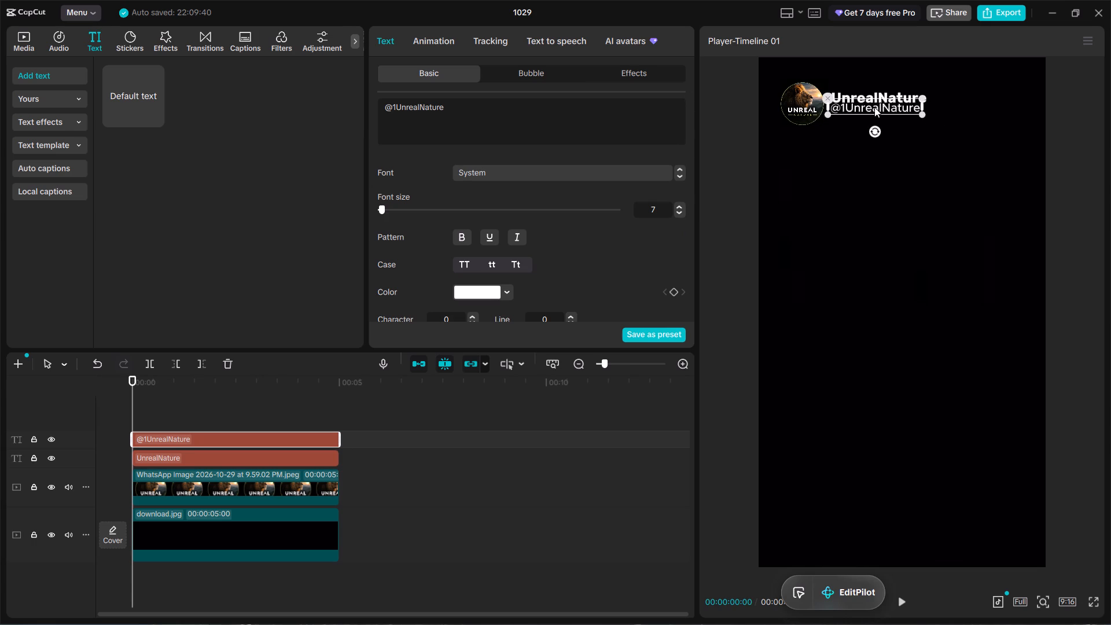
left_click_drag(874, 107, 873, 110)
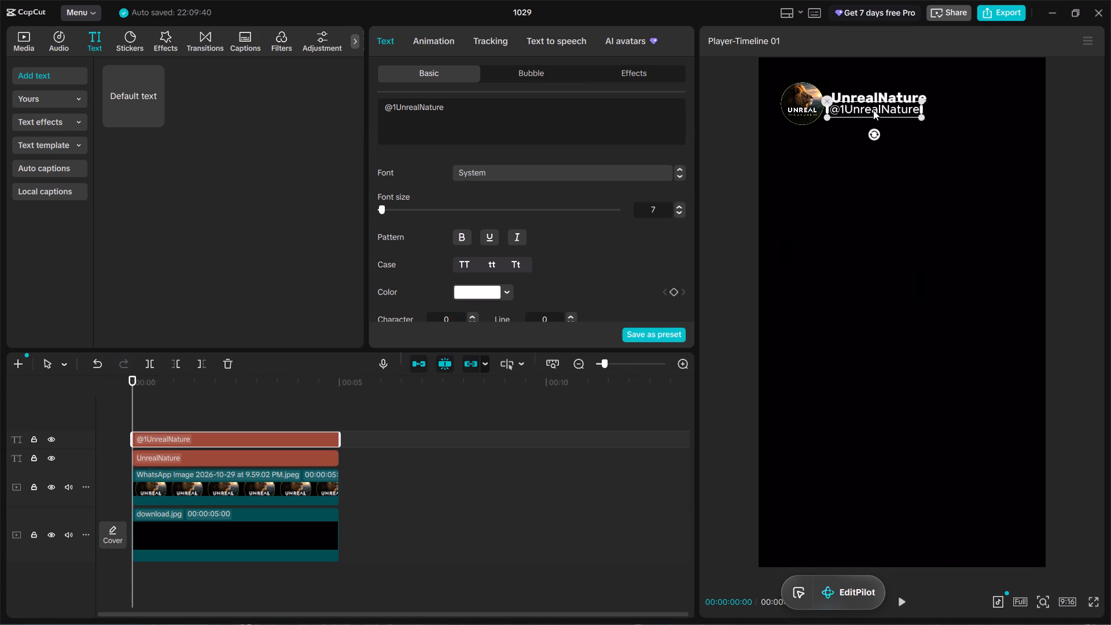
left_click_drag(873, 110, 875, 110)
left_click(190, 400)
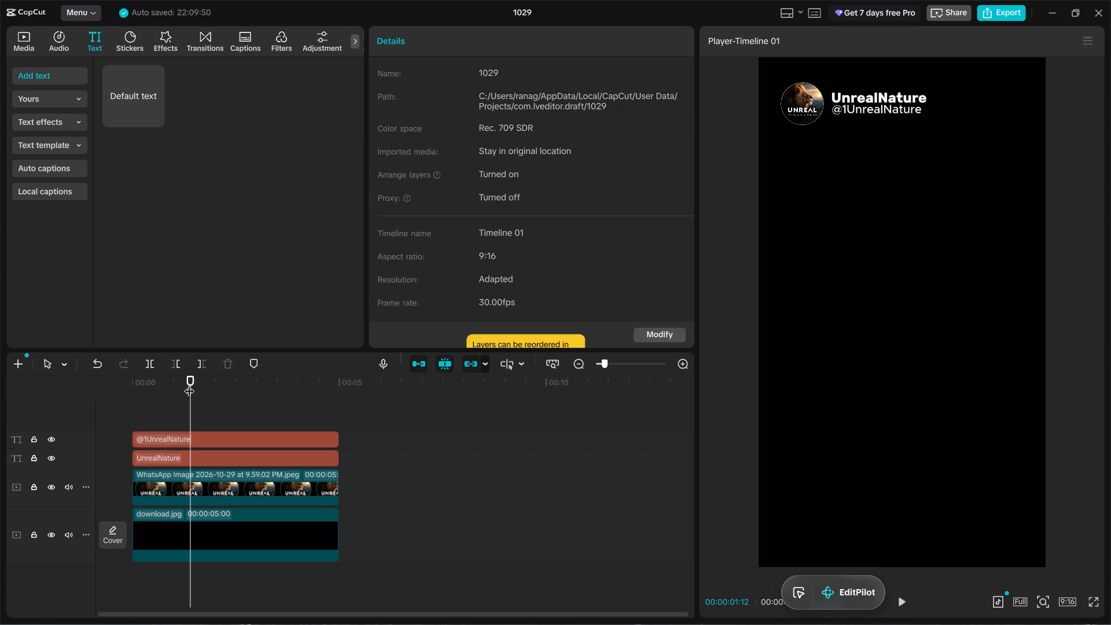
left_click_drag(190, 382, 141, 389)
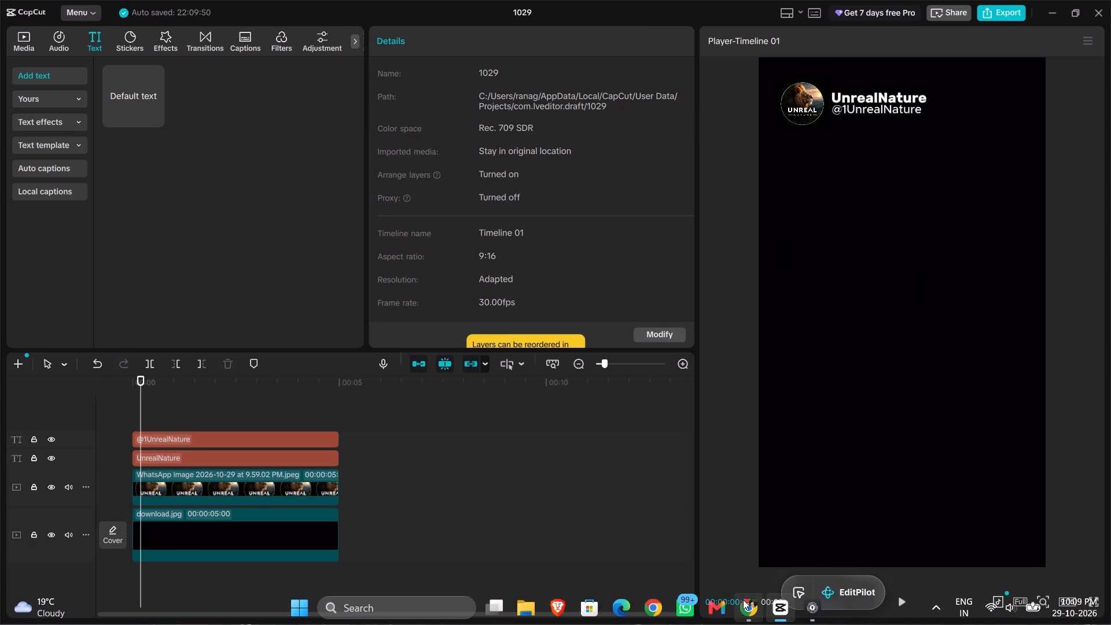
left_click(743, 600)
left_click(753, 624)
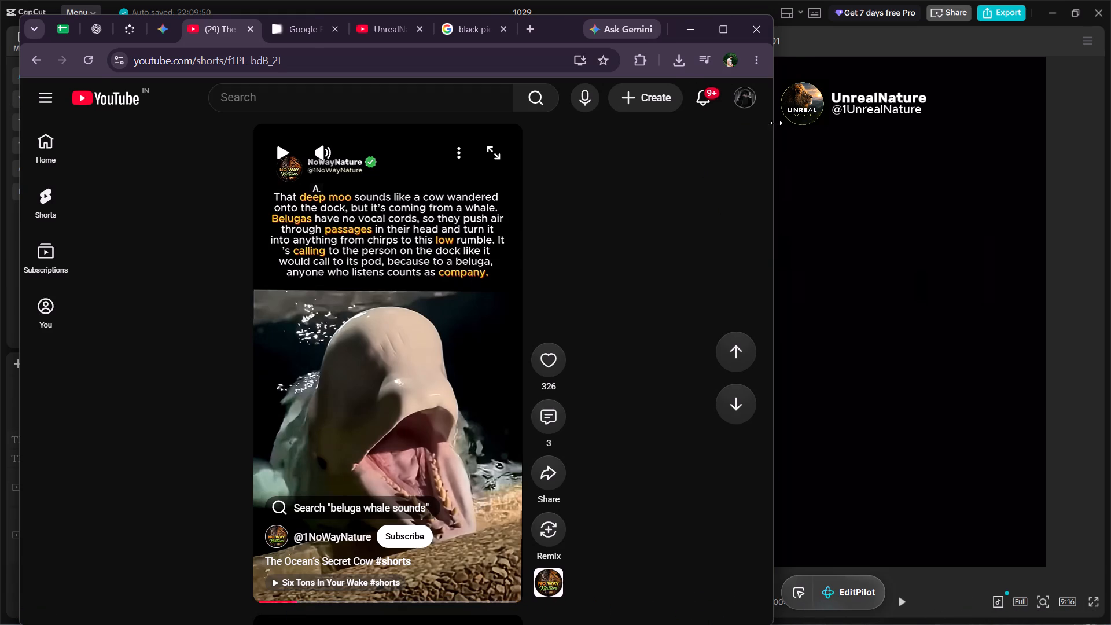
left_click_drag(778, 120, 772, 120)
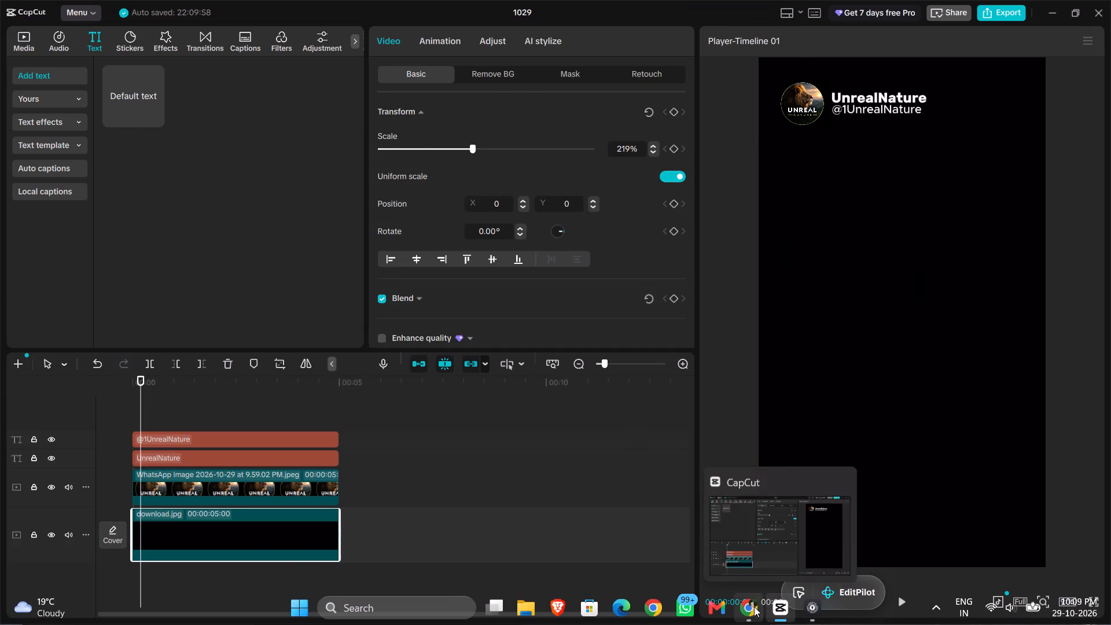
left_click(754, 606)
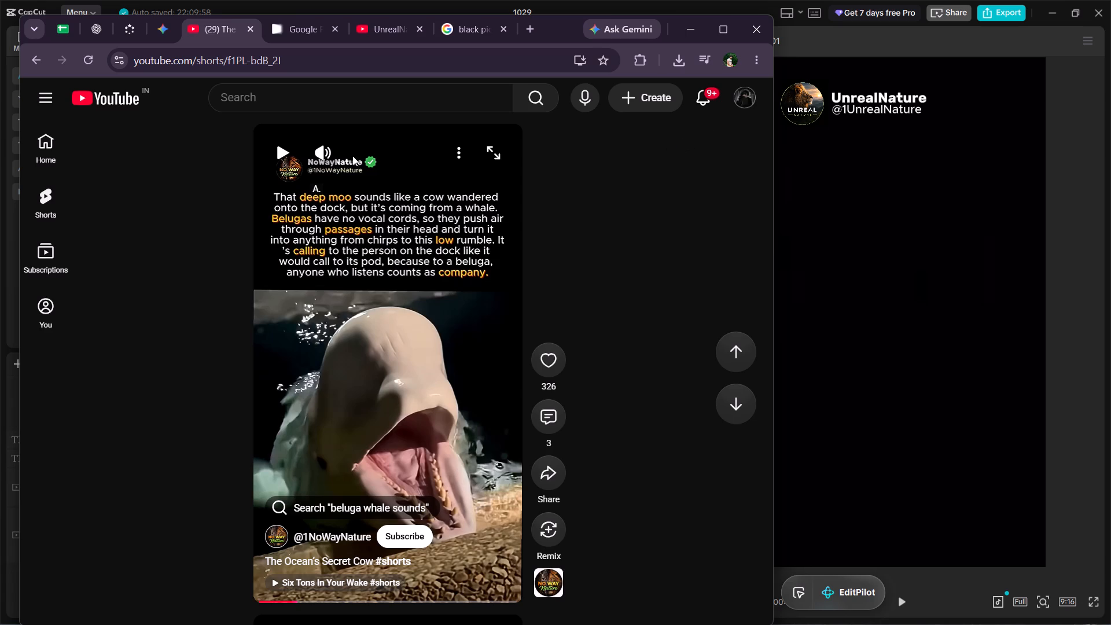
left_click(675, 29)
left_click(858, 112)
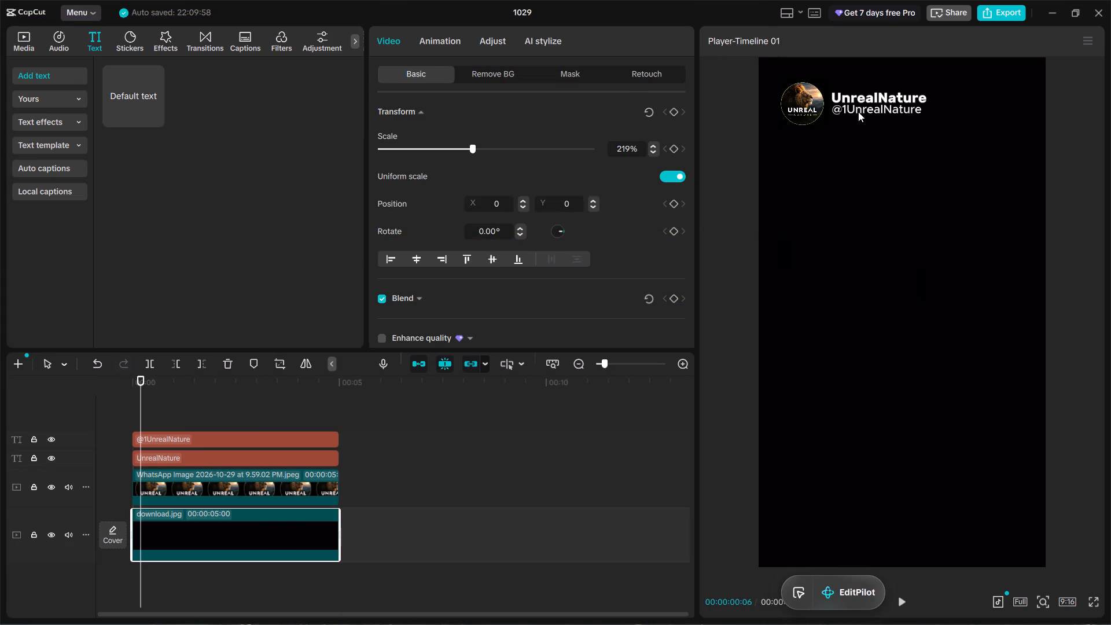
scroll(599, 239, "down", 5)
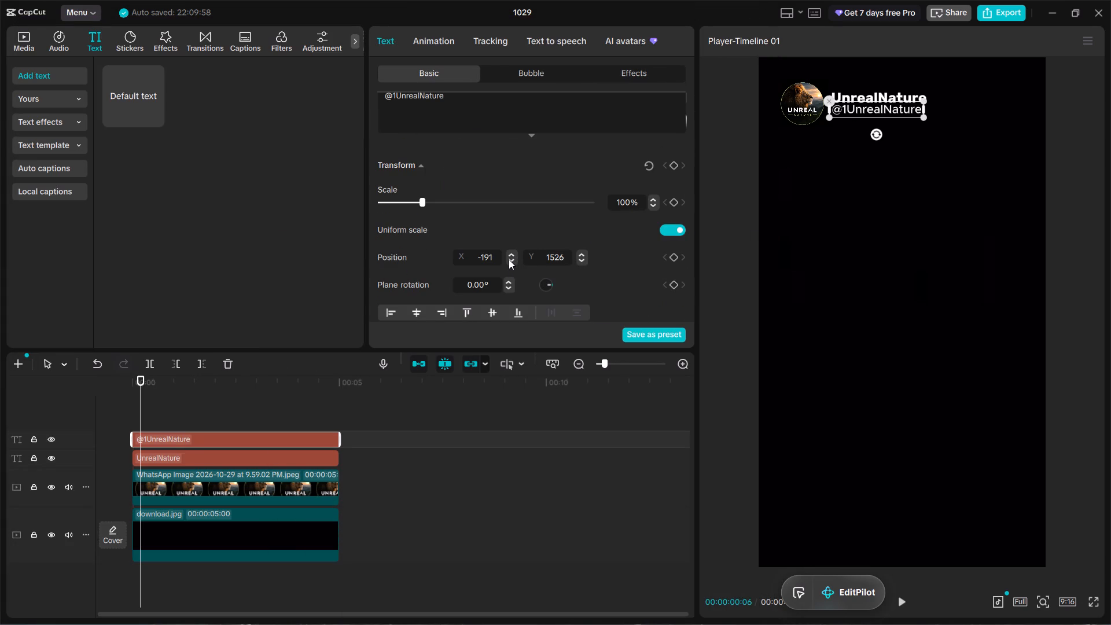
left_click(509, 259)
triple_click(507, 260)
triple_click(507, 260)
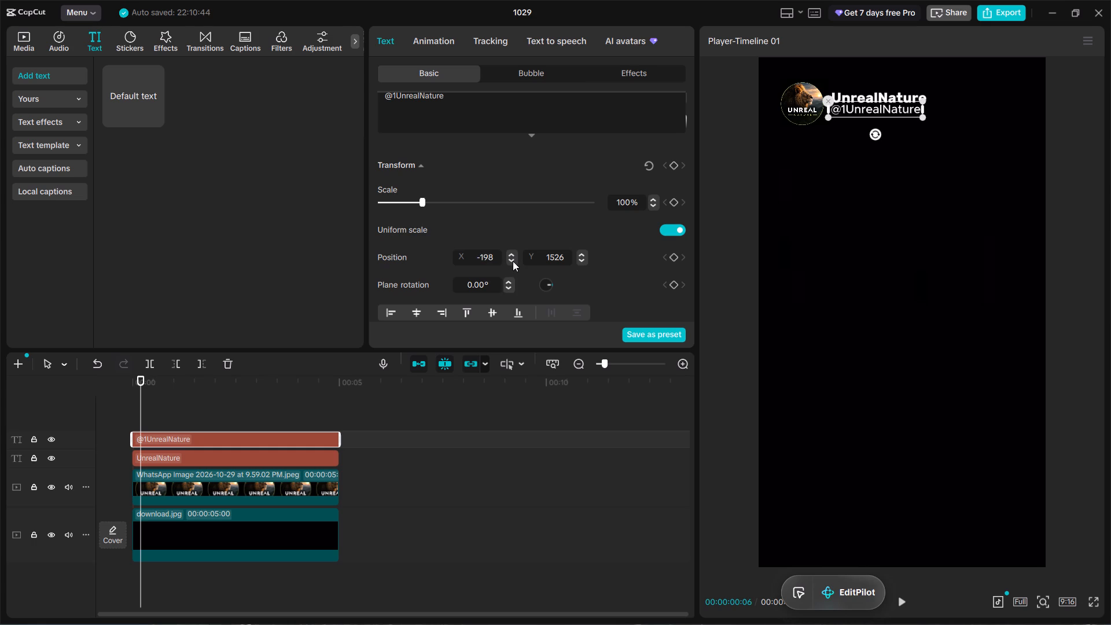
double_click(515, 252)
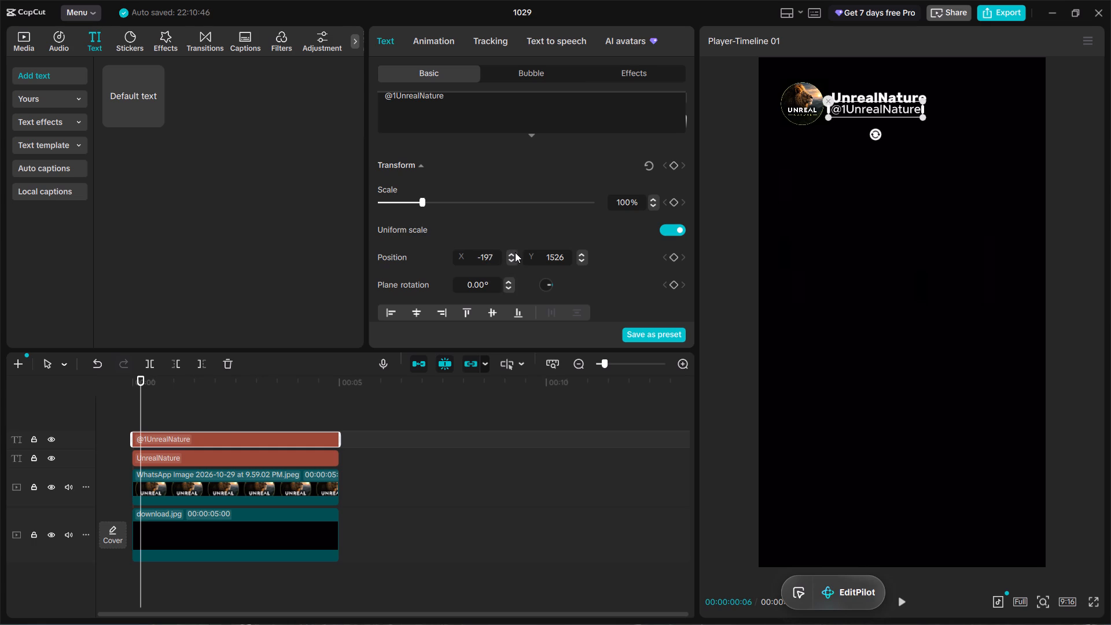
Set the UnrealNature title's position to X -164 and Y 1619, fine-tuning its alignment with the handle below.
left_click(223, 454)
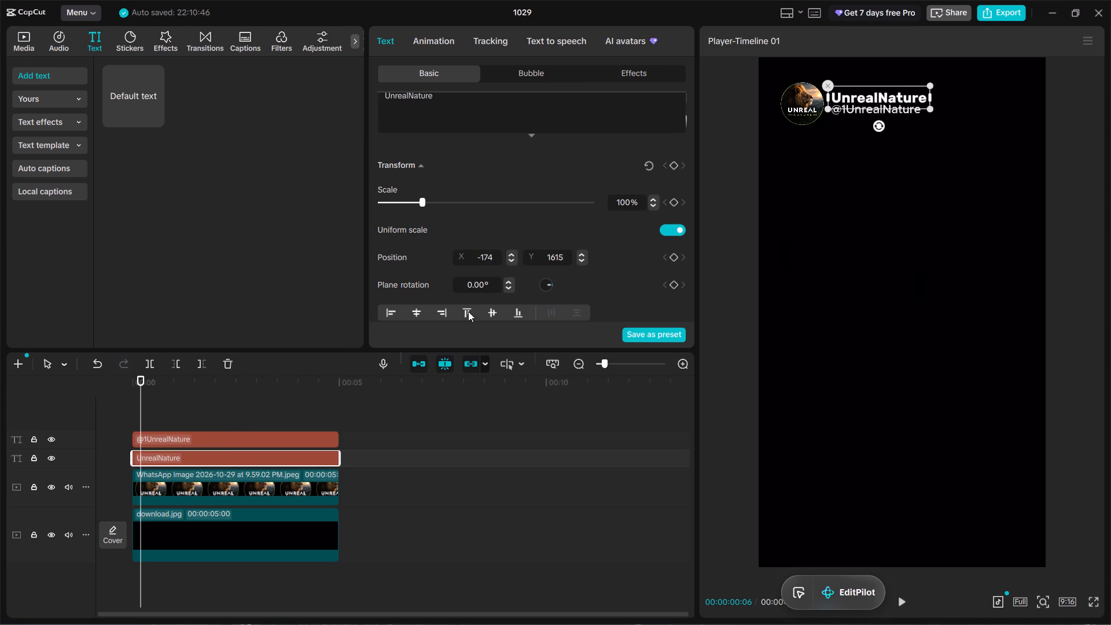
triple_click(512, 256)
triple_click(512, 256)
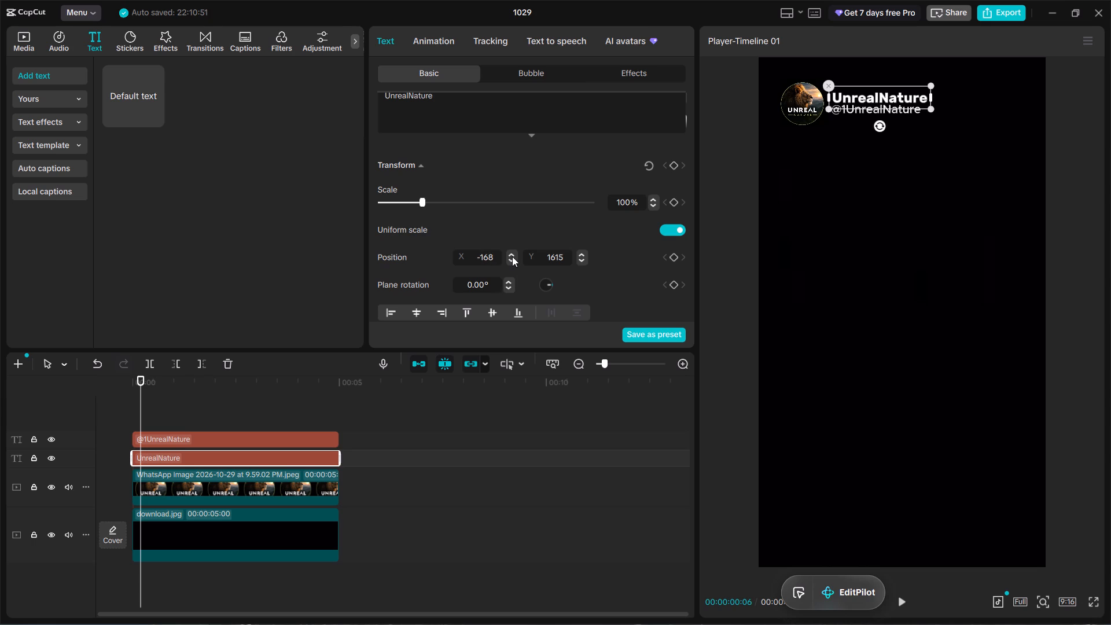
left_click(189, 569)
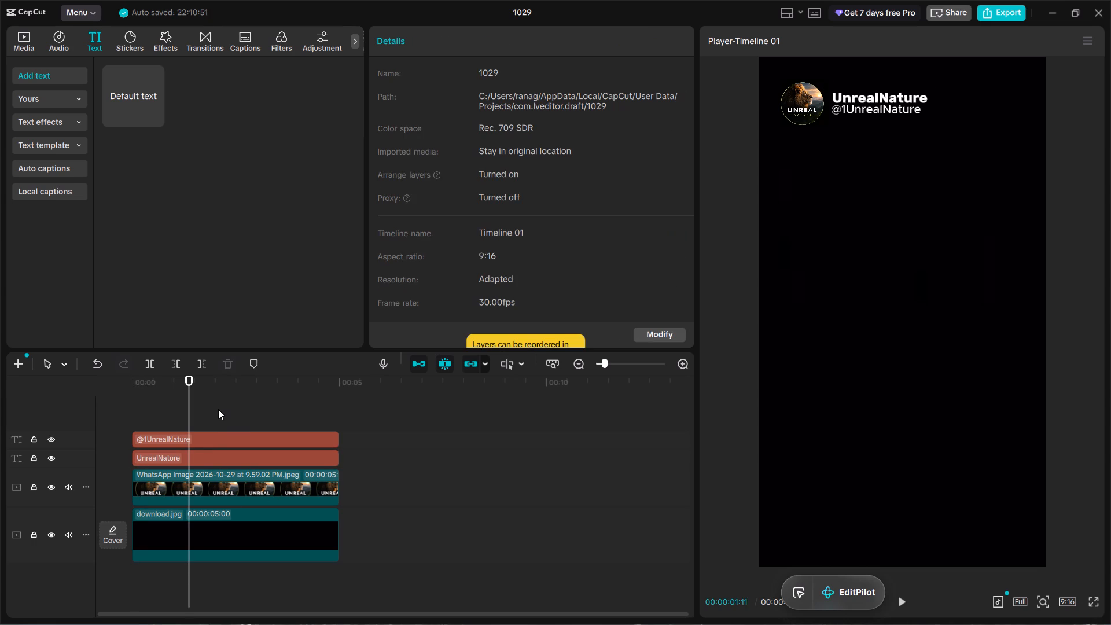
left_click(212, 440)
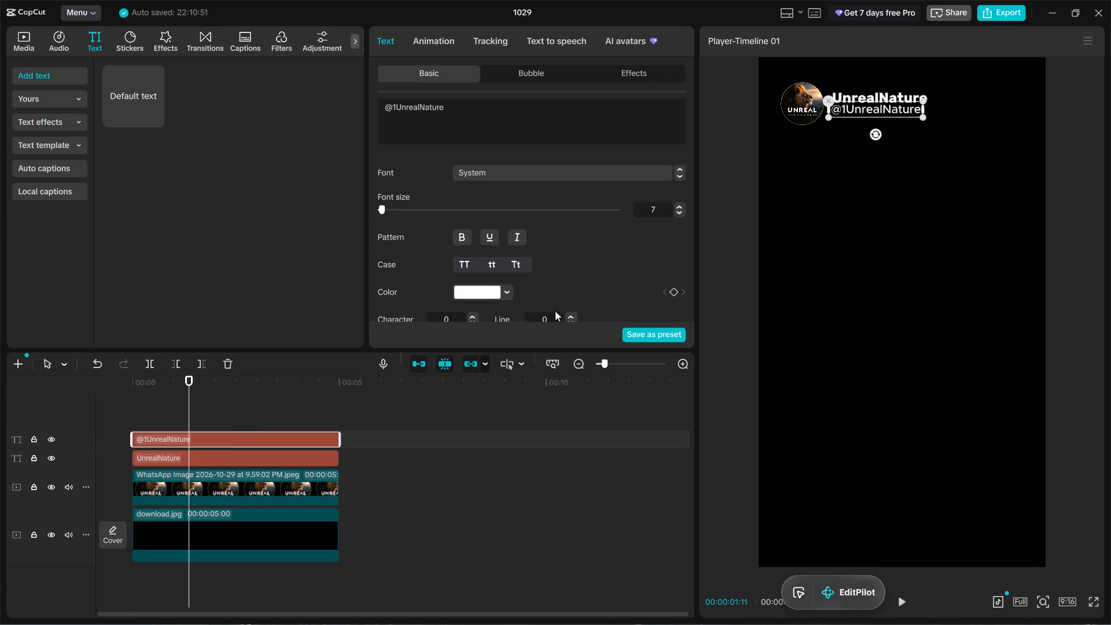
left_click(852, 94)
scroll(567, 280, "down", 4)
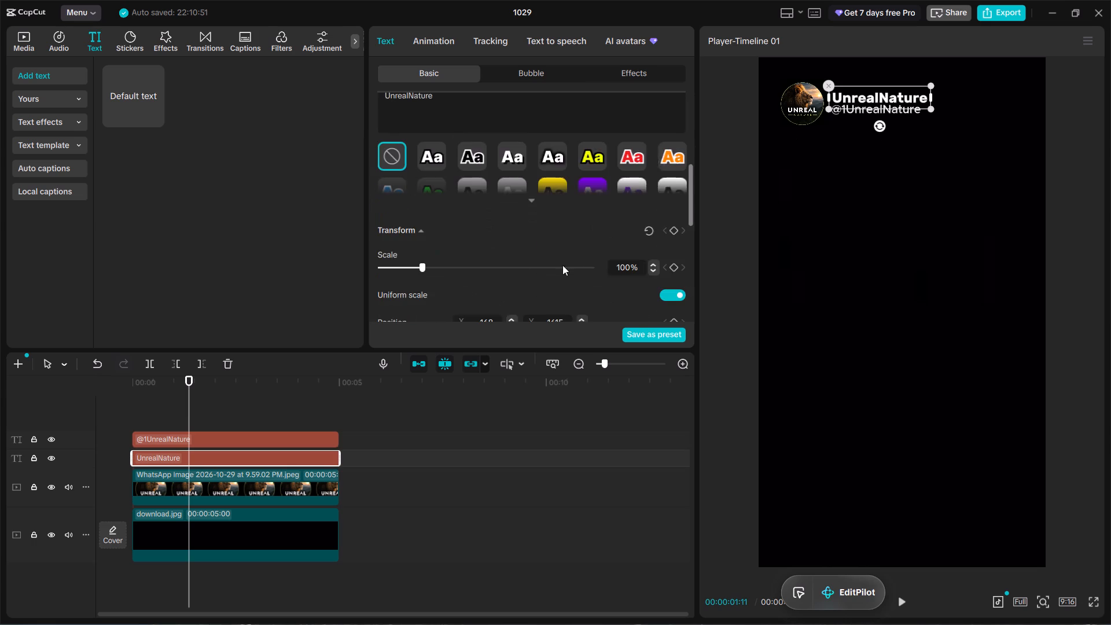
scroll(585, 251, "down", 2)
triple_click(583, 190)
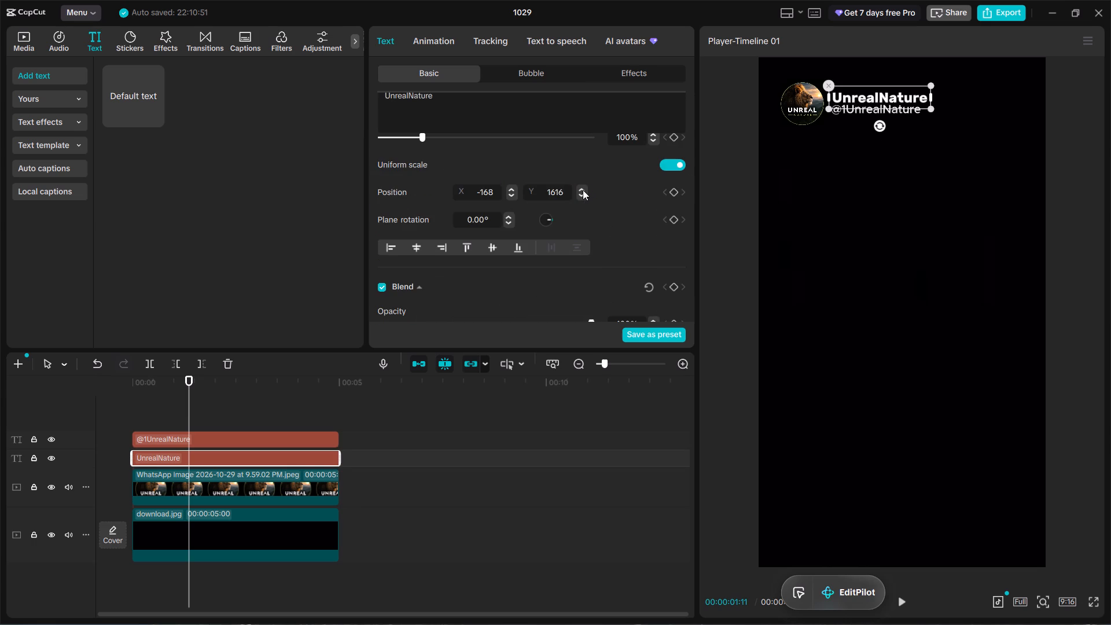
left_click(583, 190)
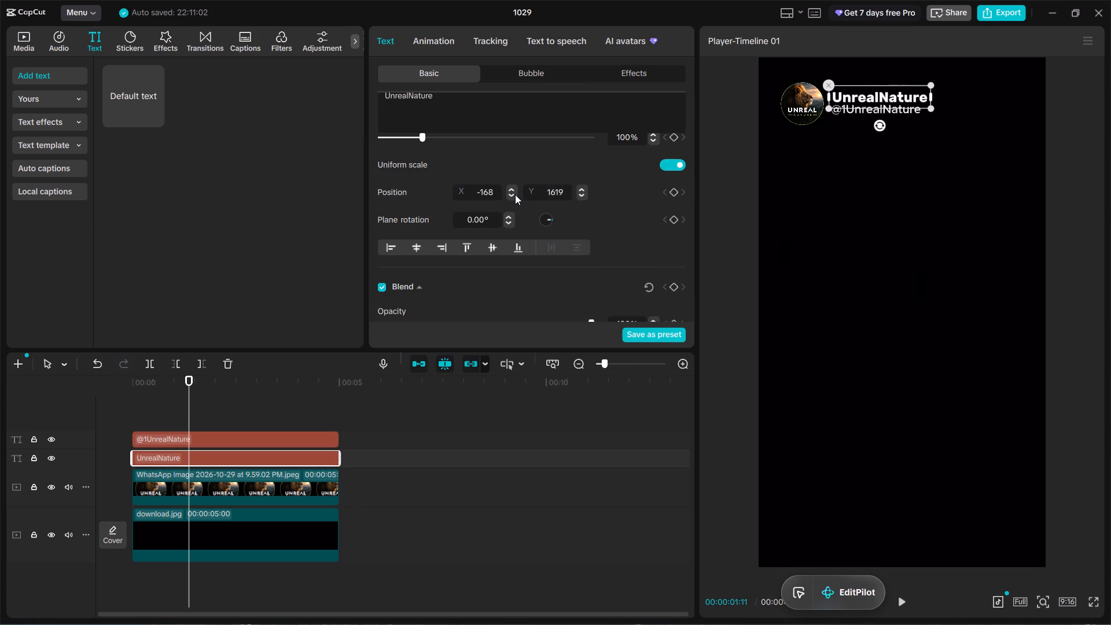
triple_click(514, 194)
triple_click(514, 189)
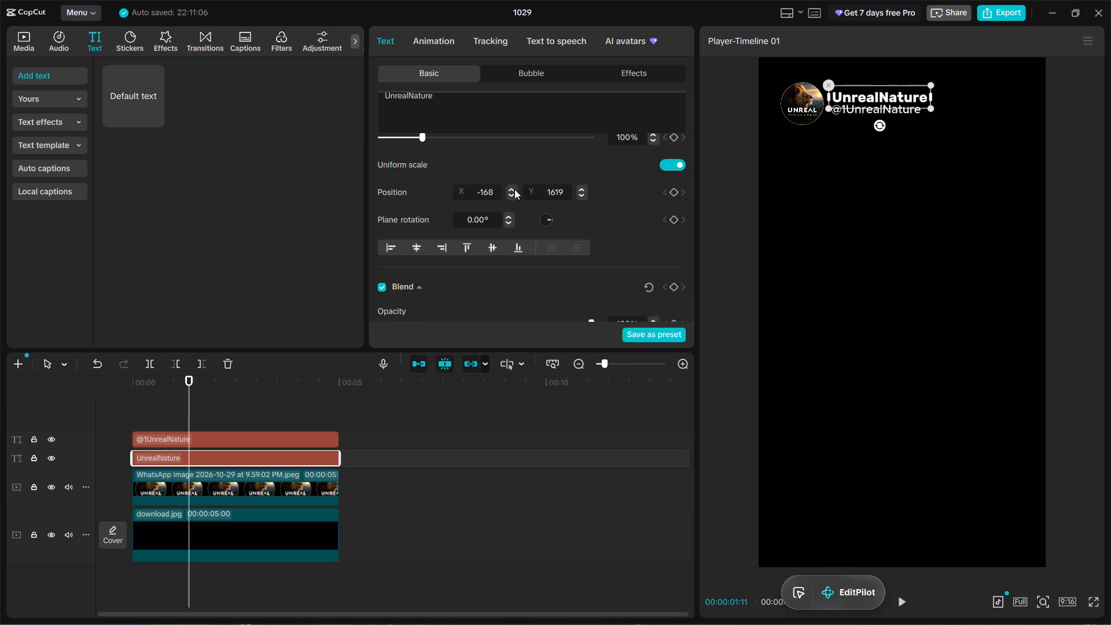
double_click(514, 189)
triple_click(514, 189)
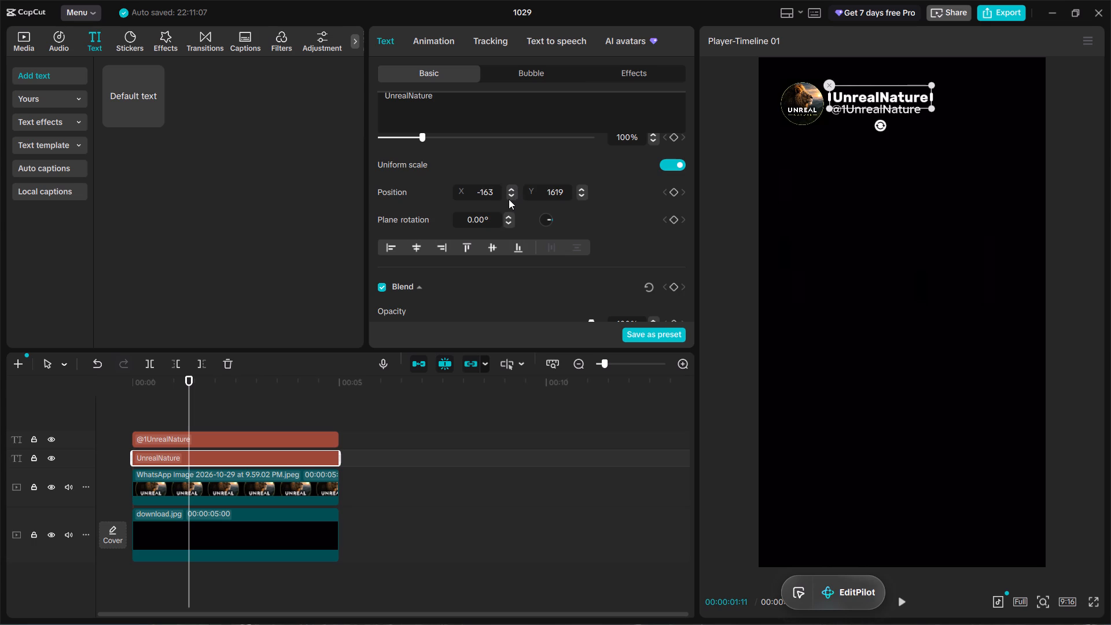
left_click(515, 196)
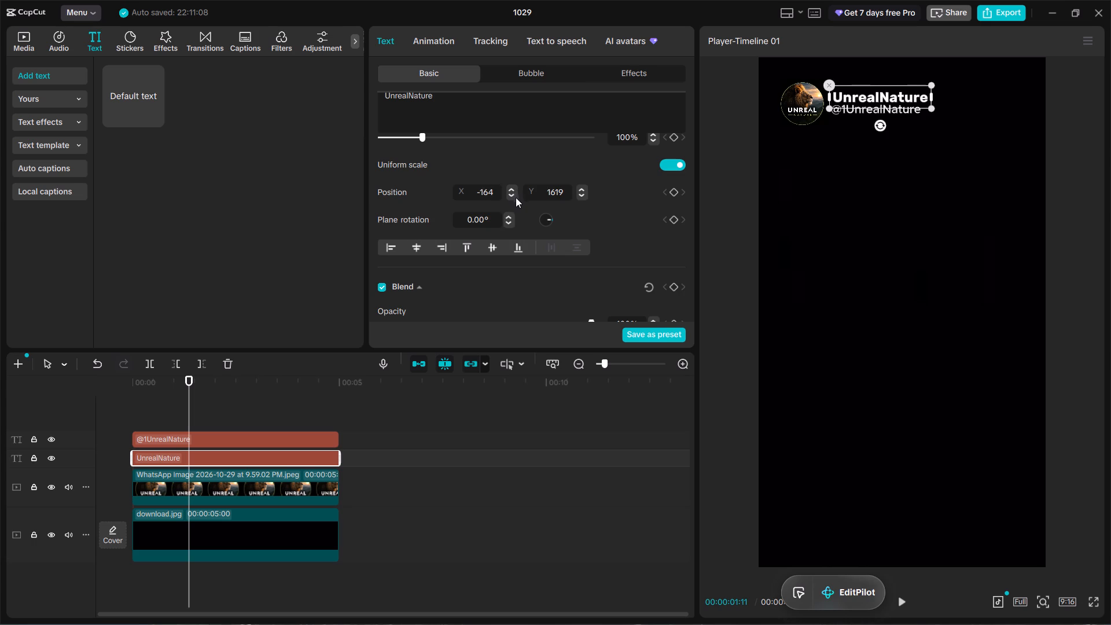
left_click(197, 584)
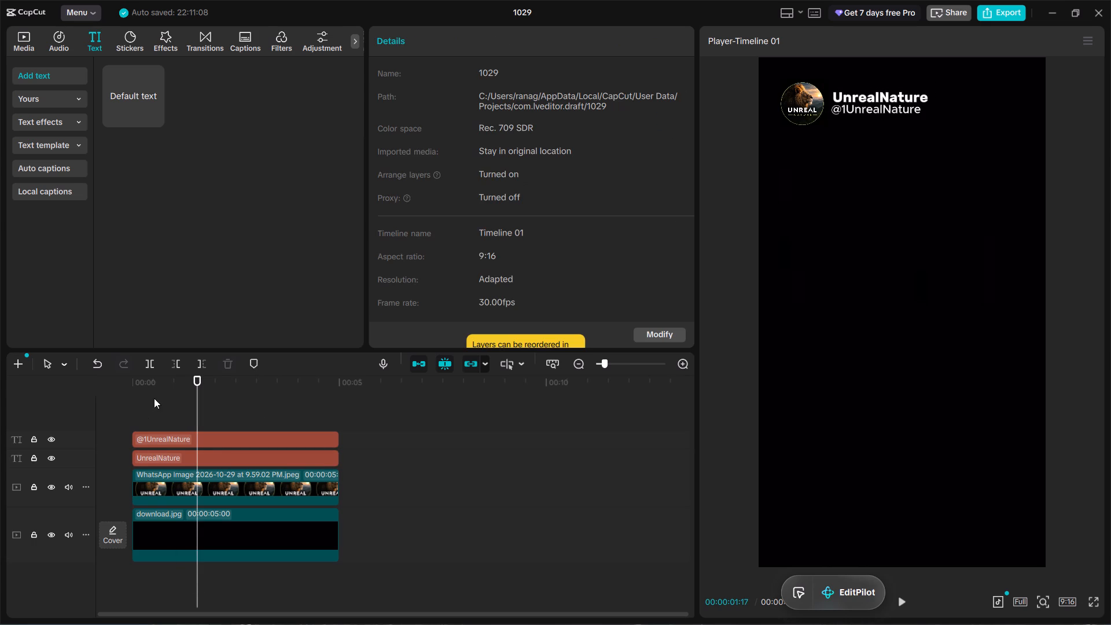
Return the playhead to the start of the timeline and compare the logo, title and handle layout with the reference short.
left_click_drag(146, 381, 130, 381)
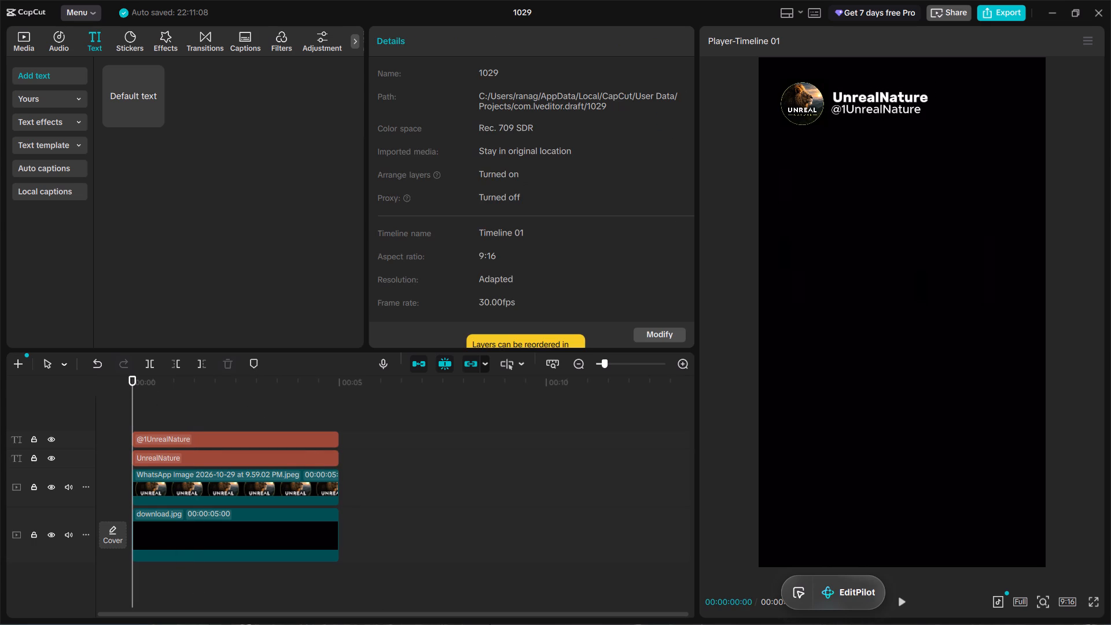
left_click(752, 617)
left_click(767, 615)
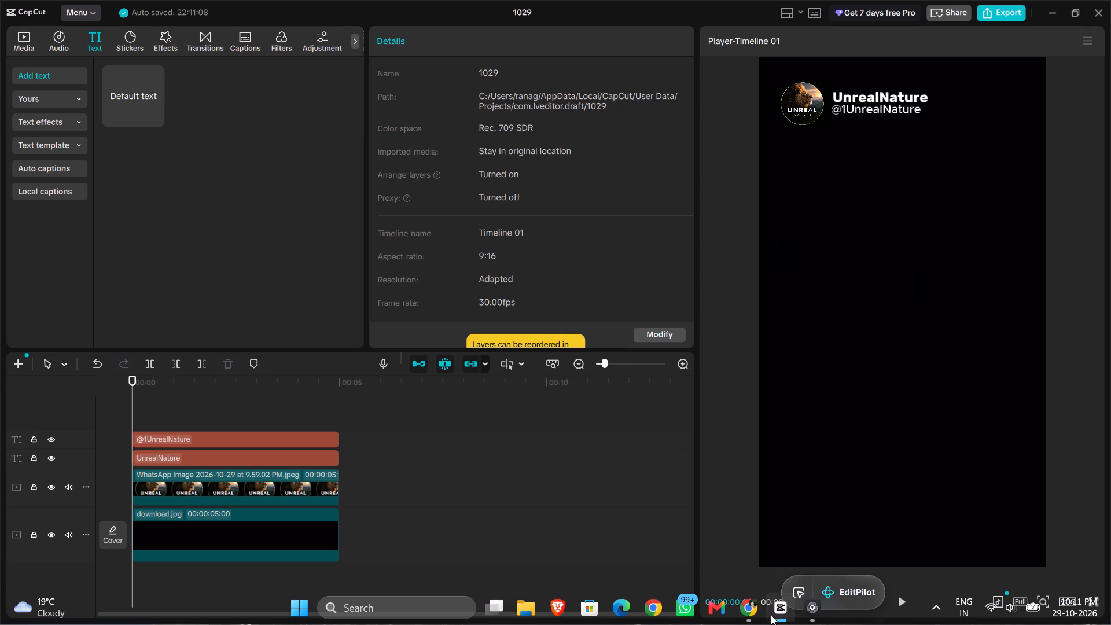
left_click(744, 617)
left_click(789, 608)
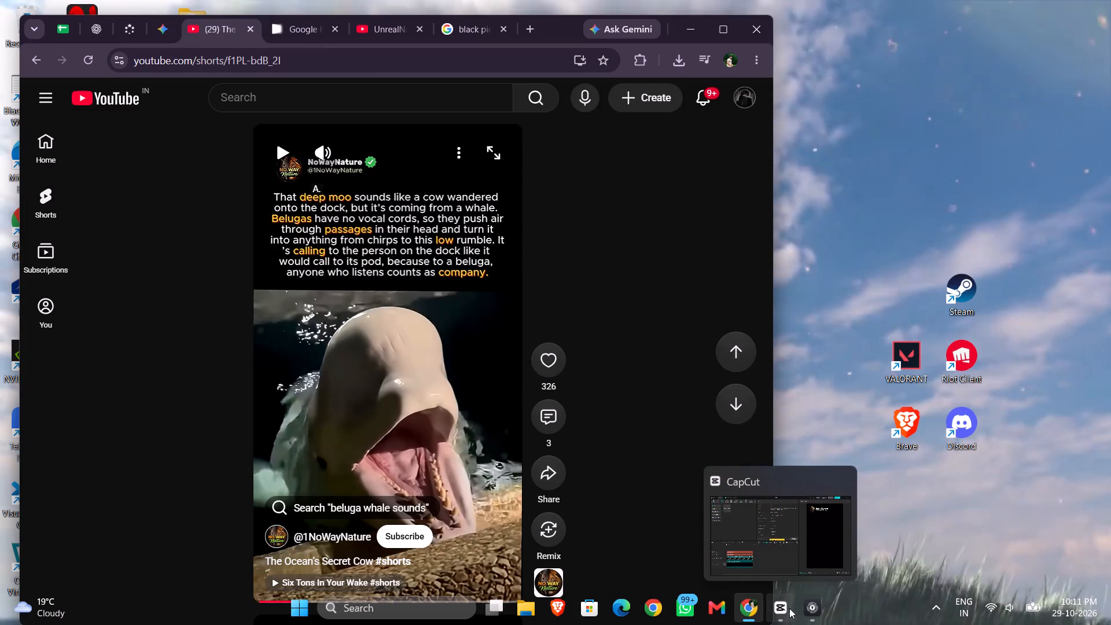
left_click(759, 616)
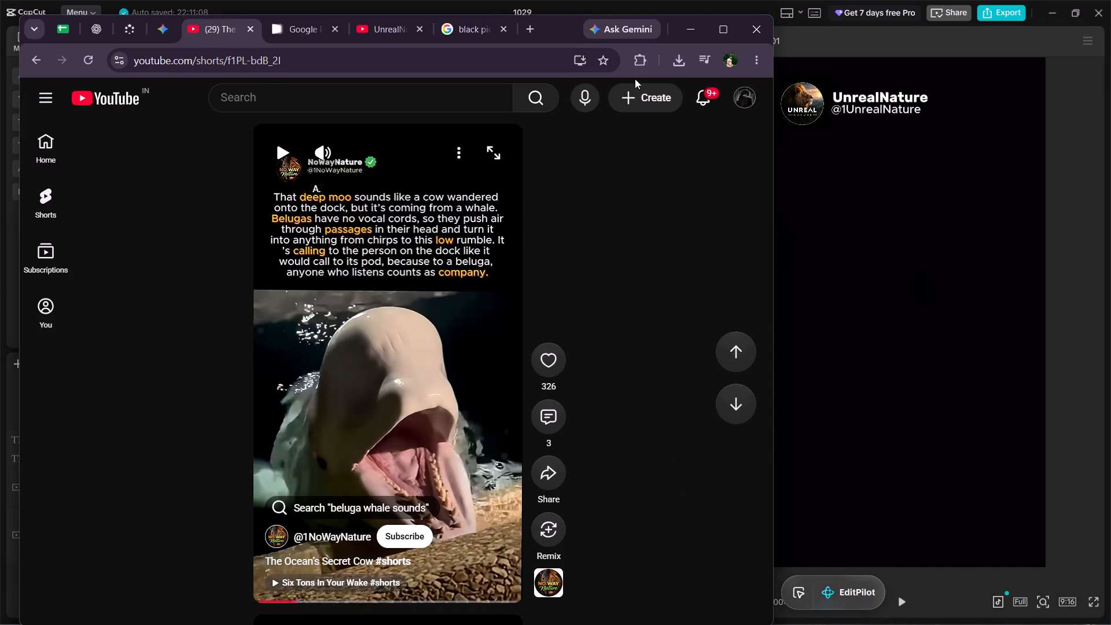
left_click(685, 36)
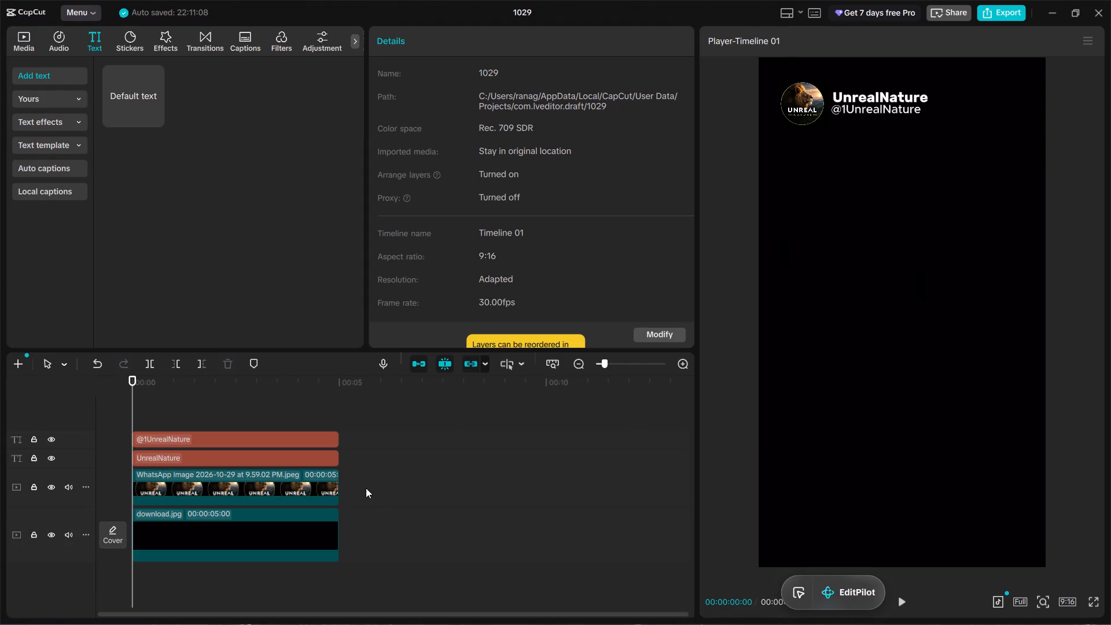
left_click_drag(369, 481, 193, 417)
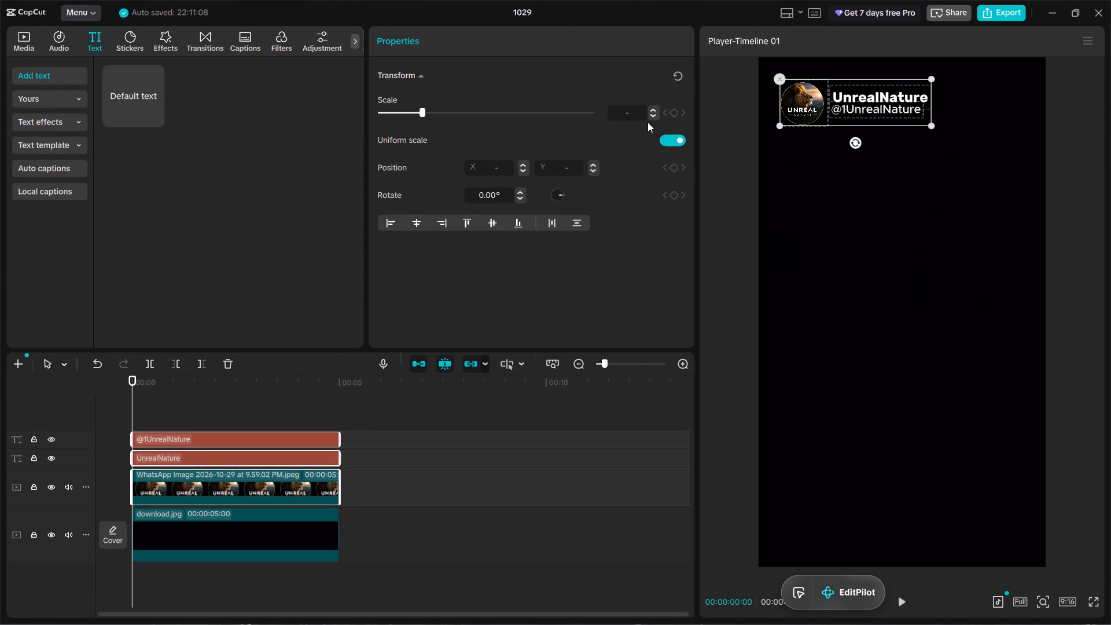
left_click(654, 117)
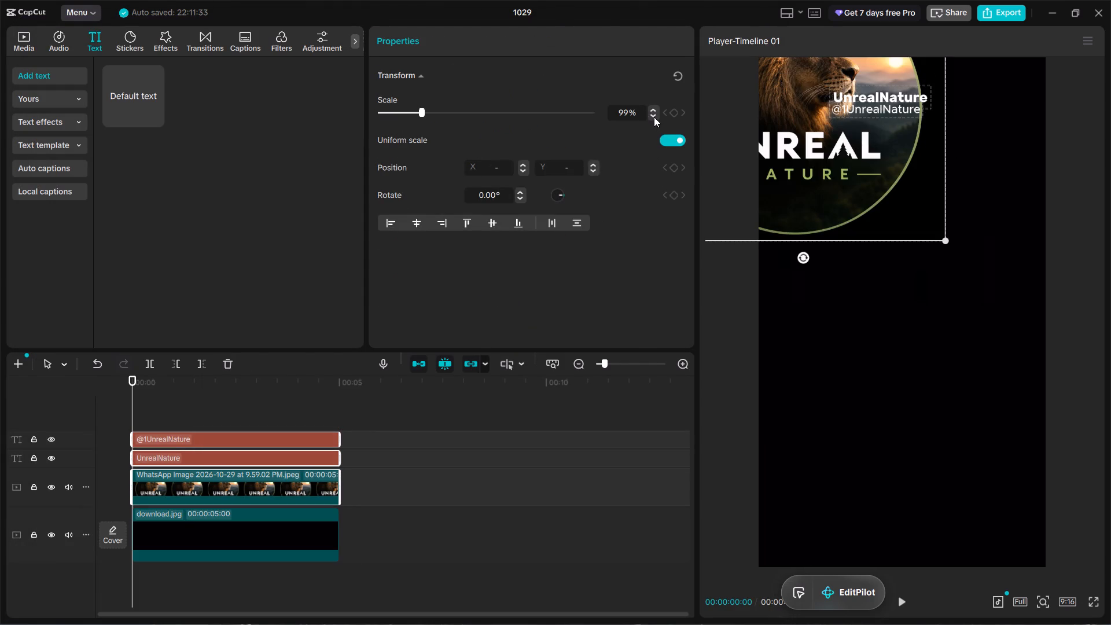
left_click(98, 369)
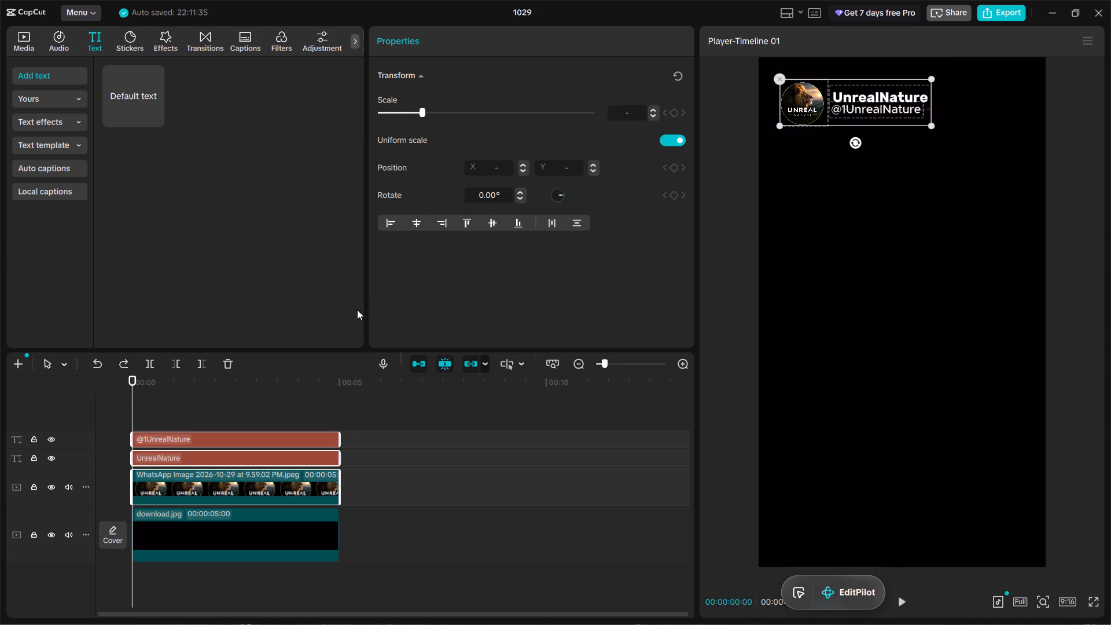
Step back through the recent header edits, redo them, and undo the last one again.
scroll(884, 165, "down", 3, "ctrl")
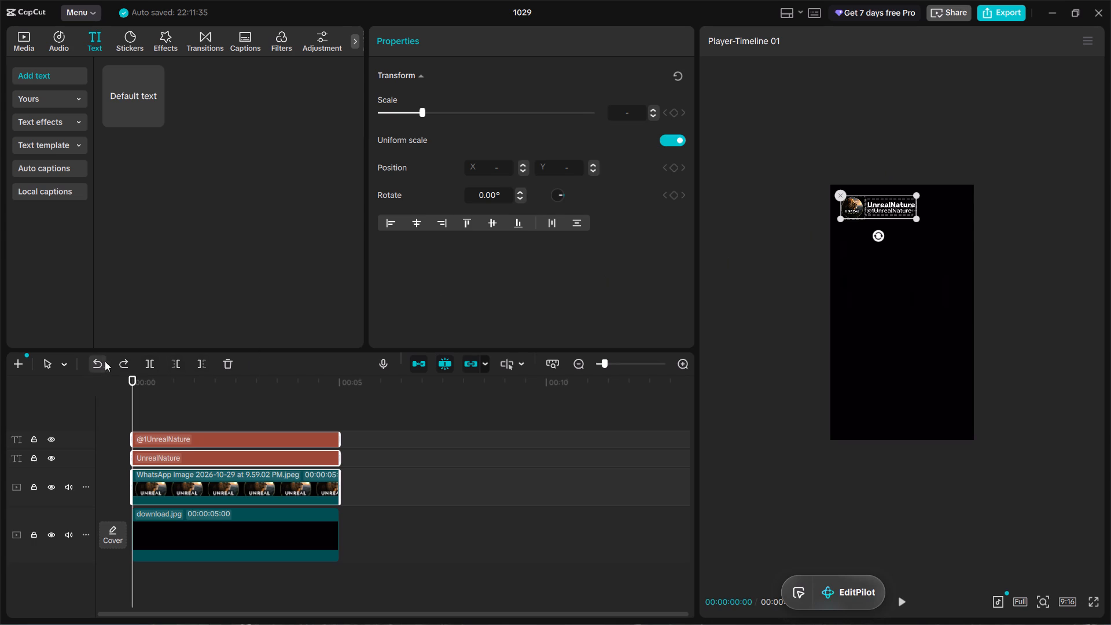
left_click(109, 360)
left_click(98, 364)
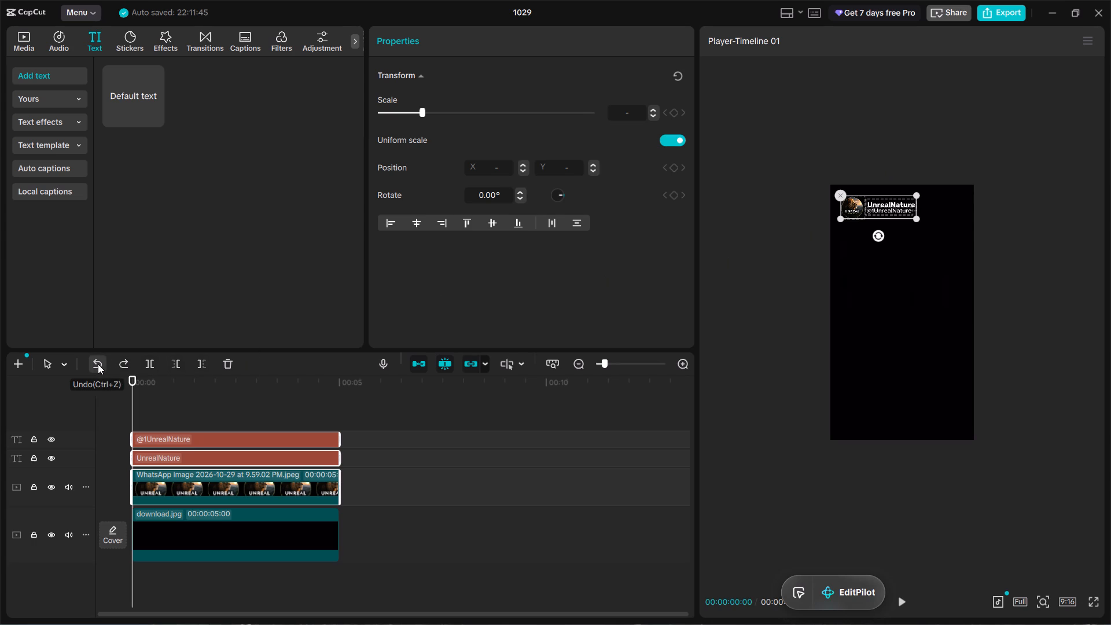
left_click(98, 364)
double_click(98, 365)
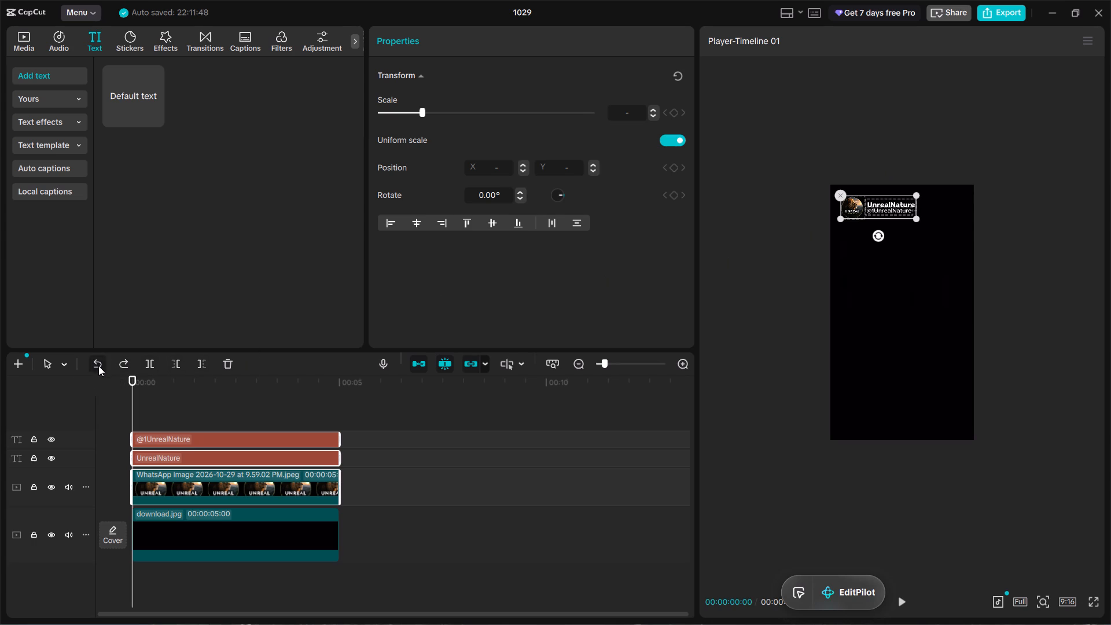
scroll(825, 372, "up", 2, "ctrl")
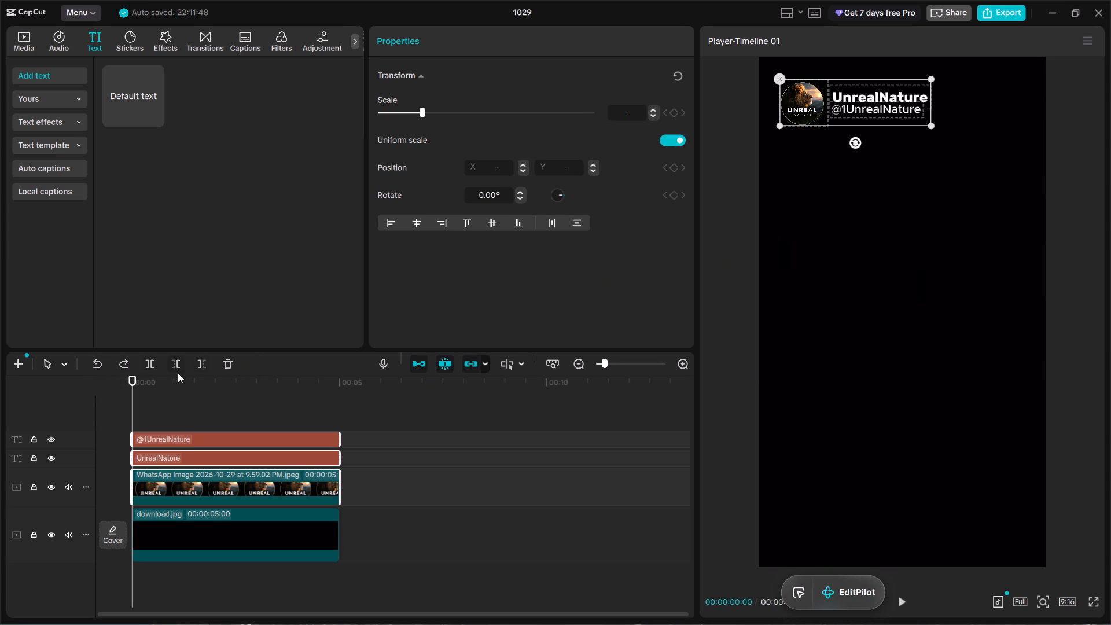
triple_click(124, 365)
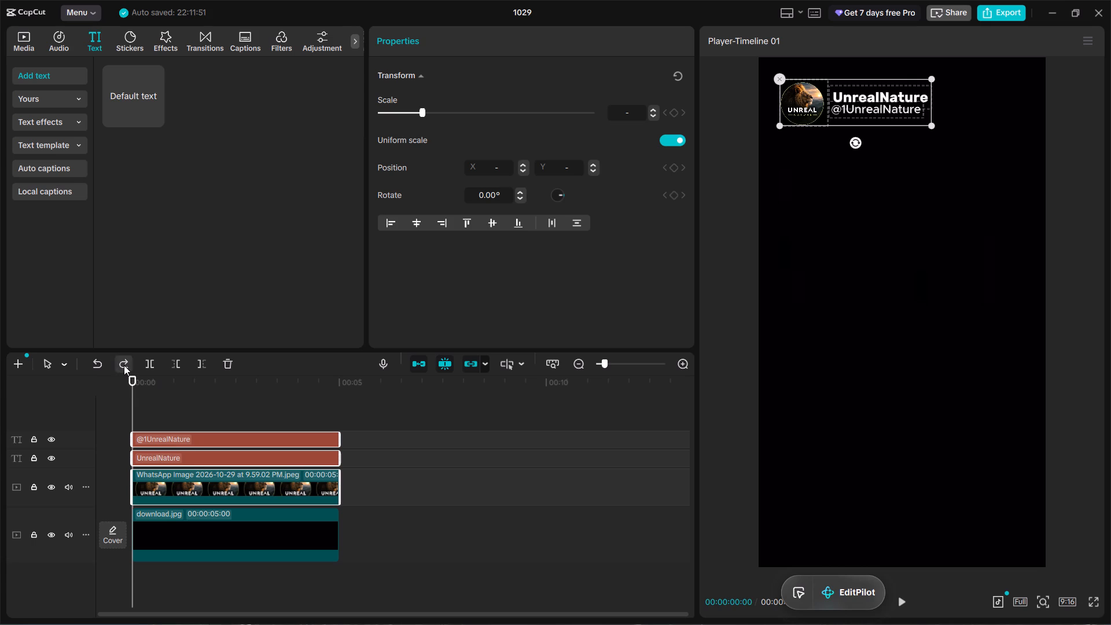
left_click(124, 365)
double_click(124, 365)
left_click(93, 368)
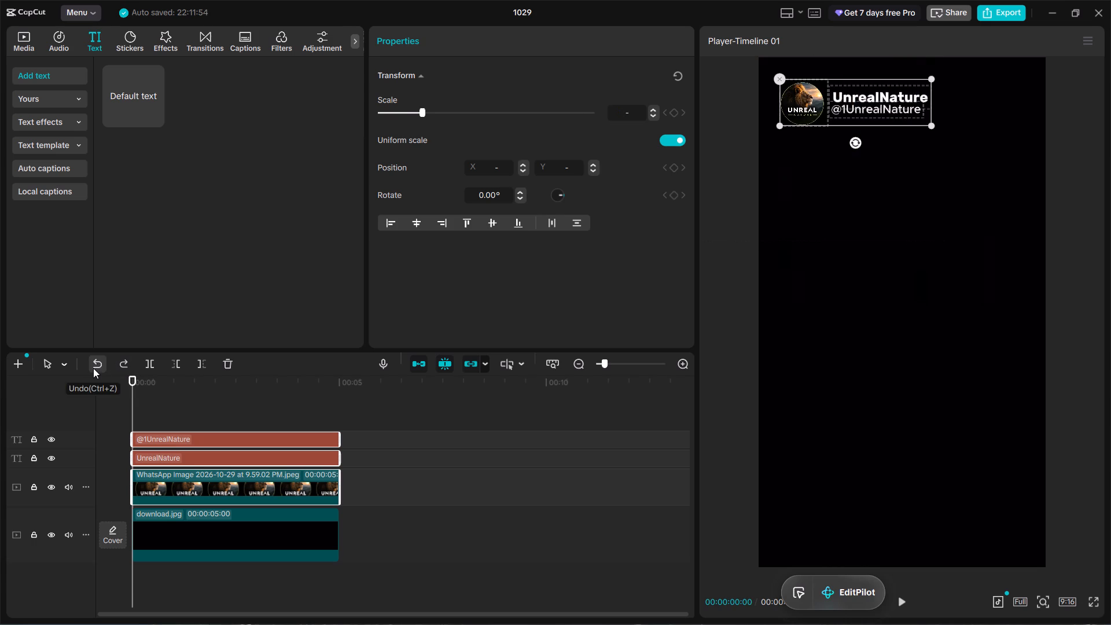
left_click(225, 581)
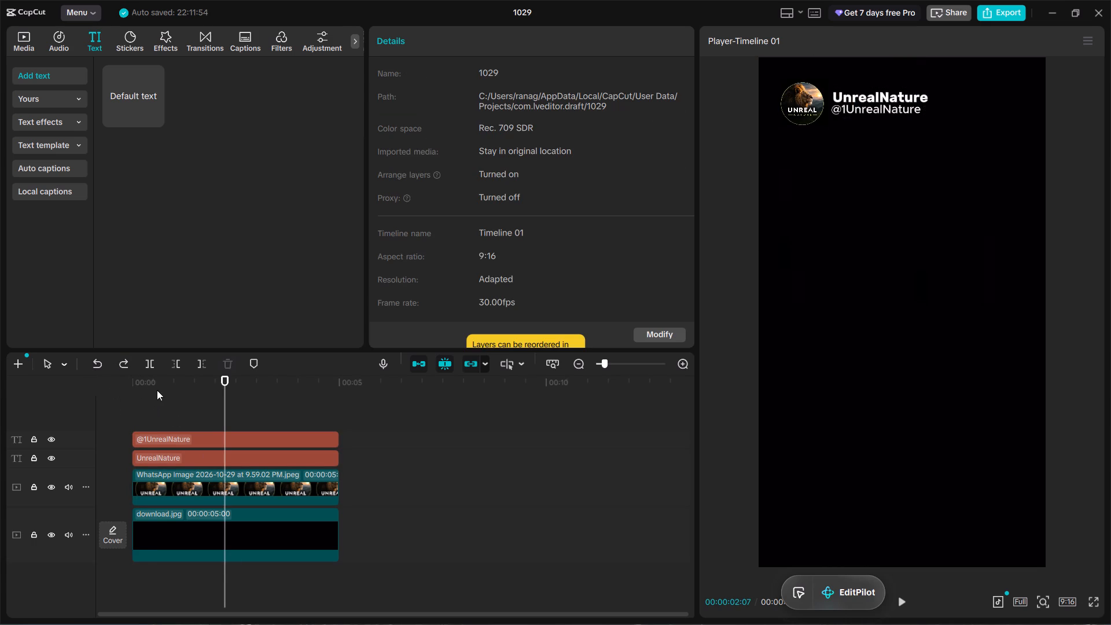
left_click_drag(157, 390, 116, 399)
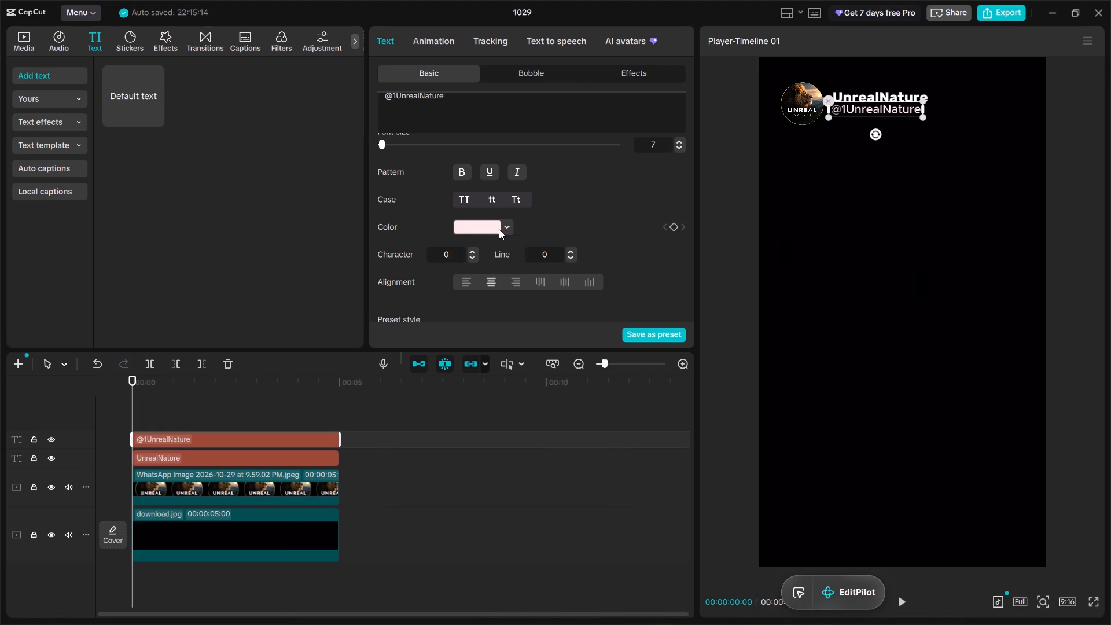
left_click_drag(518, 369, 466, 377)
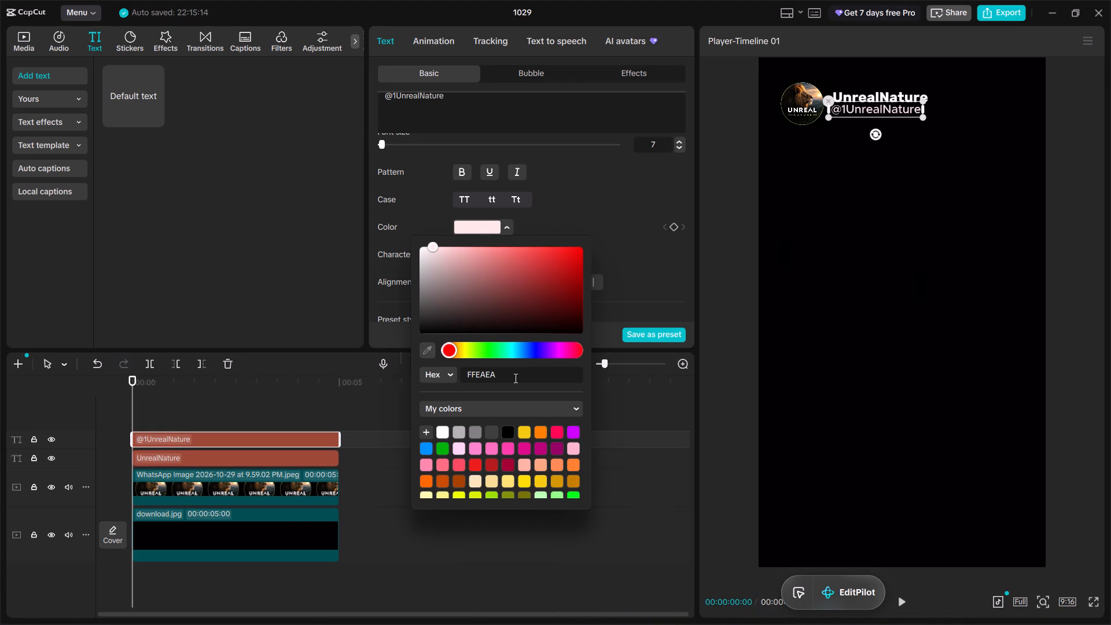
left_click_drag(513, 379, 436, 376)
key("ctrl+v")
key("Return")
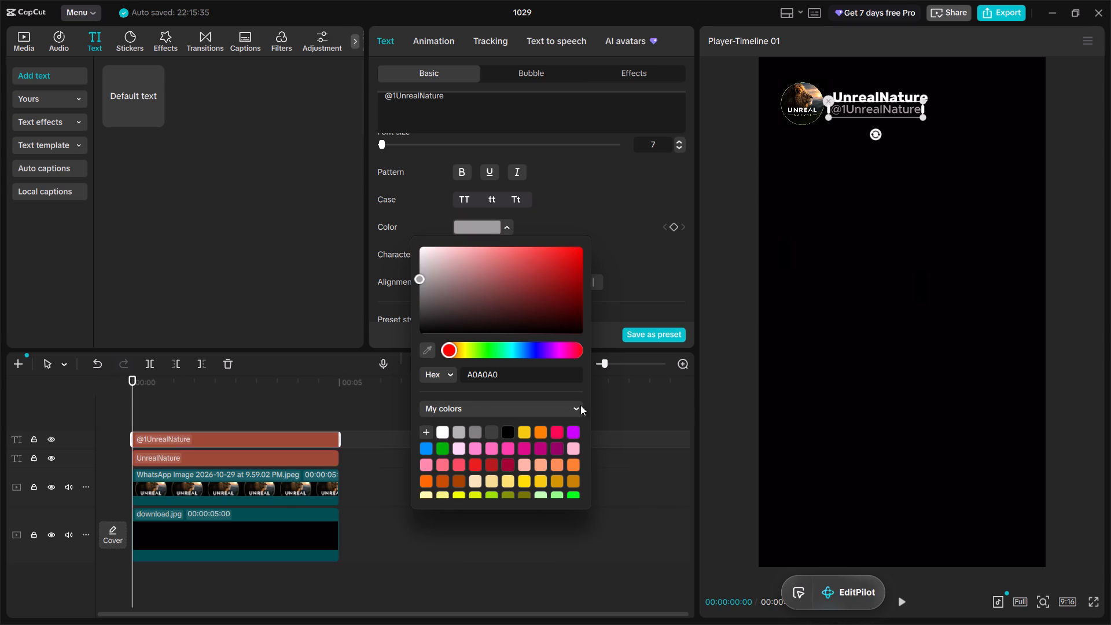
Play the beginning of the timeline to preview the recoloured header, and return the playhead to the start.
left_click_drag(192, 587, 198, 587)
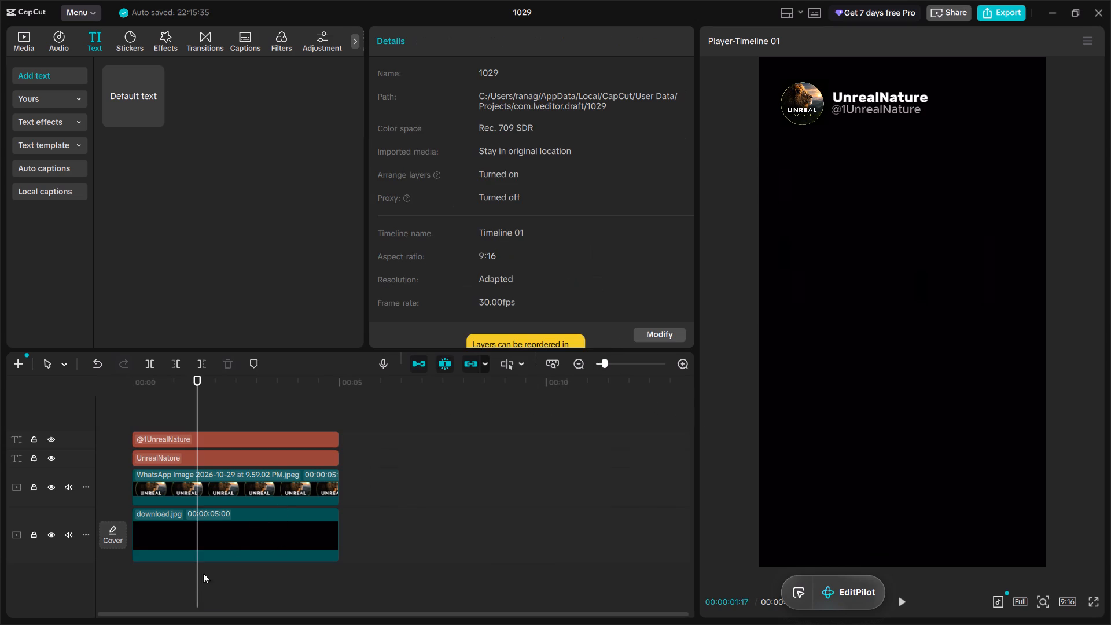
left_click_drag(171, 381, 71, 391)
key("space")
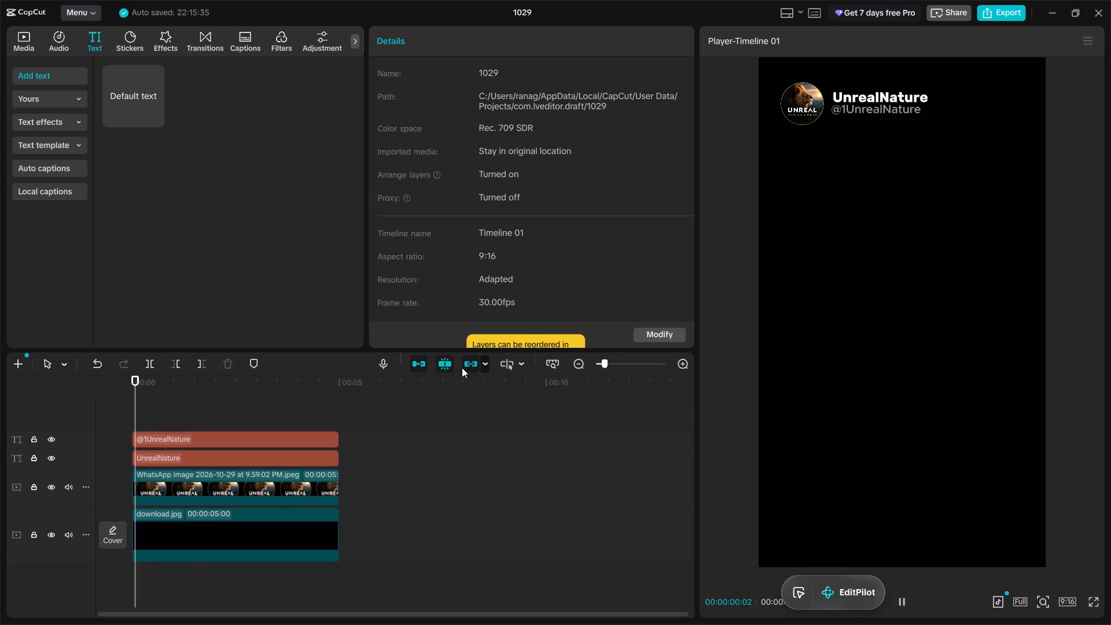
key("space")
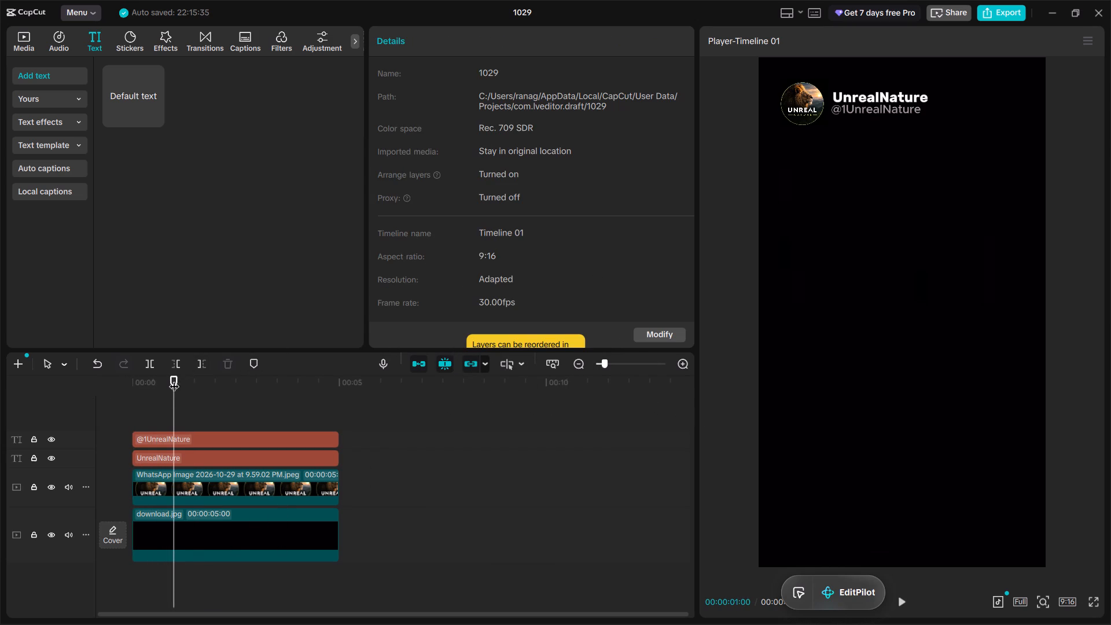
left_click_drag(167, 388, 62, 405)
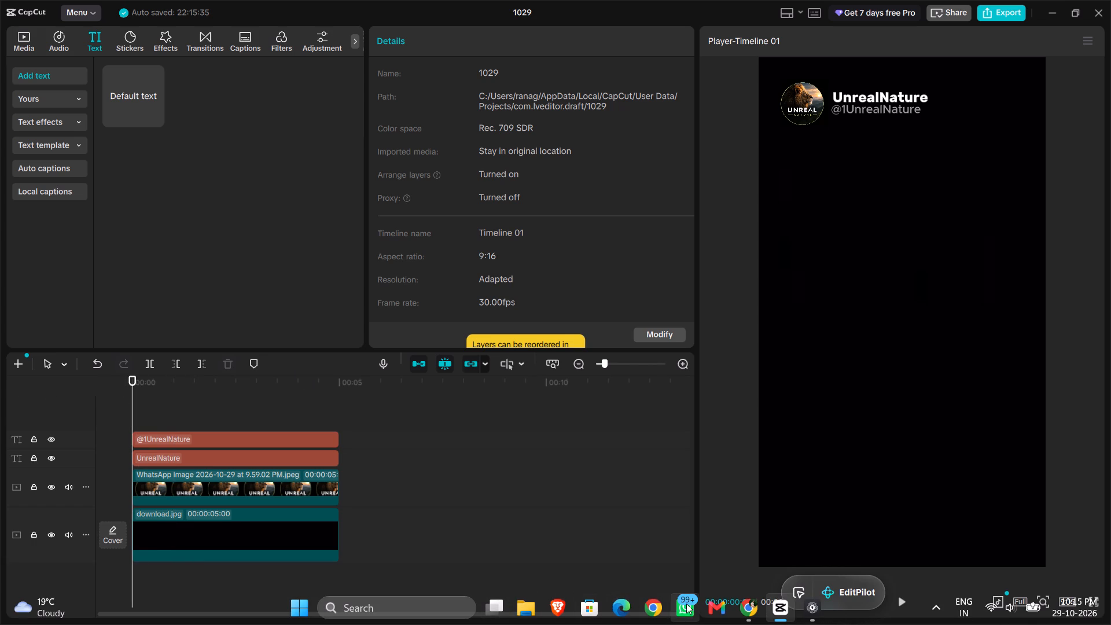
Switch to Chrome and view the NoWayNature short "The Ocean's Secret Cow" as the layout reference.
left_click(753, 609)
left_click(282, 6)
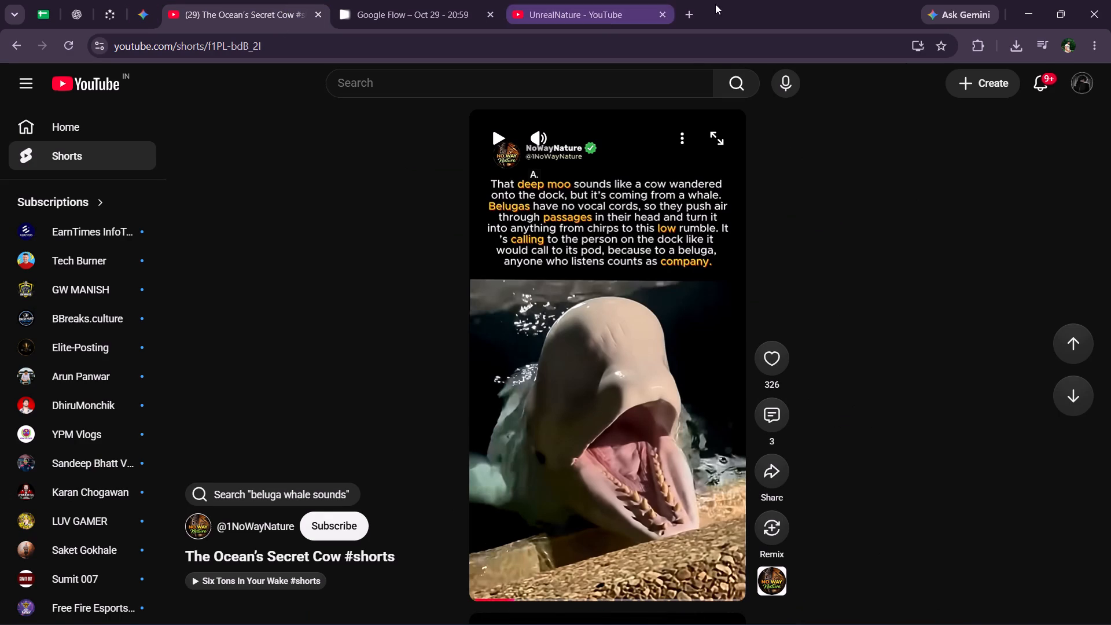
Search Google in a new tab for "green verified tick", compare with the reference short's badge, and open the image results.
left_click(695, 14)
left_click(532, 284)
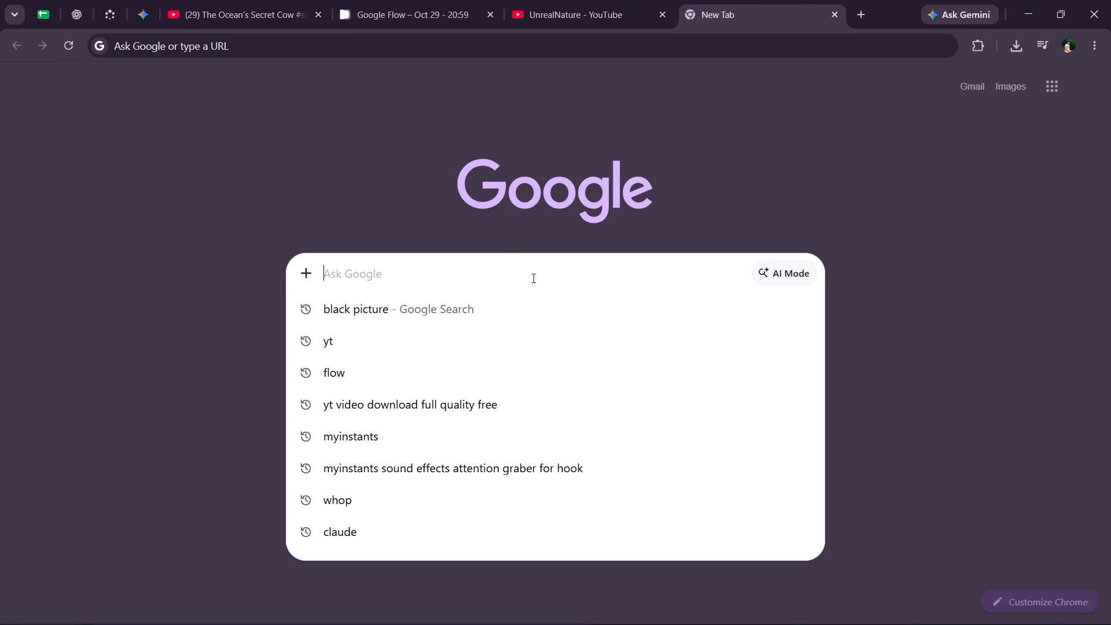
type("green verified")
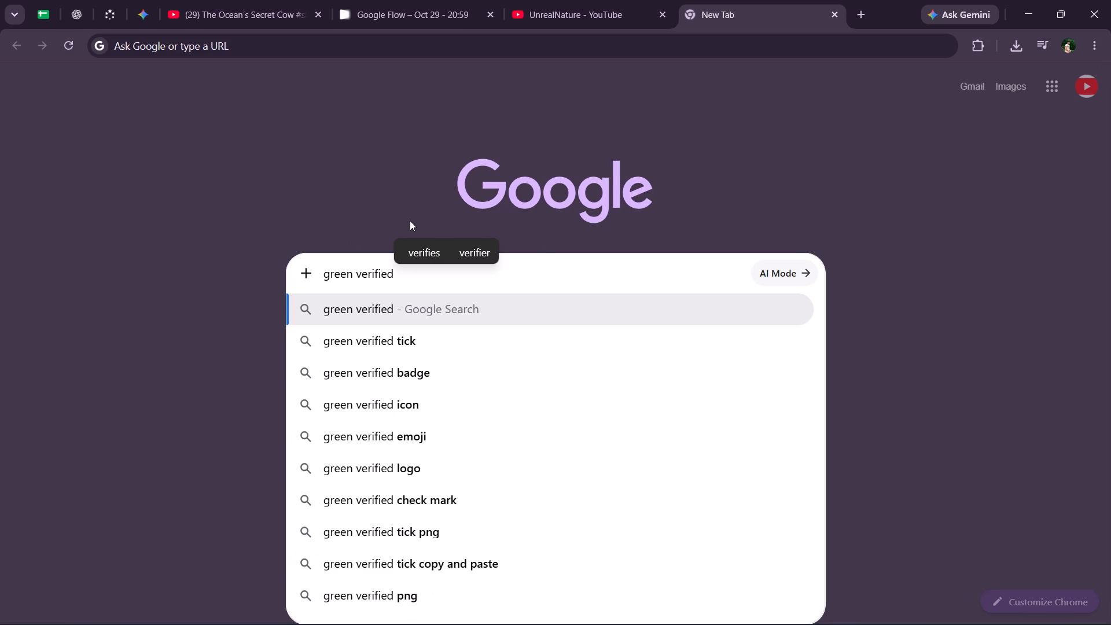
left_click_drag(381, 359, 385, 352)
left_click(389, 350)
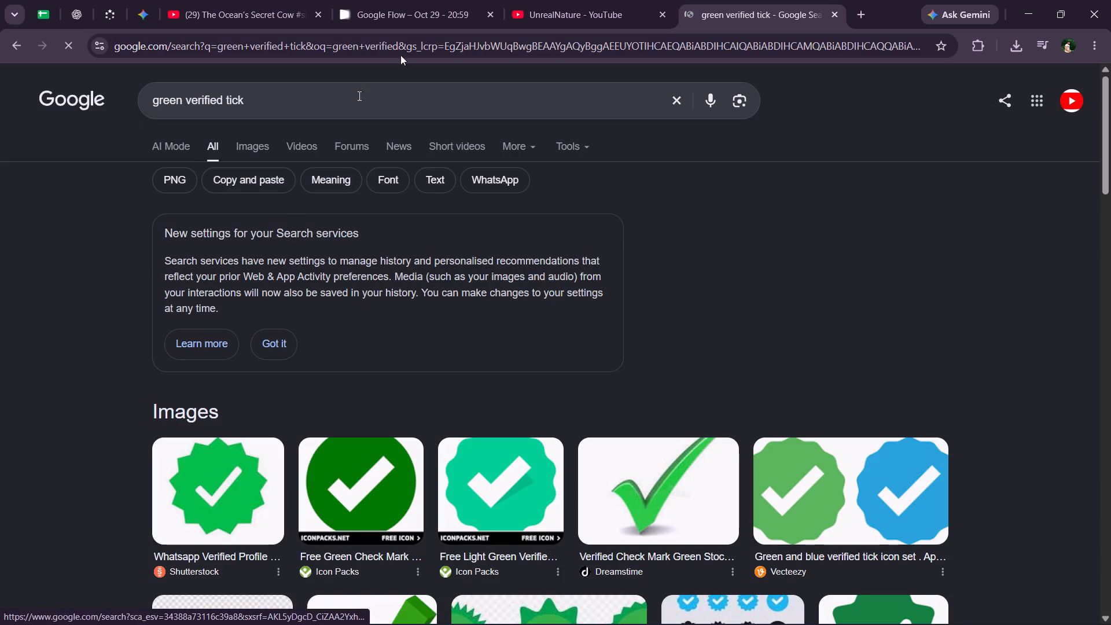
left_click(572, 12)
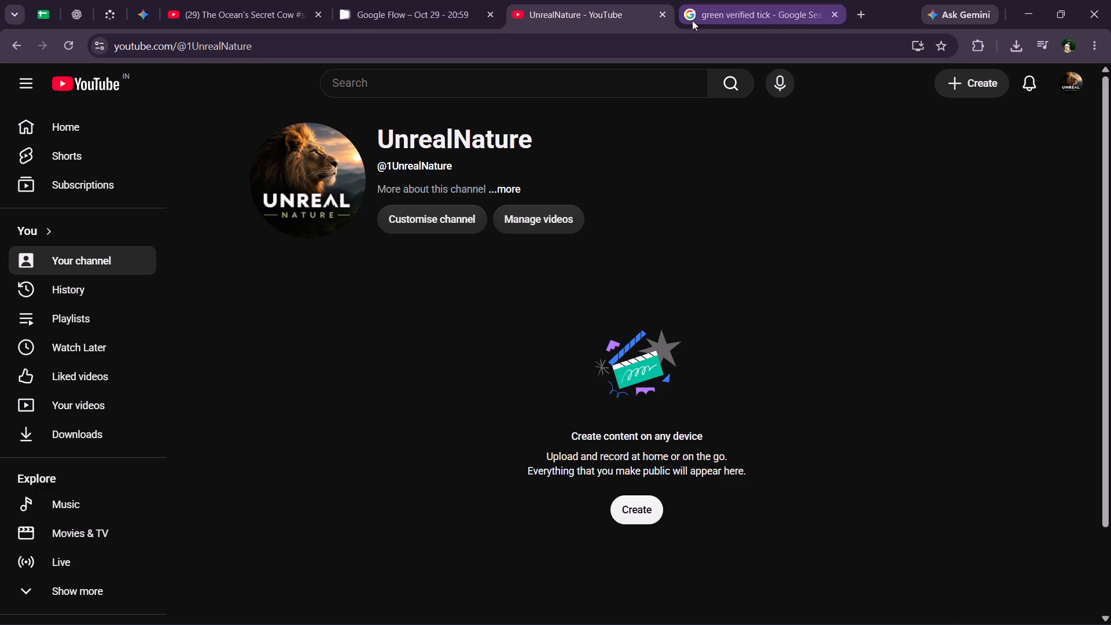
left_click(233, 16)
left_click(765, 0)
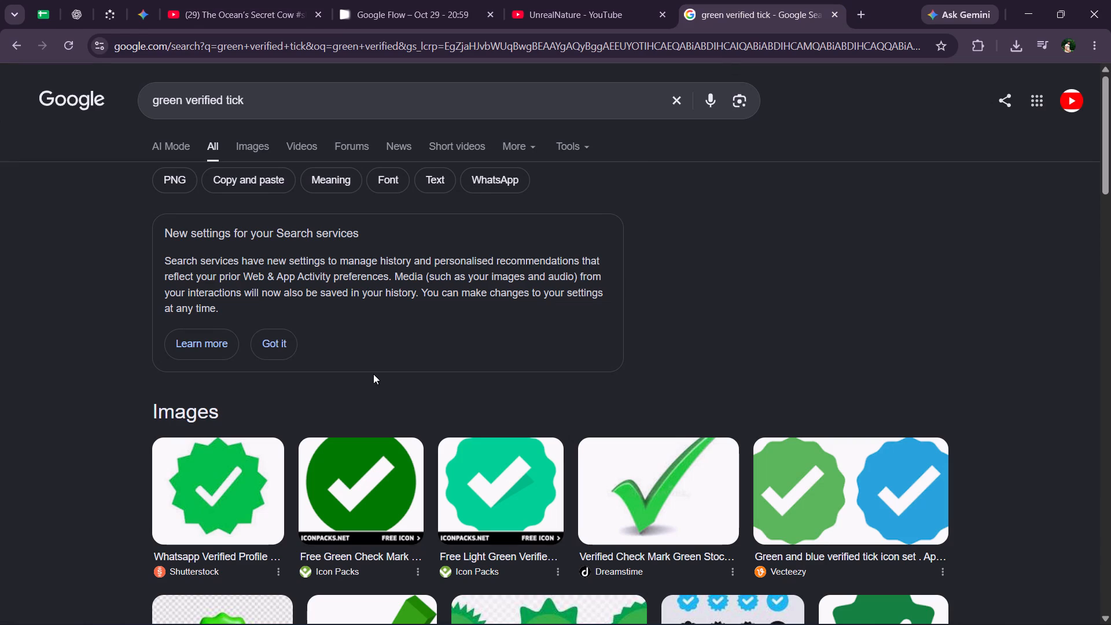
scroll(394, 362, "down", 1)
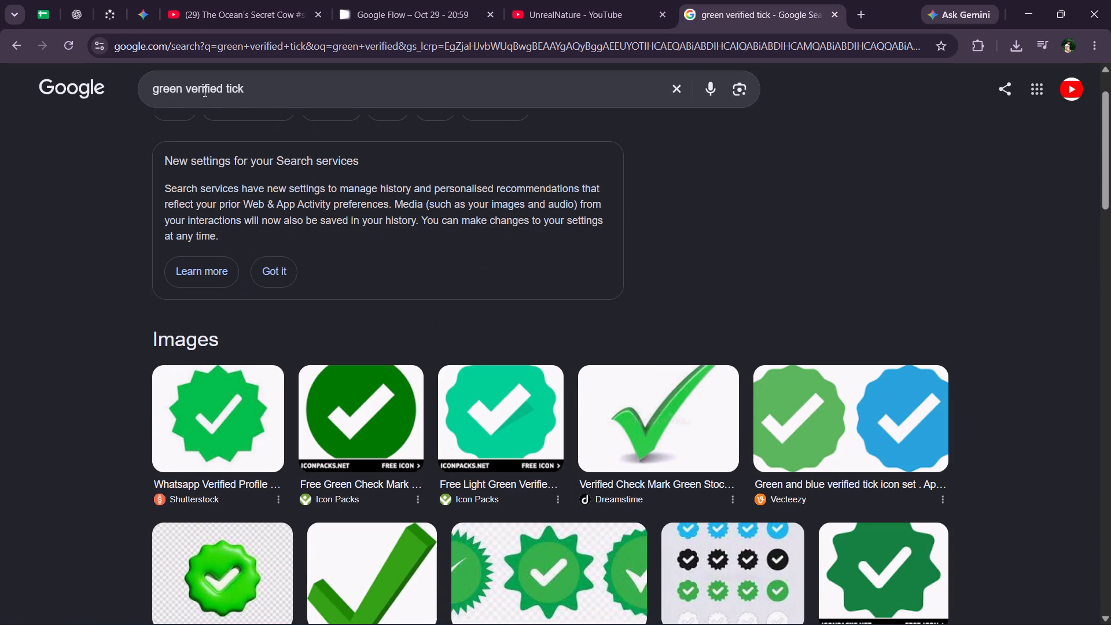
scroll(313, 193, "up", 2)
left_click(245, 149)
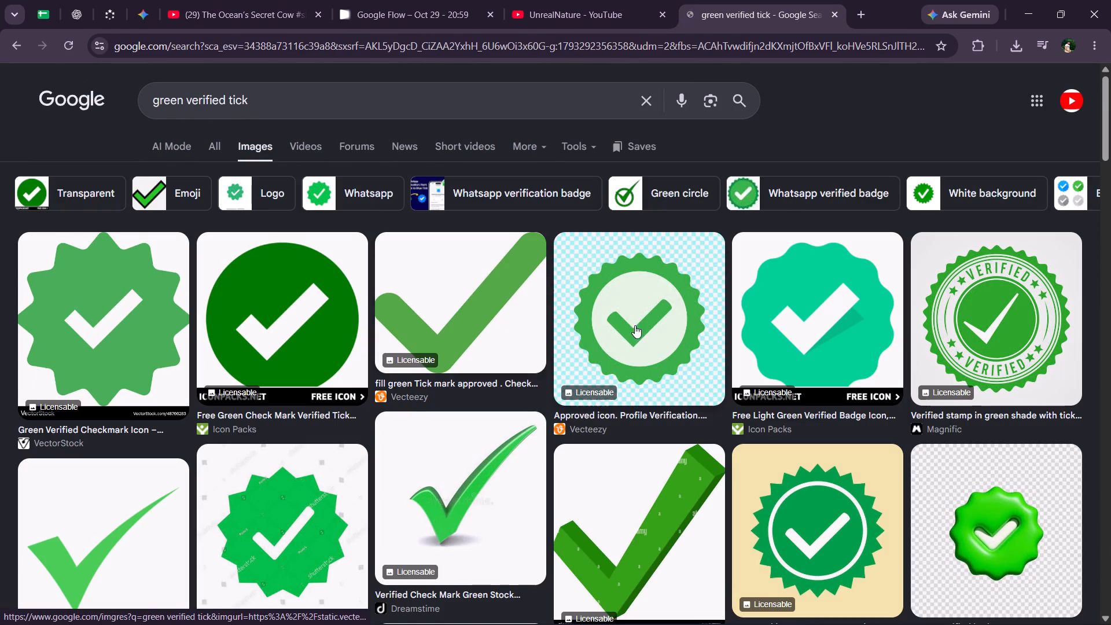
Find the glossy green scalloped check mark badge from Shutterstock in the image results and save it to the clipping folder.
scroll(775, 420, "down", 5)
scroll(711, 405, "down", 2)
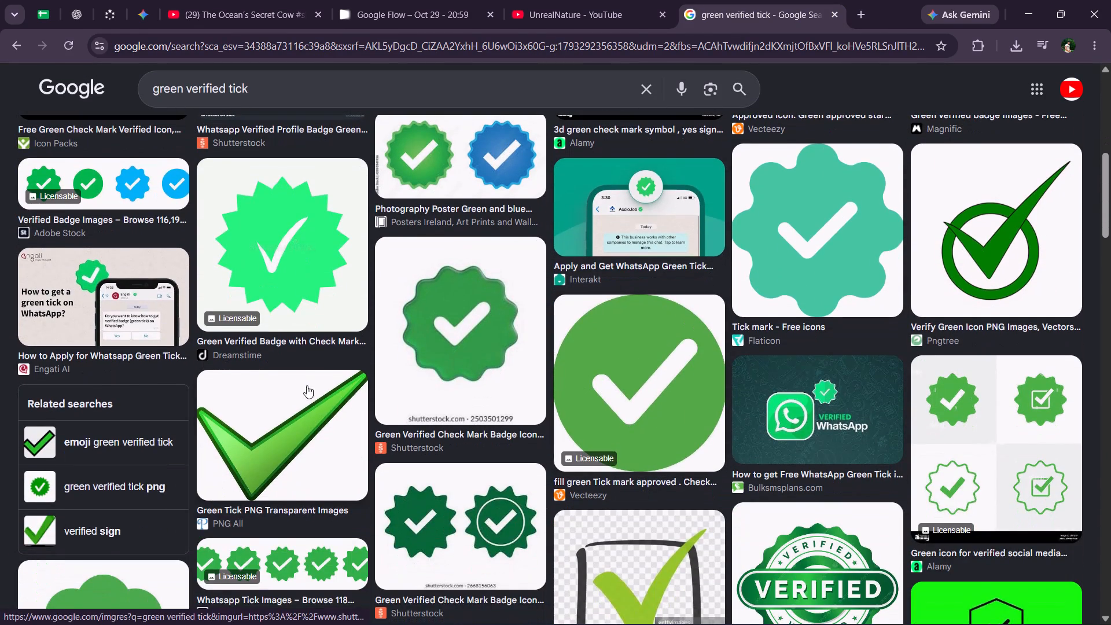
right_click(483, 343)
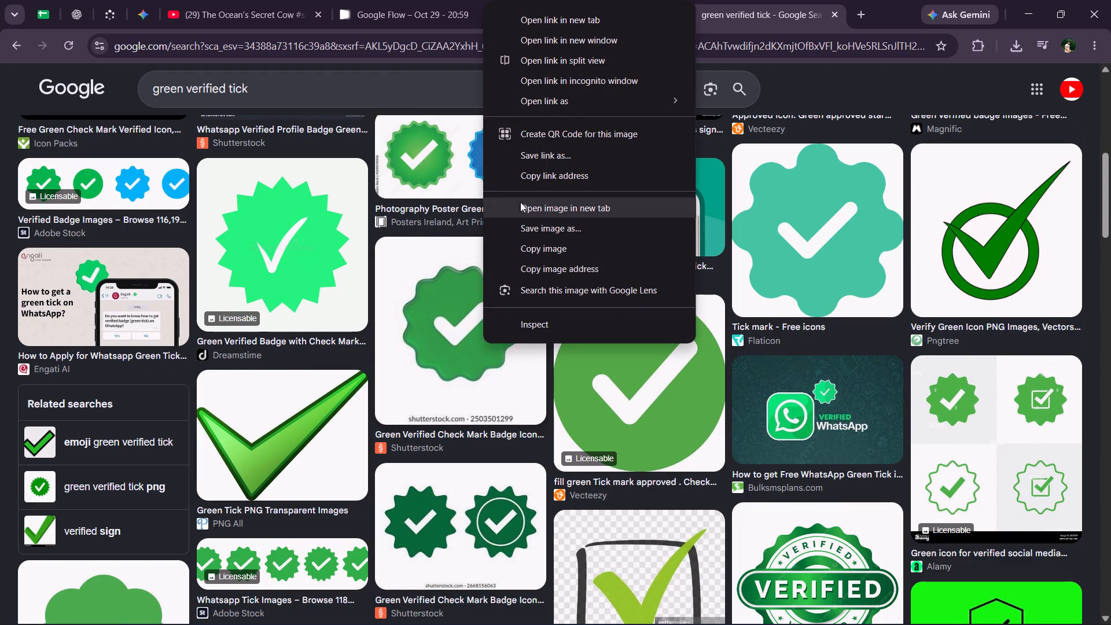
left_click(582, 221)
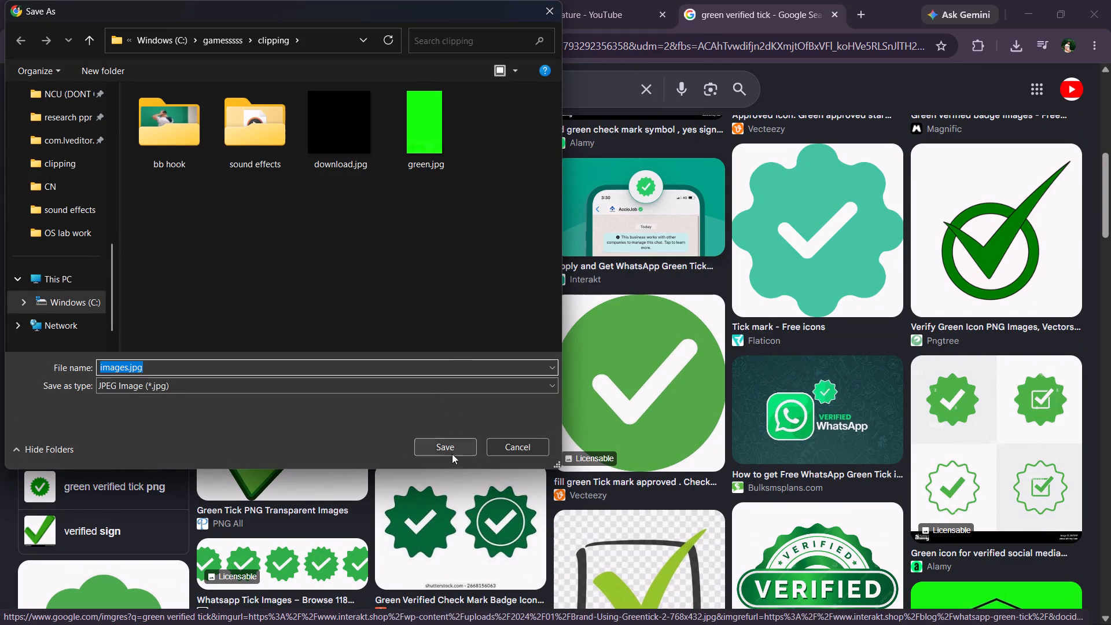
left_click(458, 448)
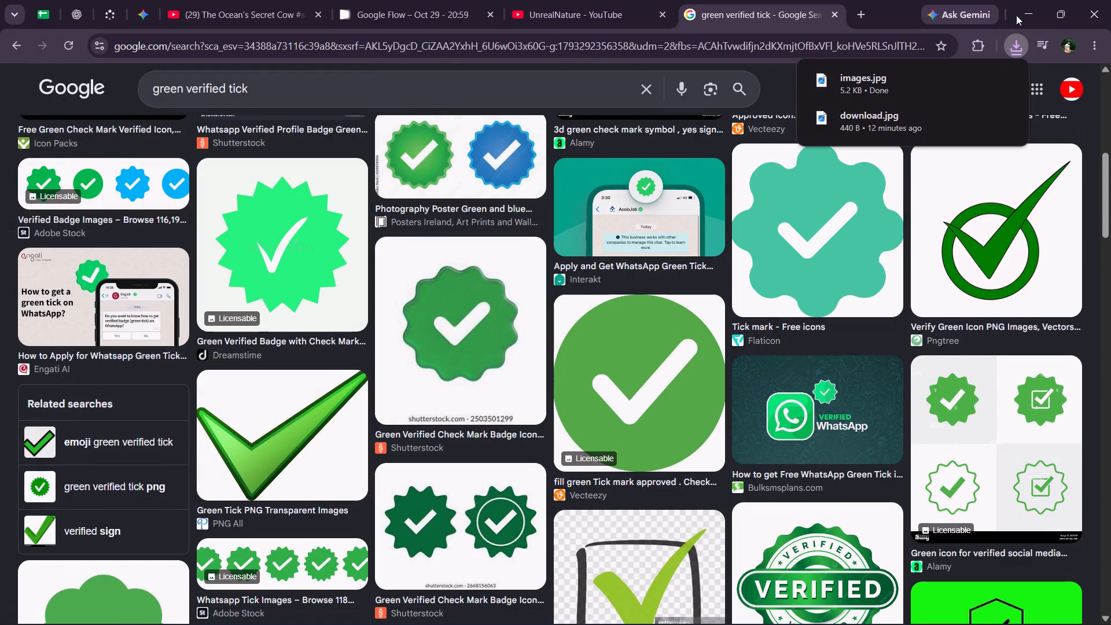
Switch to CapCut and import the saved badge image, images.jpg, from the clipping folder into the project media.
left_click(1022, 14)
left_click(45, 43)
left_click(5, 38)
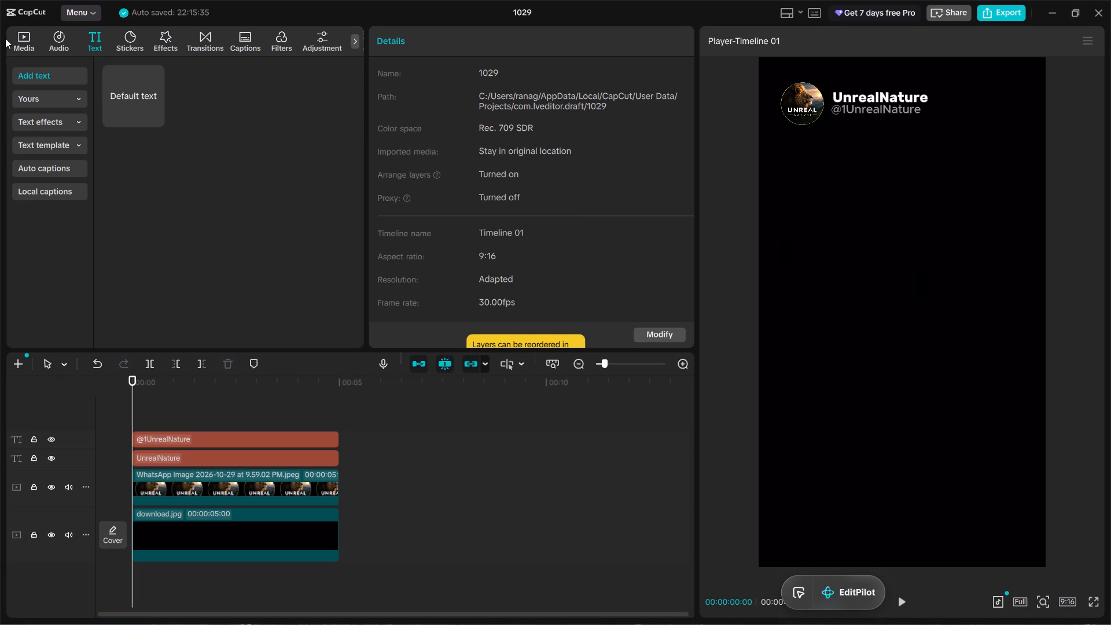
left_click(16, 38)
left_click(149, 70)
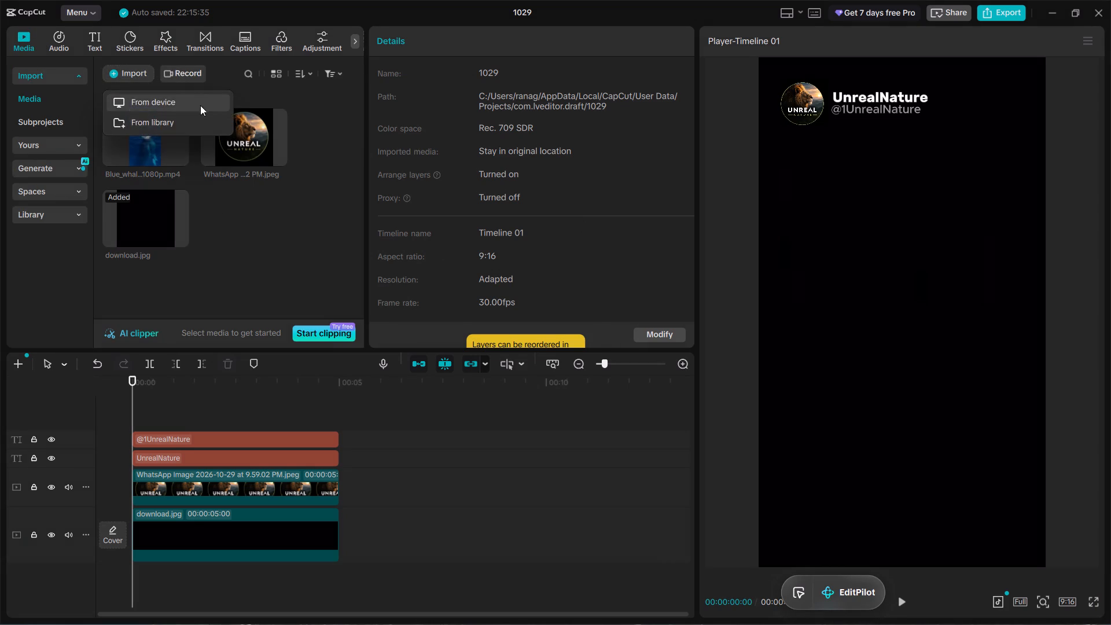
left_click(197, 103)
left_click(186, 244)
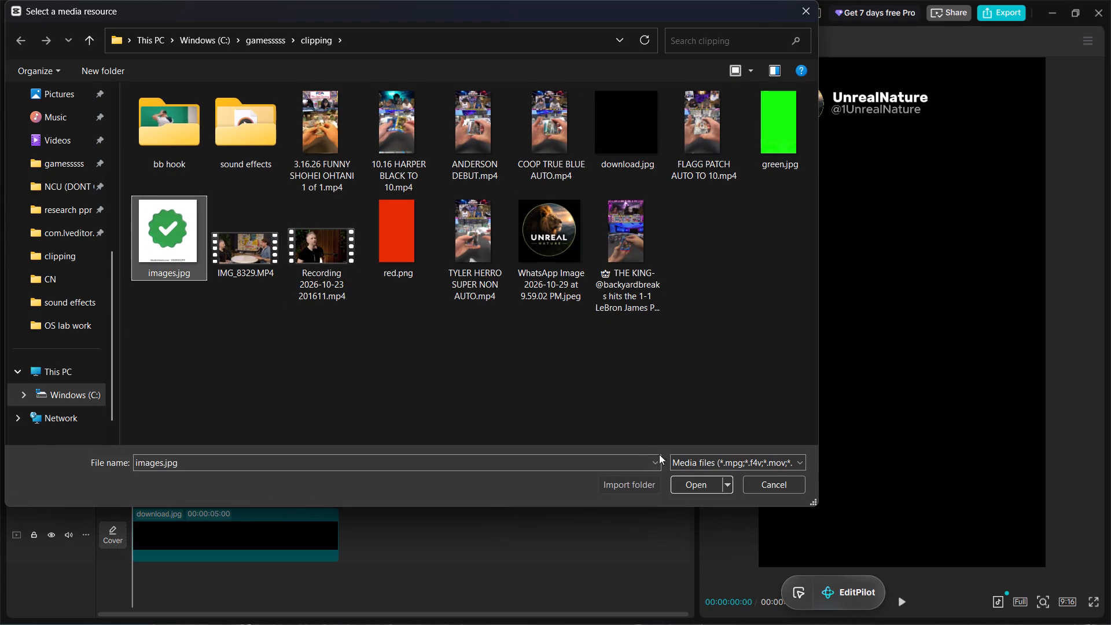
left_click(683, 486)
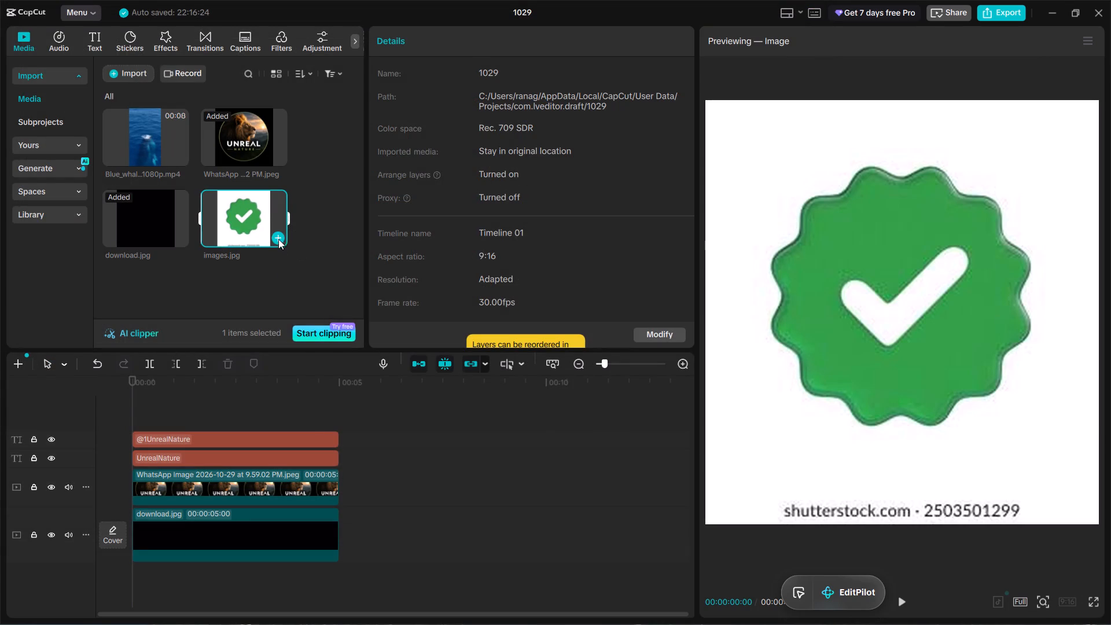
Add the badge image to the timeline on a new track above the text layers, trimming its end to match the other clips.
left_click(278, 236)
left_click_drag(229, 539, 237, 407)
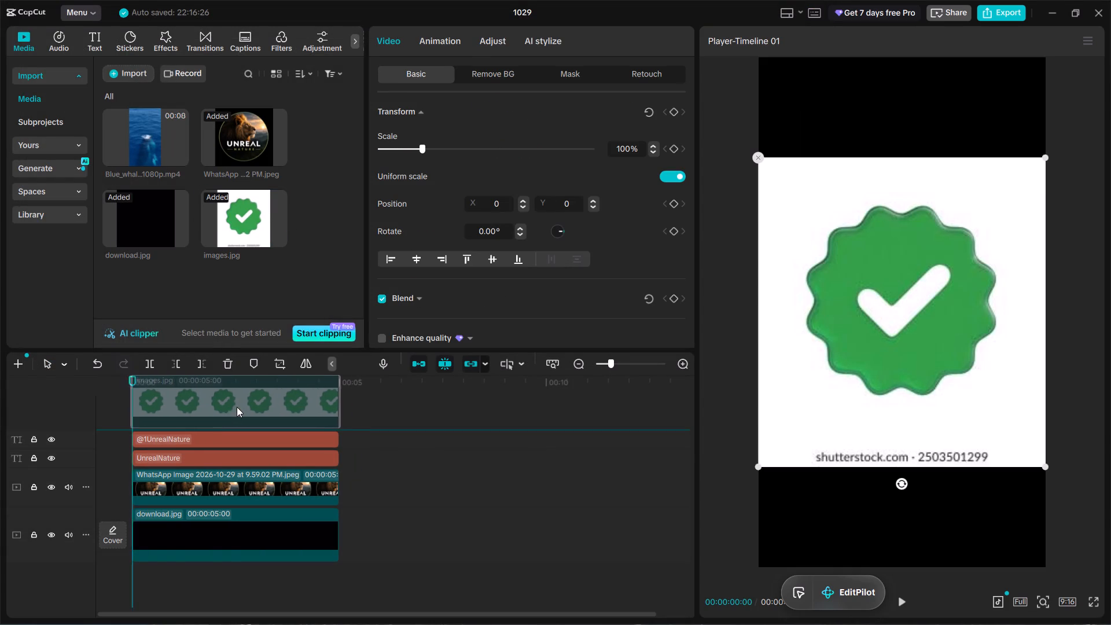
left_click_drag(237, 407, 233, 407)
left_click_drag(346, 457, 339, 457)
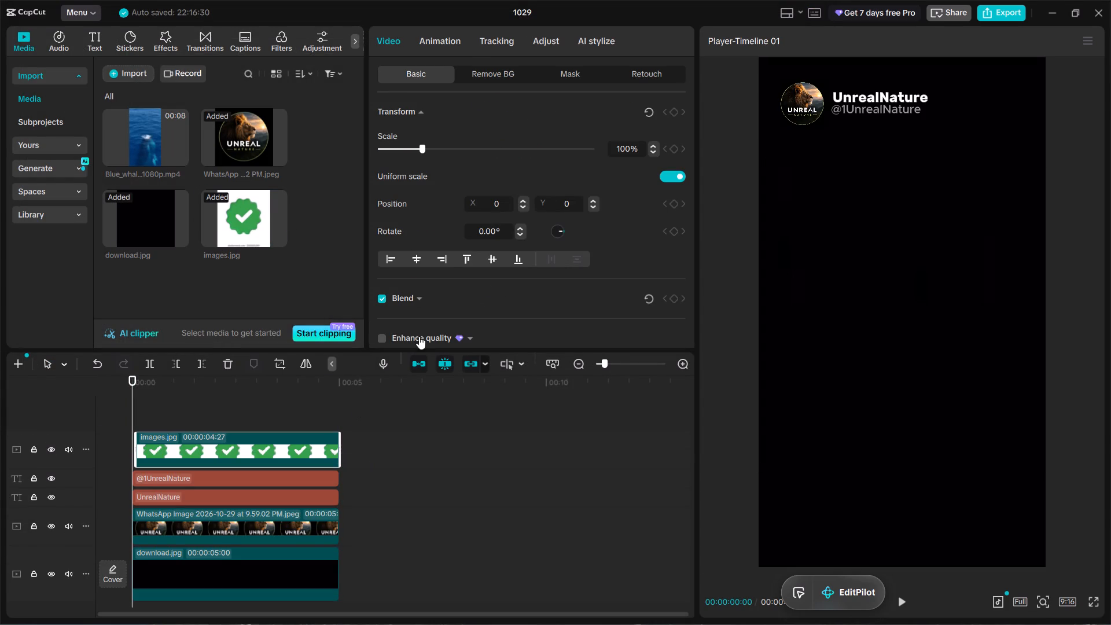
left_click_drag(144, 391, 183, 394)
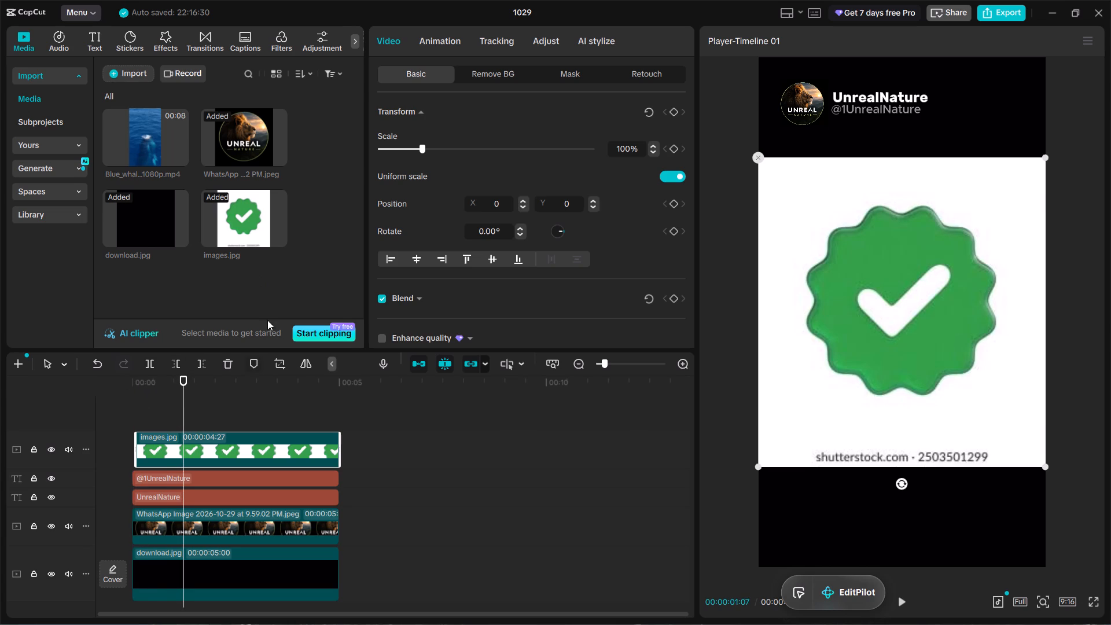
In CapCut, remove the white background from the green tick image images.jpg with Auto removal.
left_click(487, 79)
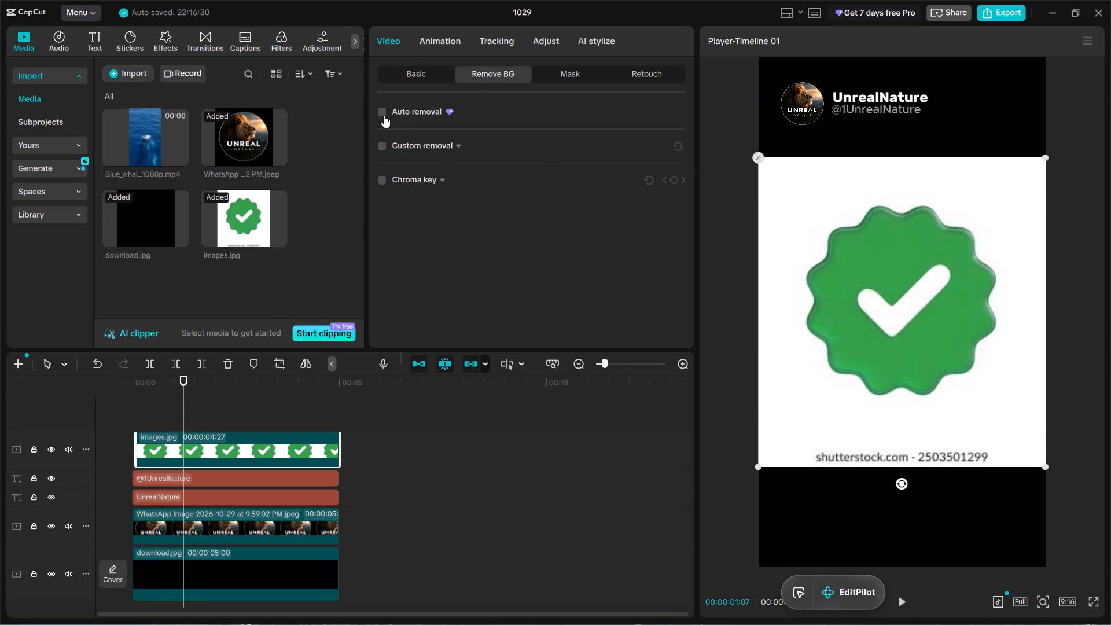
left_click(384, 115)
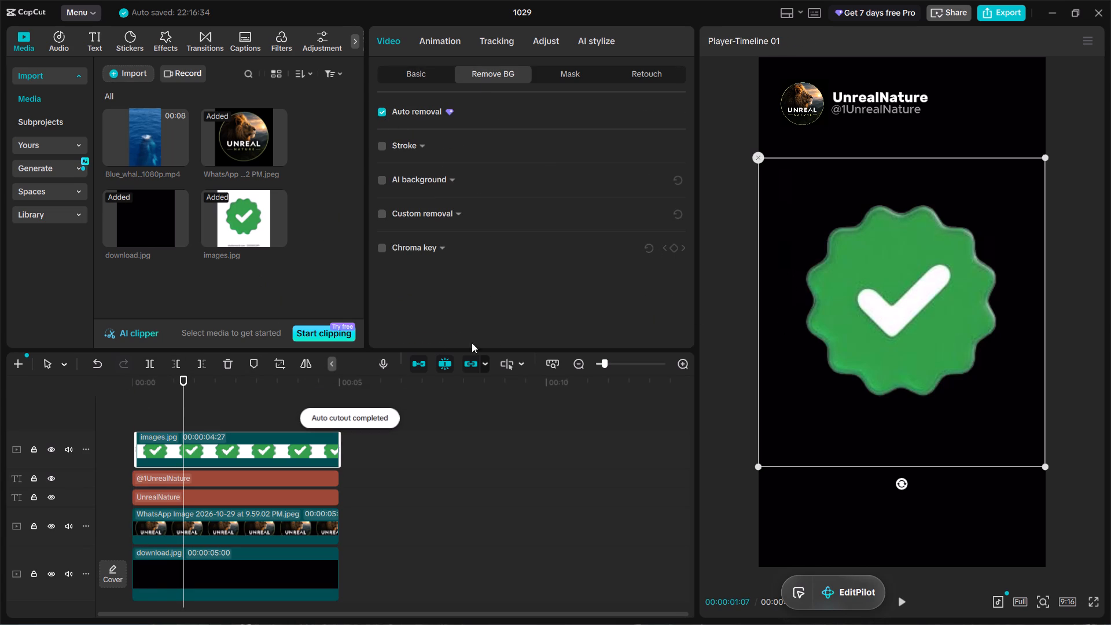
Sharpen the green tick image in its basic adjustments, setting Sharpen to 16.
left_click(547, 43)
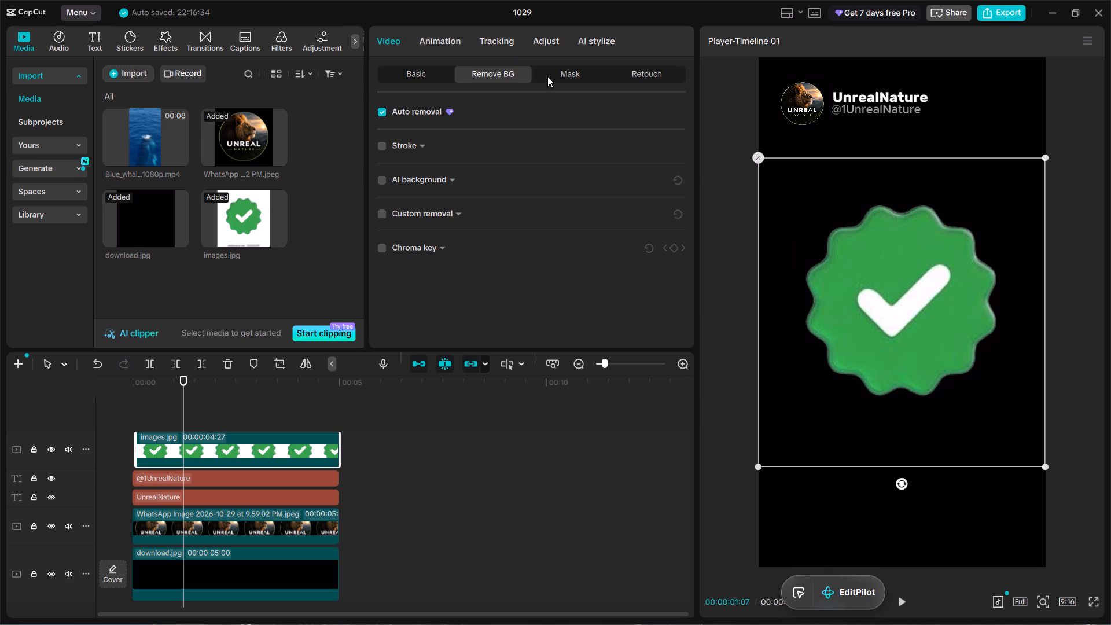
scroll(570, 205, "down", 6)
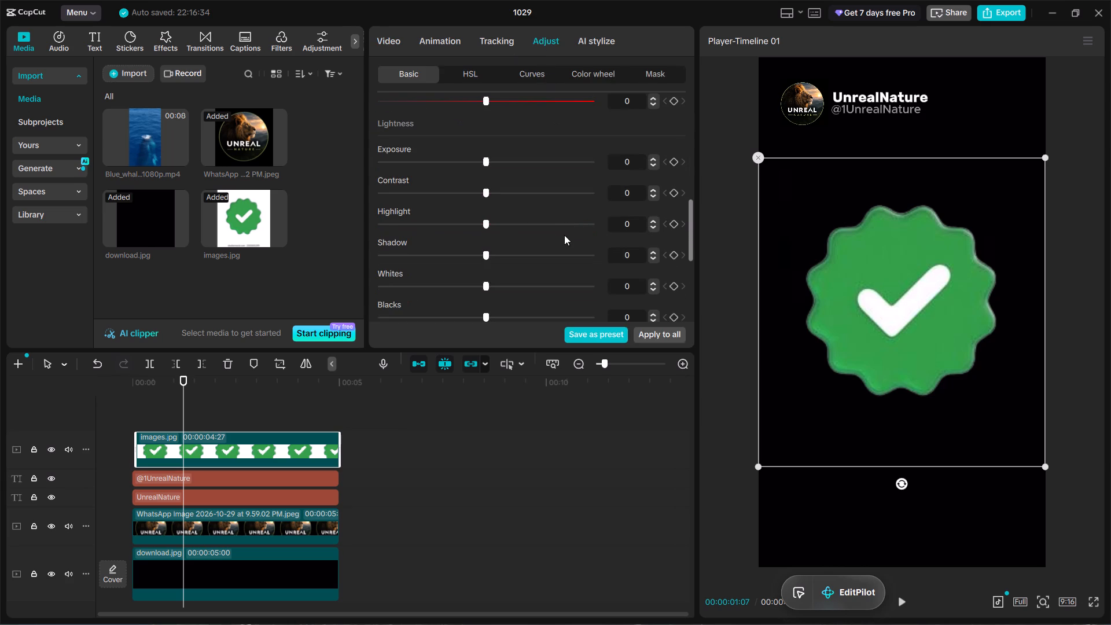
scroll(564, 235, "down", 4)
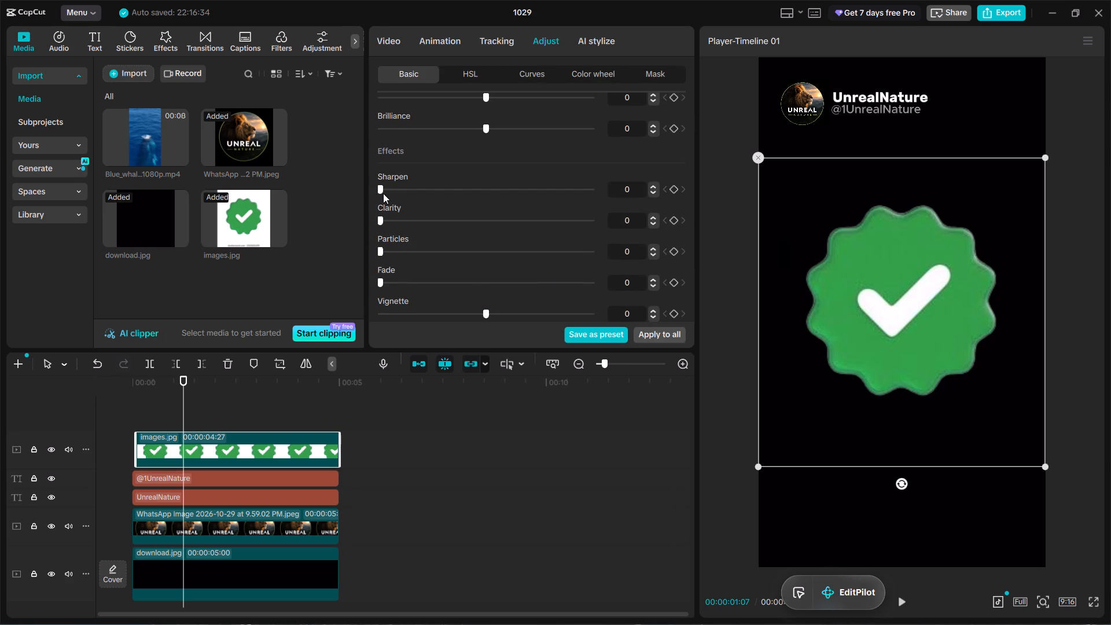
left_click_drag(383, 193, 437, 211)
left_click_drag(437, 211, 415, 222)
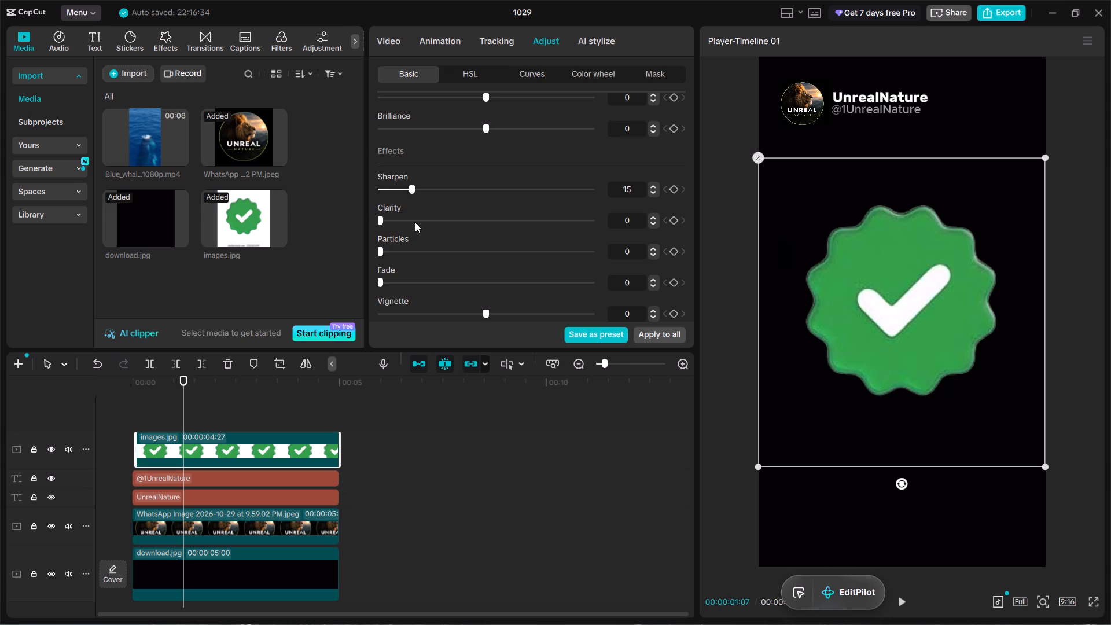
left_click_drag(415, 222, 417, 222)
Try small saturation and exposure changes on the green tick image, and set its Brilliance to -4.
scroll(560, 231, "up", 3)
scroll(496, 261, "down", 1)
scroll(501, 265, "up", 3)
left_click_drag(487, 206, 488, 206)
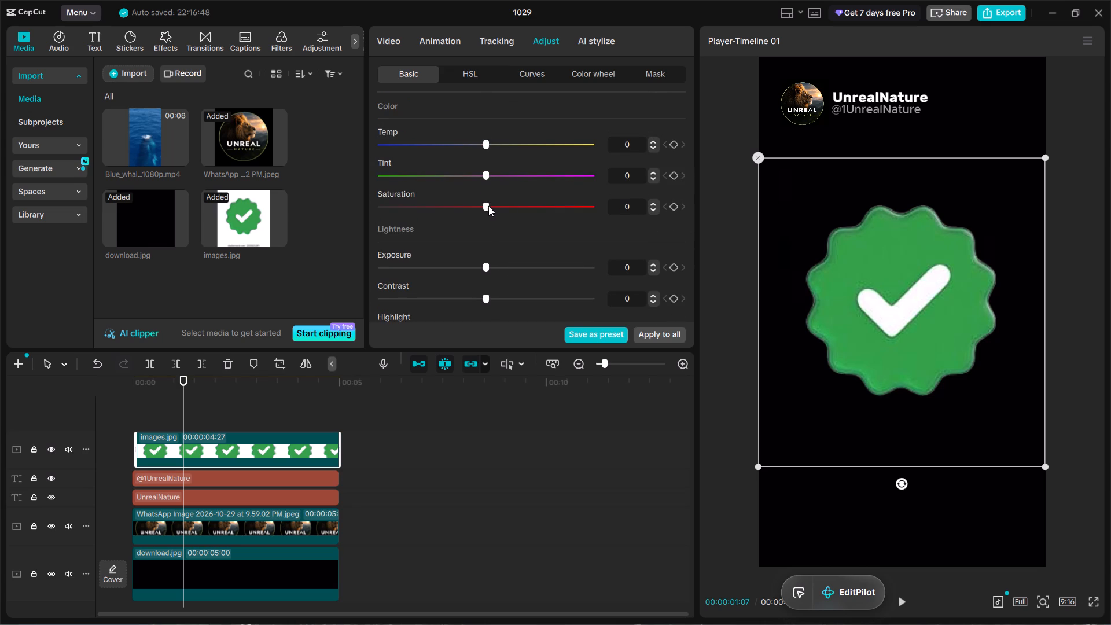
left_click_drag(488, 206, 492, 221)
scroll(492, 223, "down", 2)
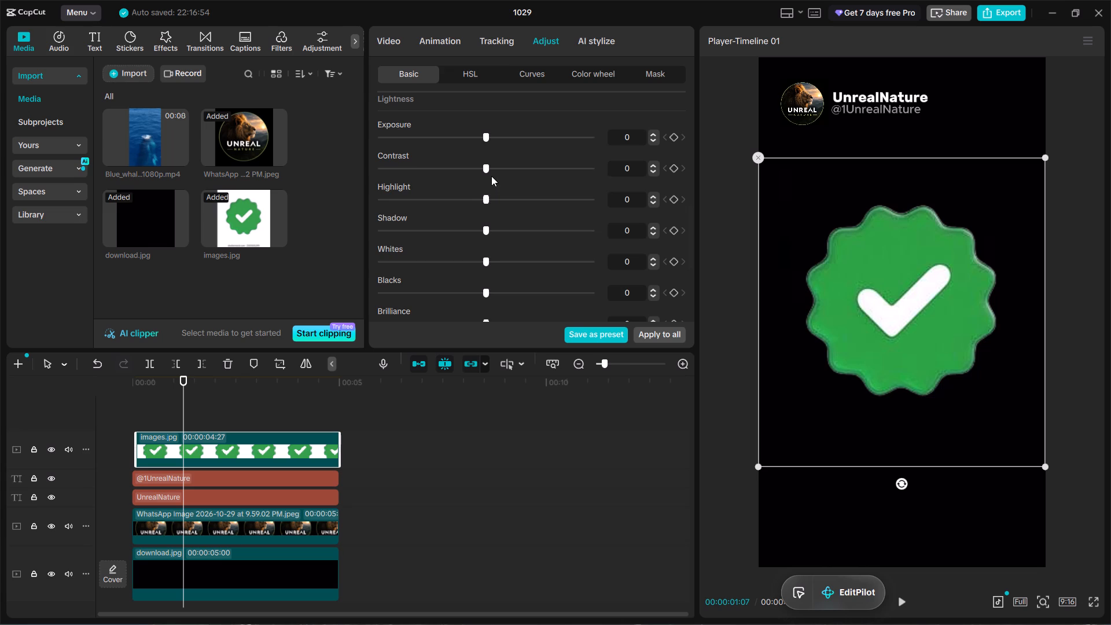
left_click_drag(489, 141, 485, 143)
left_click_drag(485, 143, 476, 155)
left_click_drag(476, 155, 483, 155)
scroll(477, 174, "down", 1)
left_click_drag(487, 257, 506, 254)
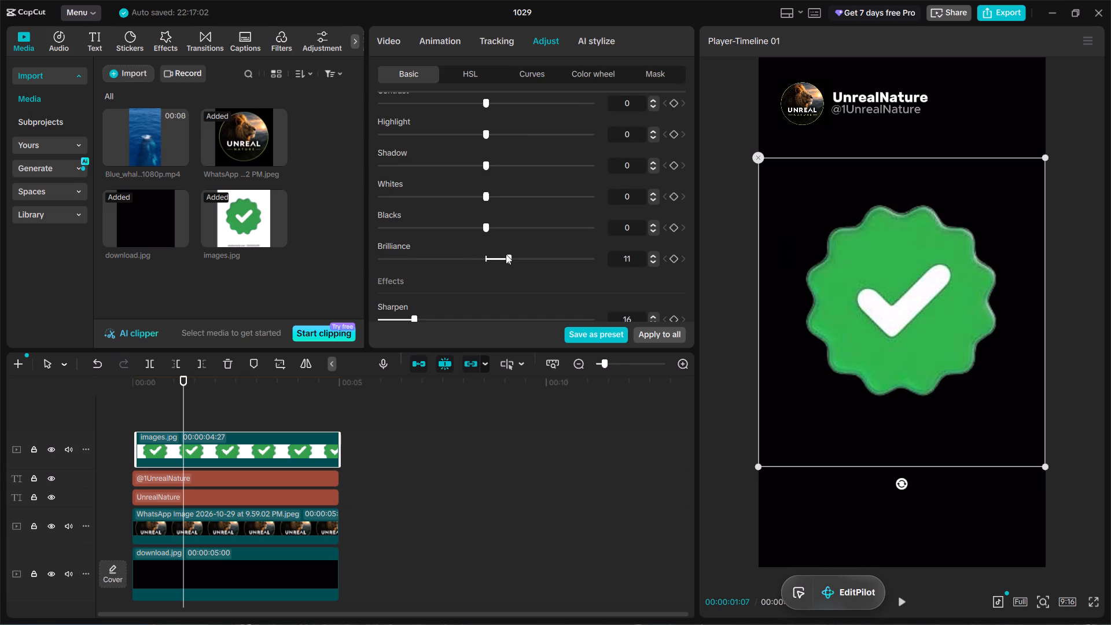
left_click_drag(506, 254, 475, 261)
Shrink the green tick to about 10% and place it just after the UnrealNature name, at about X 283, Y 1602.
left_click_drag(755, 467, 905, 311)
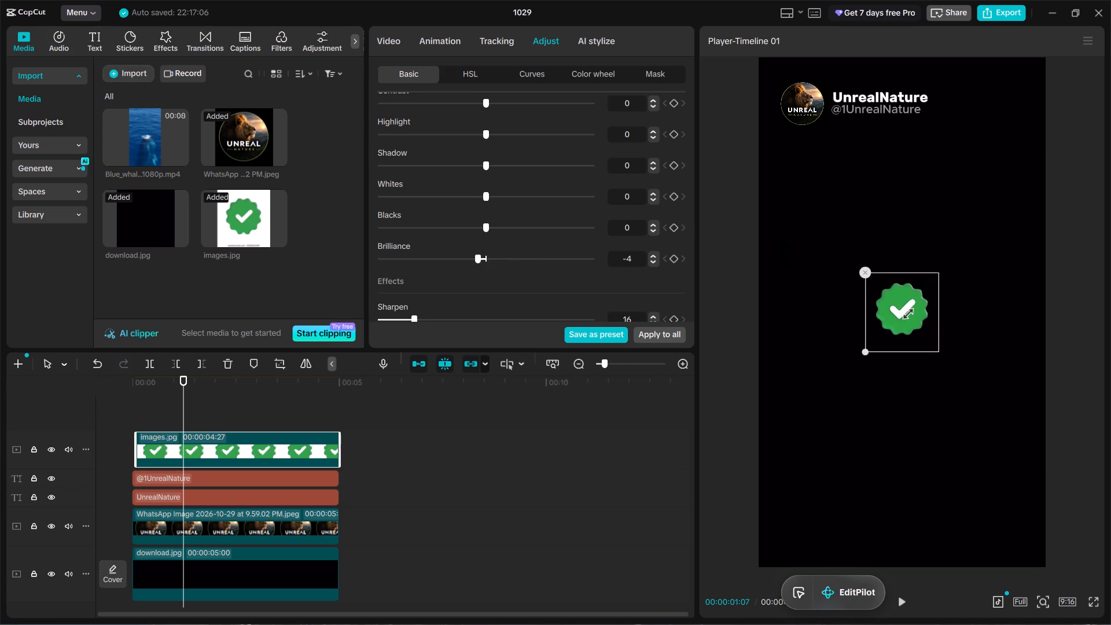
left_click_drag(905, 311, 928, 288)
left_click_drag(921, 333, 921, 330)
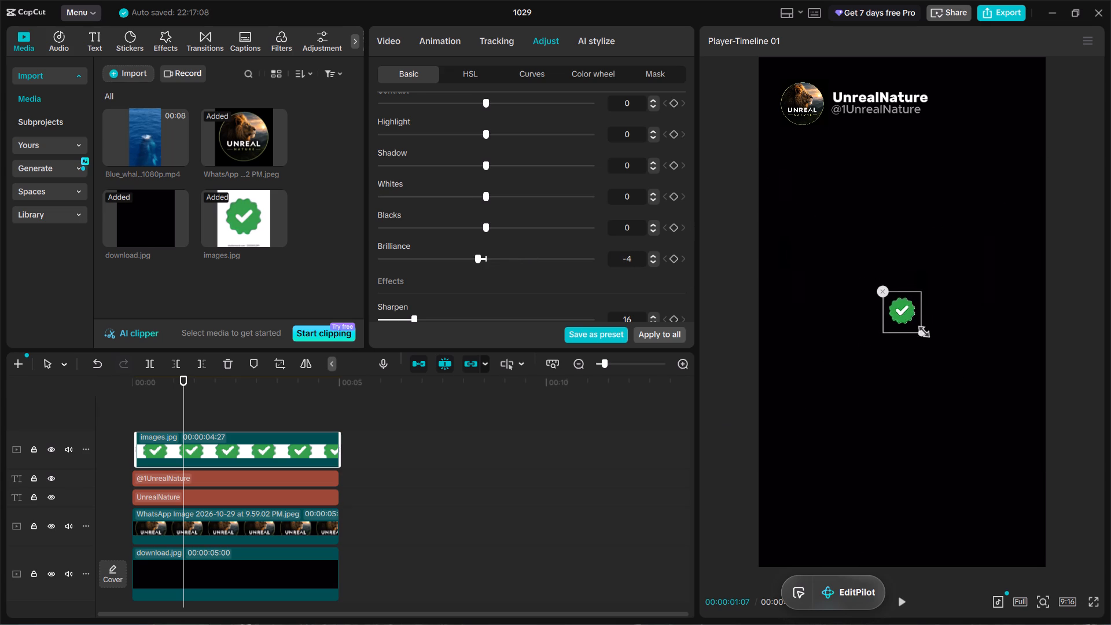
left_click_drag(921, 330, 914, 322)
left_click_drag(903, 315, 959, 93)
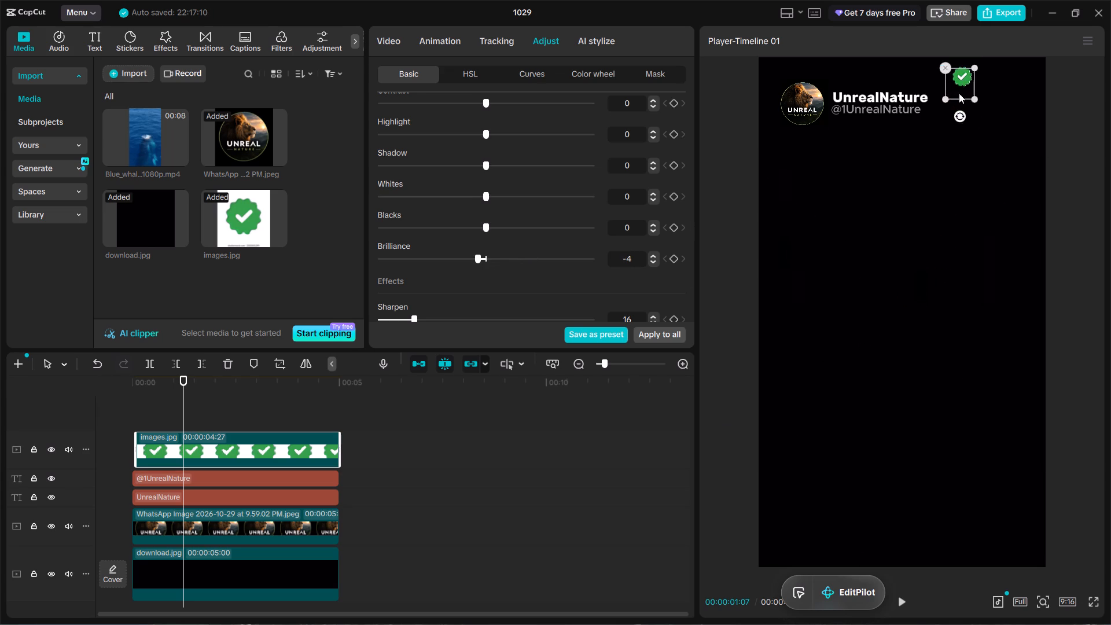
left_click_drag(959, 93, 945, 100)
left_click(943, 90)
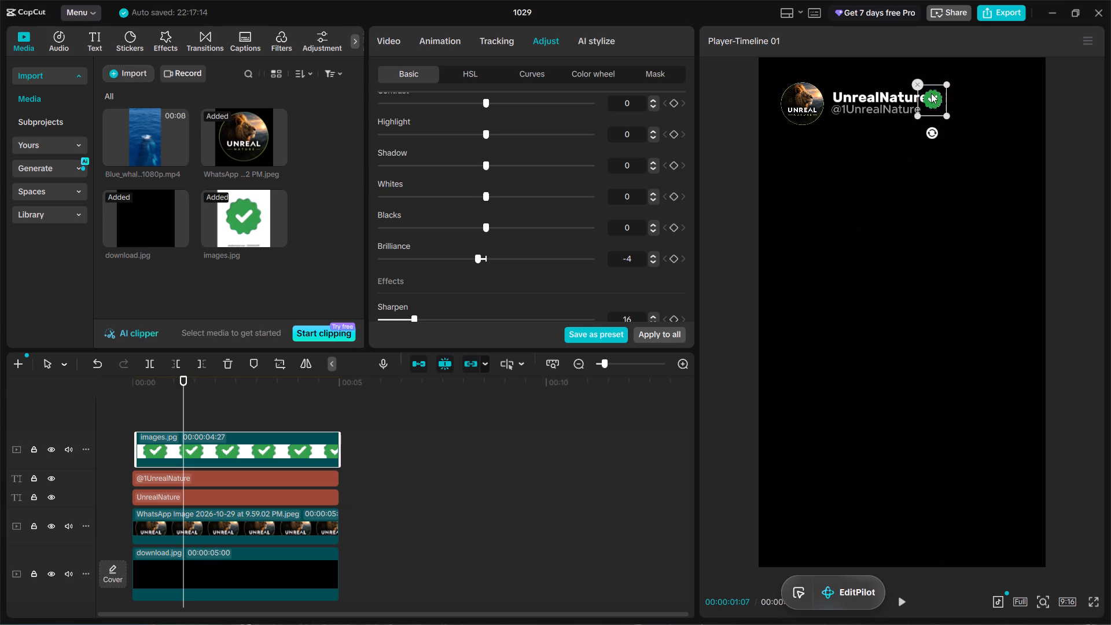
Move the green tick clip on the timeline so it starts at 00:00, aligned with the other layers.
left_click(157, 378)
left_click(116, 418)
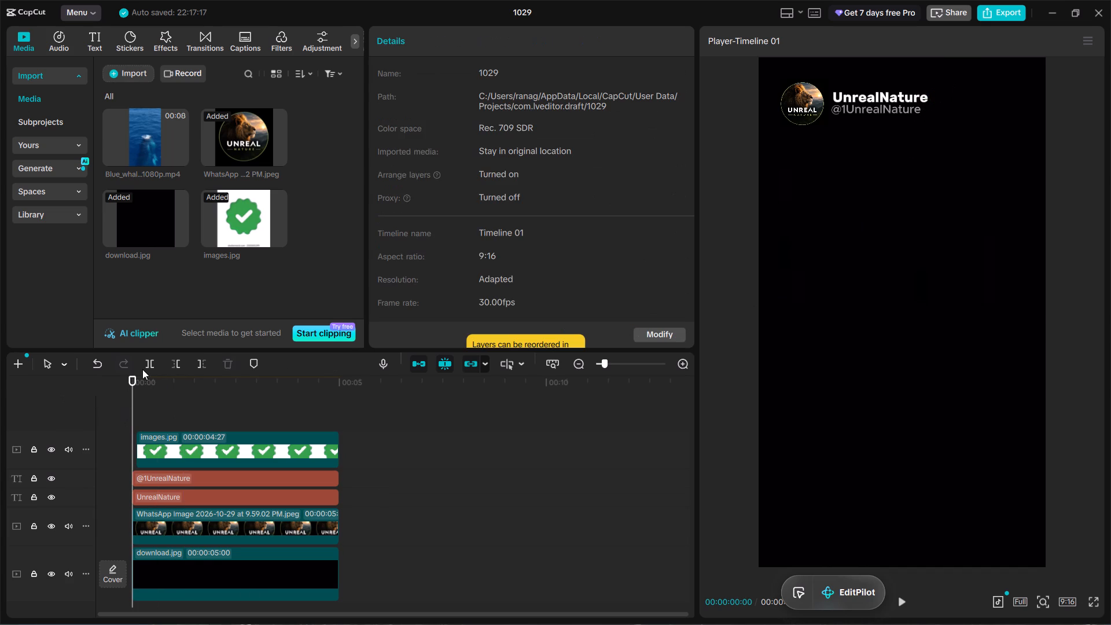
left_click_drag(173, 463, 167, 459)
left_click(131, 407)
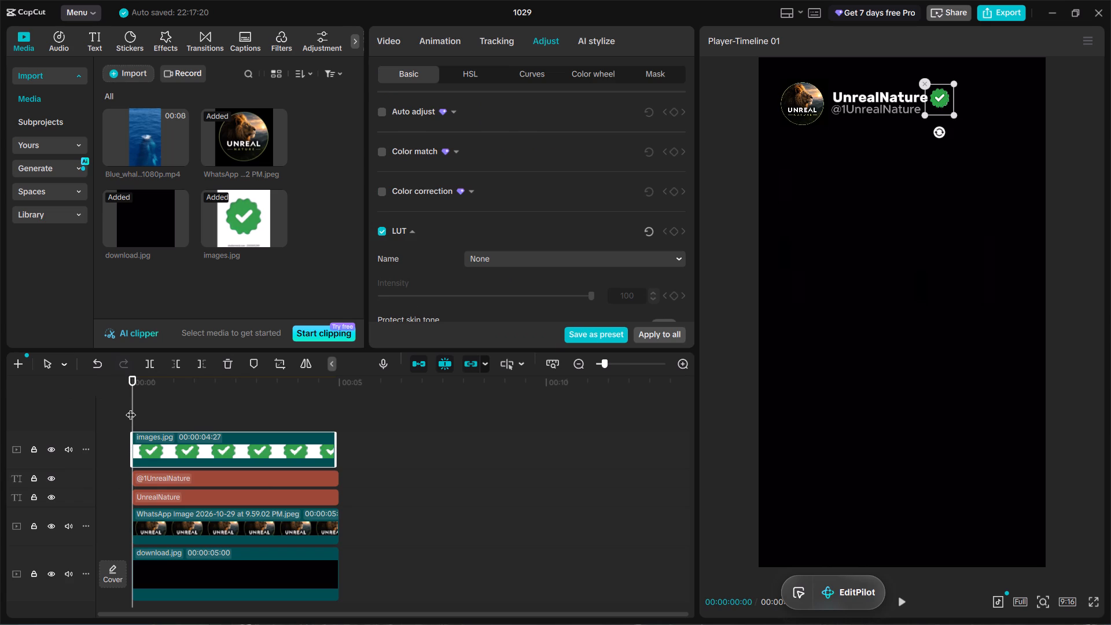
left_click(116, 425)
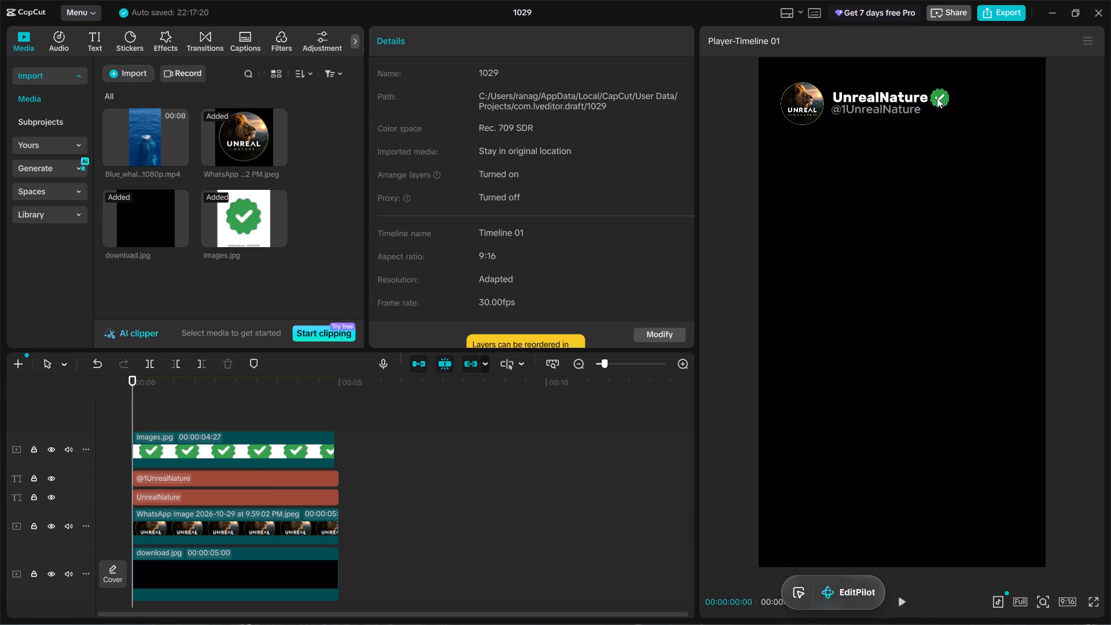
Reduce the green tick's scale to 7% beside the UnrealNature name.
left_click(937, 98)
scroll(587, 220, "up", 2)
scroll(571, 157, "down", 1)
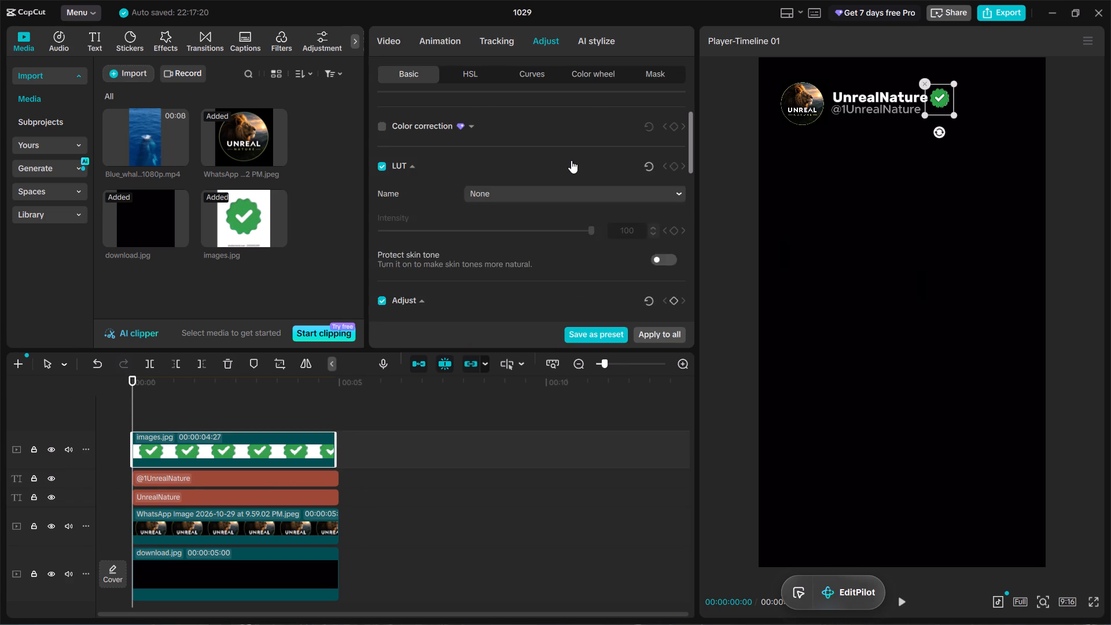
scroll(571, 160, "up", 3)
left_click(391, 47)
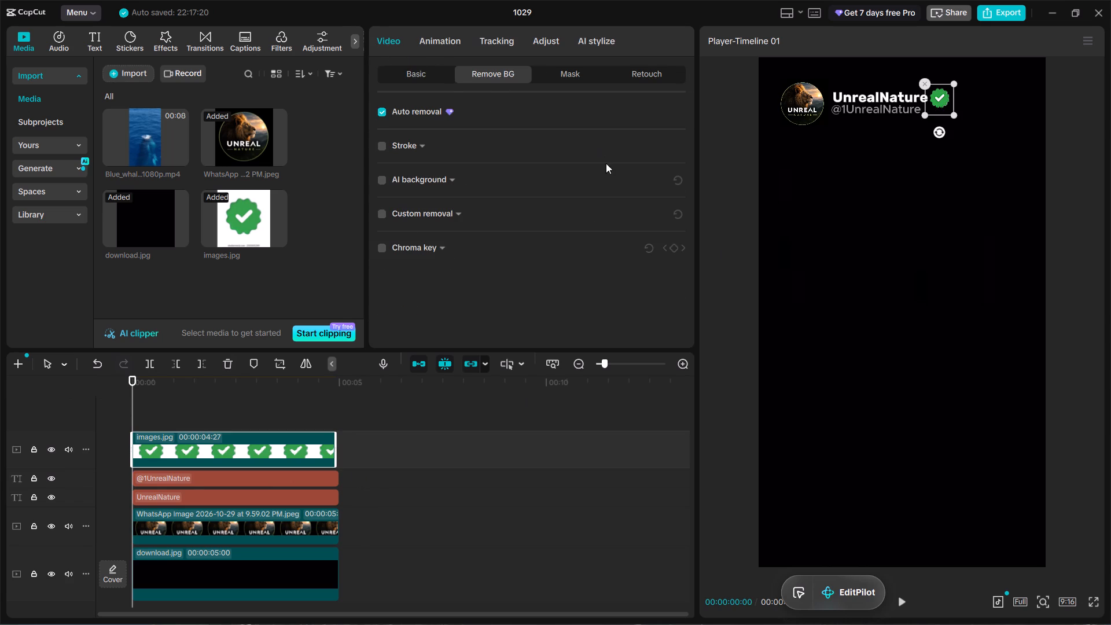
left_click(439, 36)
left_click(499, 47)
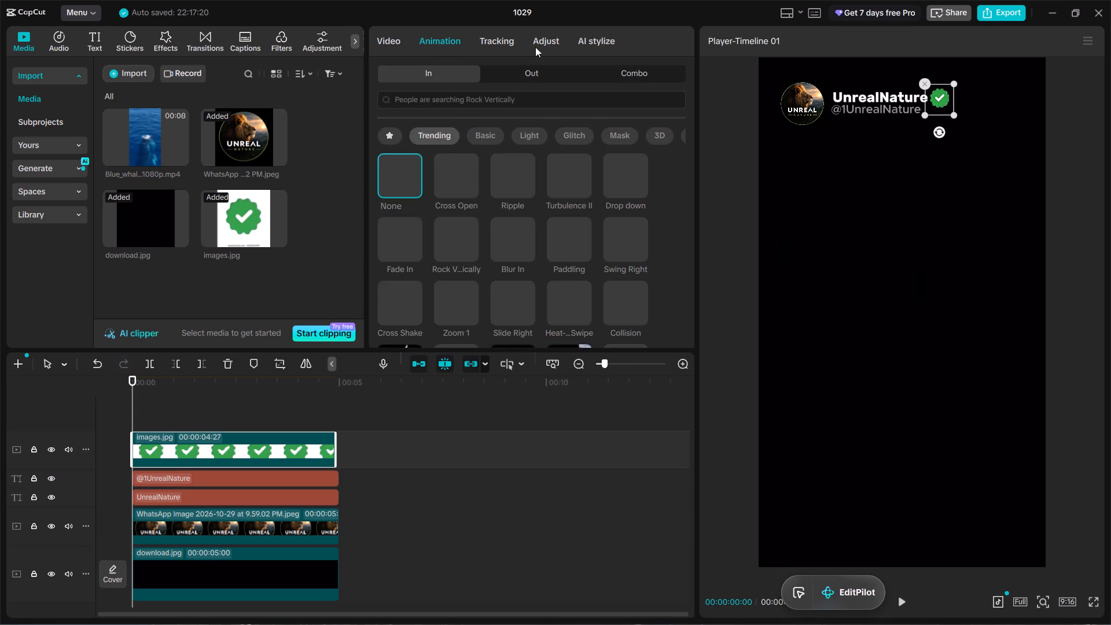
left_click(379, 46)
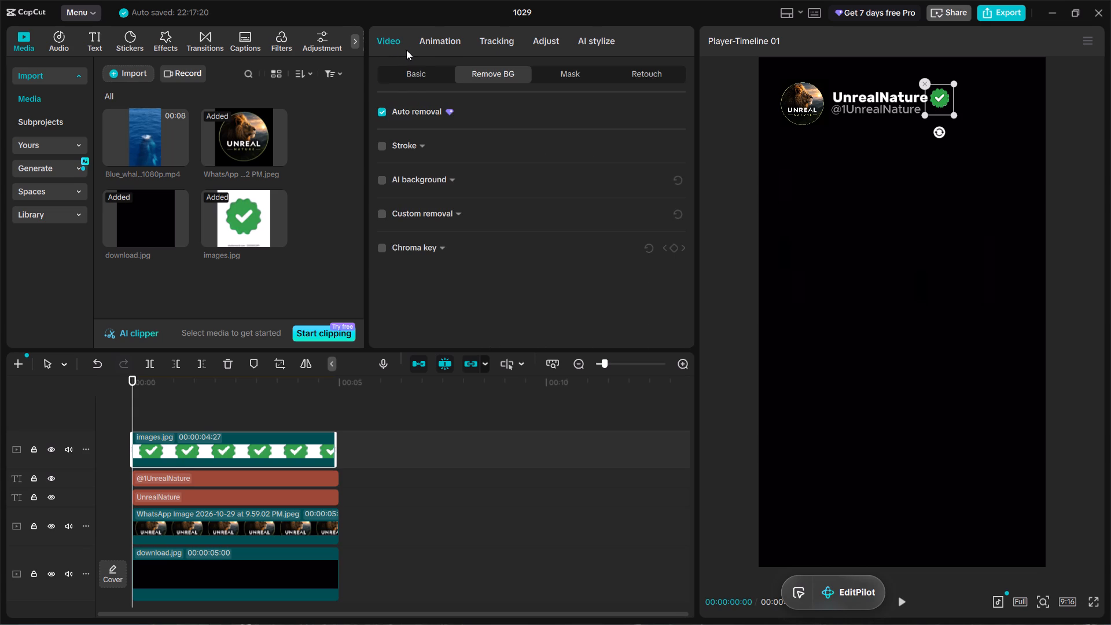
left_click(411, 72)
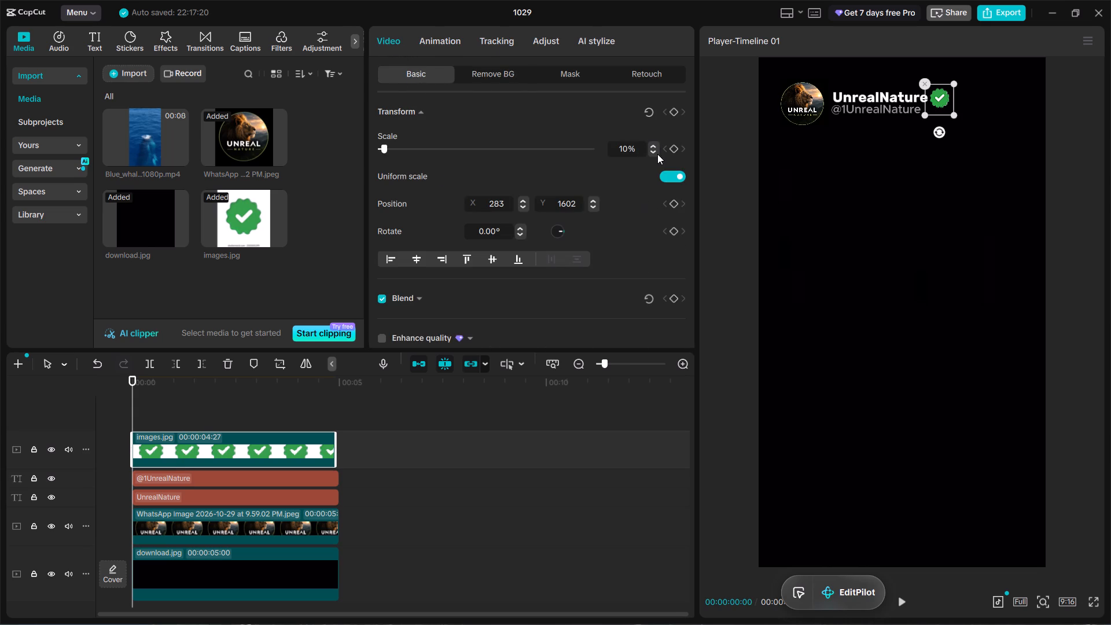
double_click(655, 154)
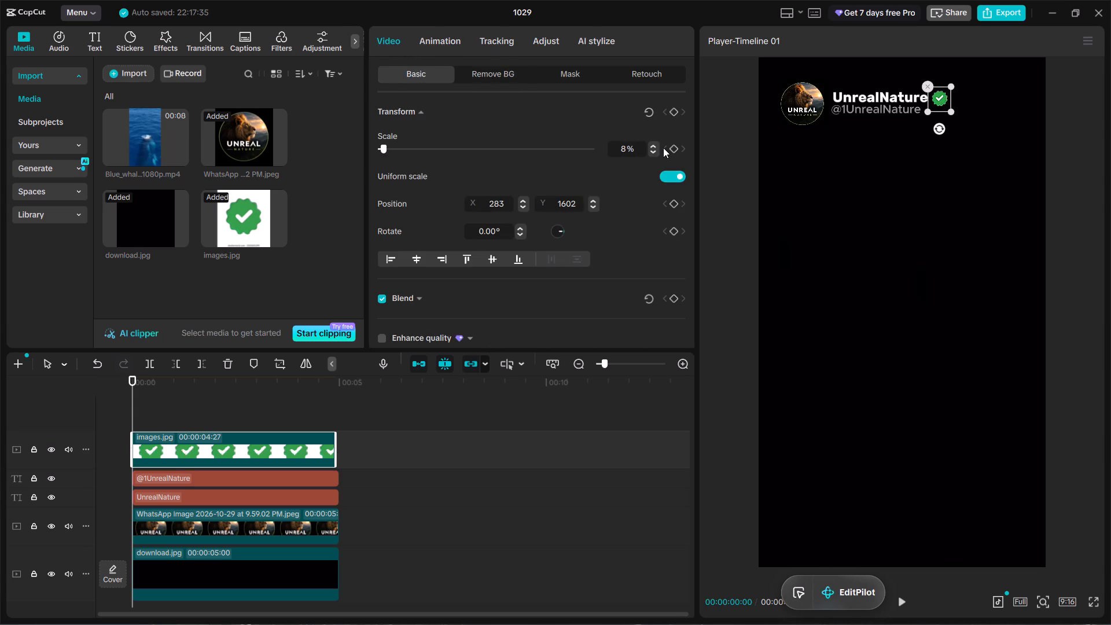
left_click(654, 153)
Nudge the green tick beside the UnrealNature name to position X 279, Y 1603.
scroll(638, 256, "down", 2)
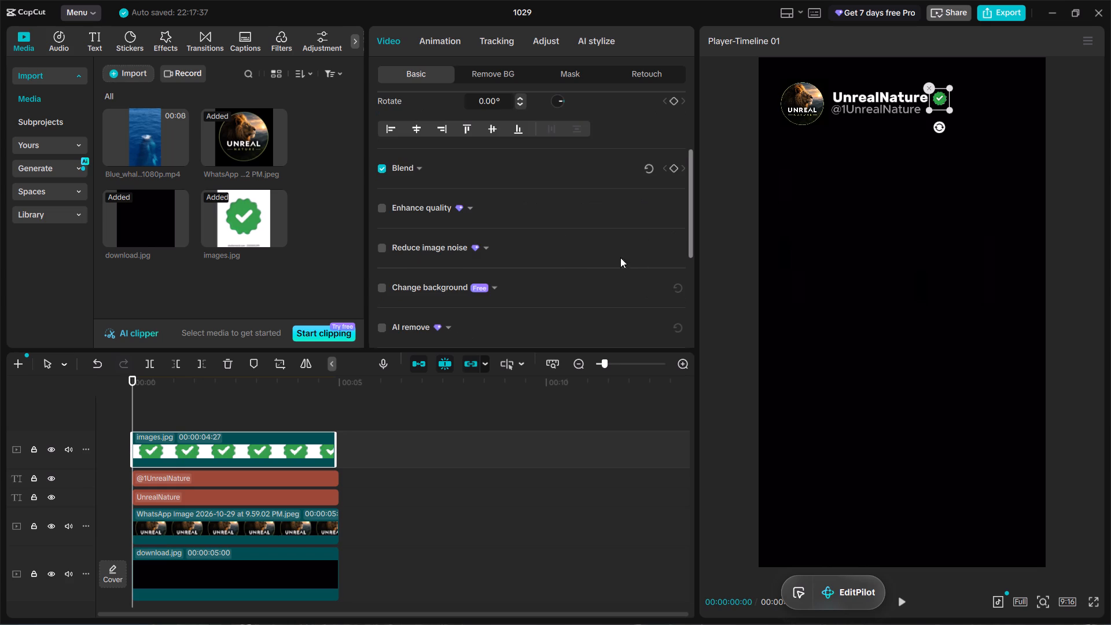
scroll(573, 238, "down", 1)
scroll(574, 231, "up", 3)
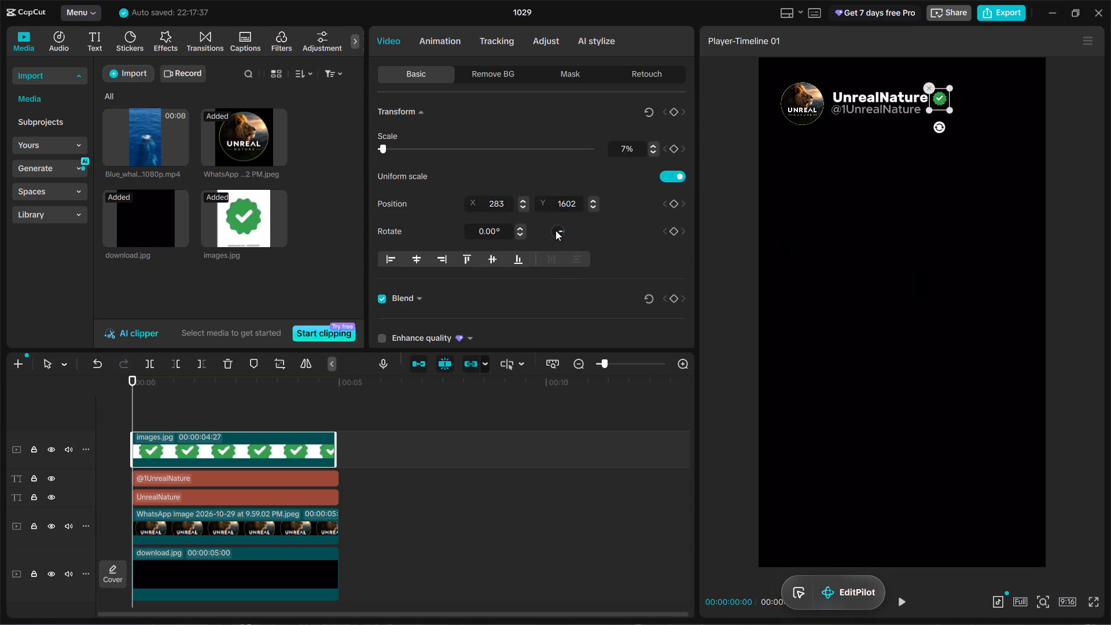
double_click(519, 205)
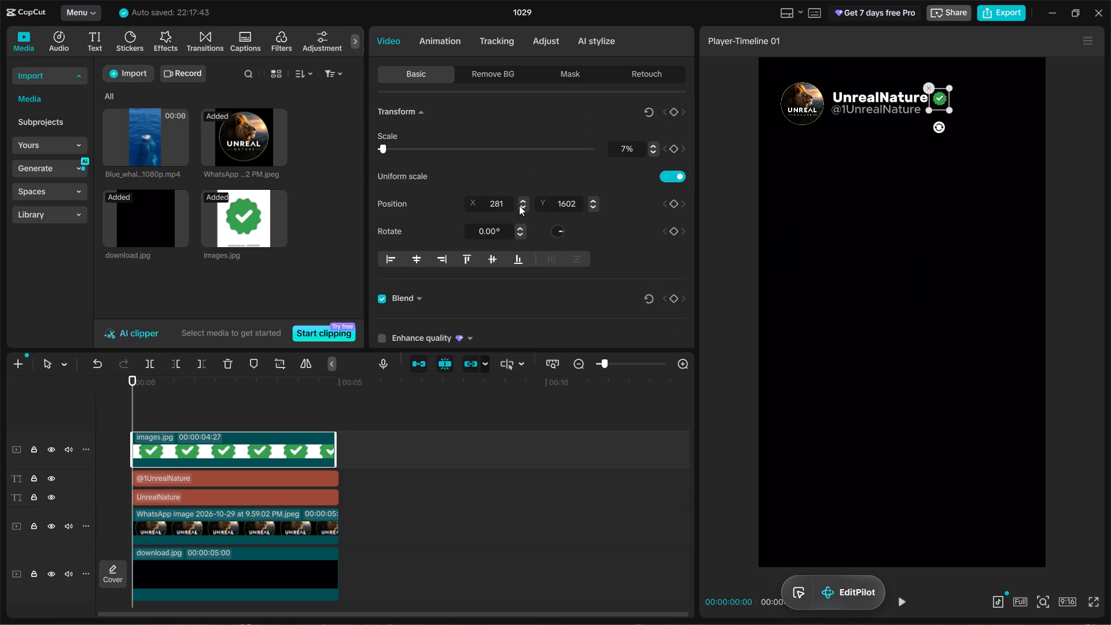
double_click(525, 205)
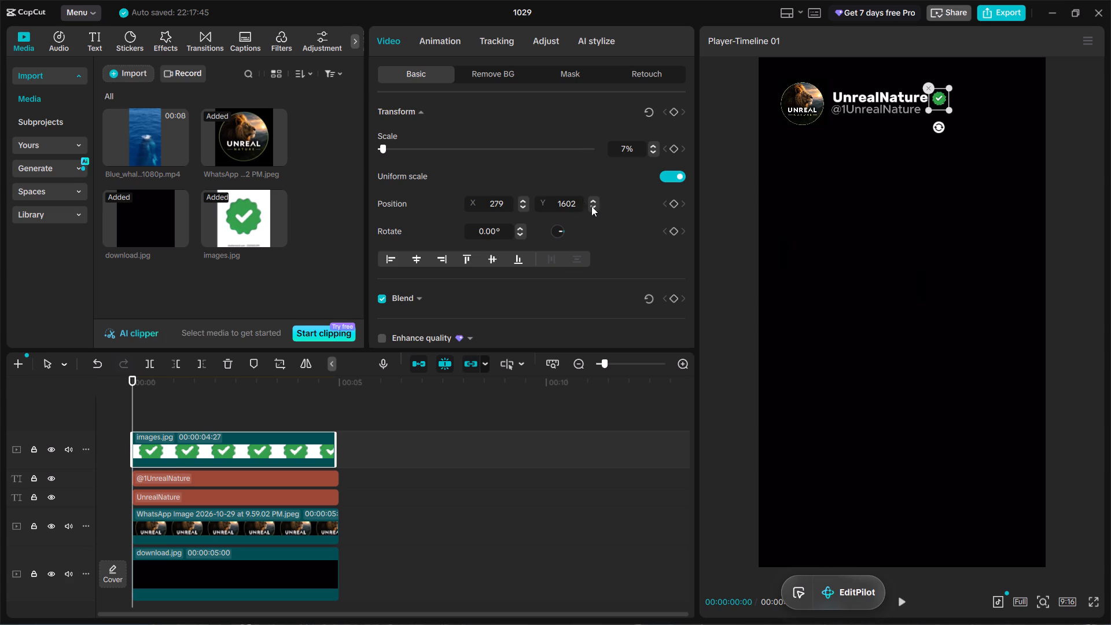
triple_click(590, 200)
left_click(590, 198)
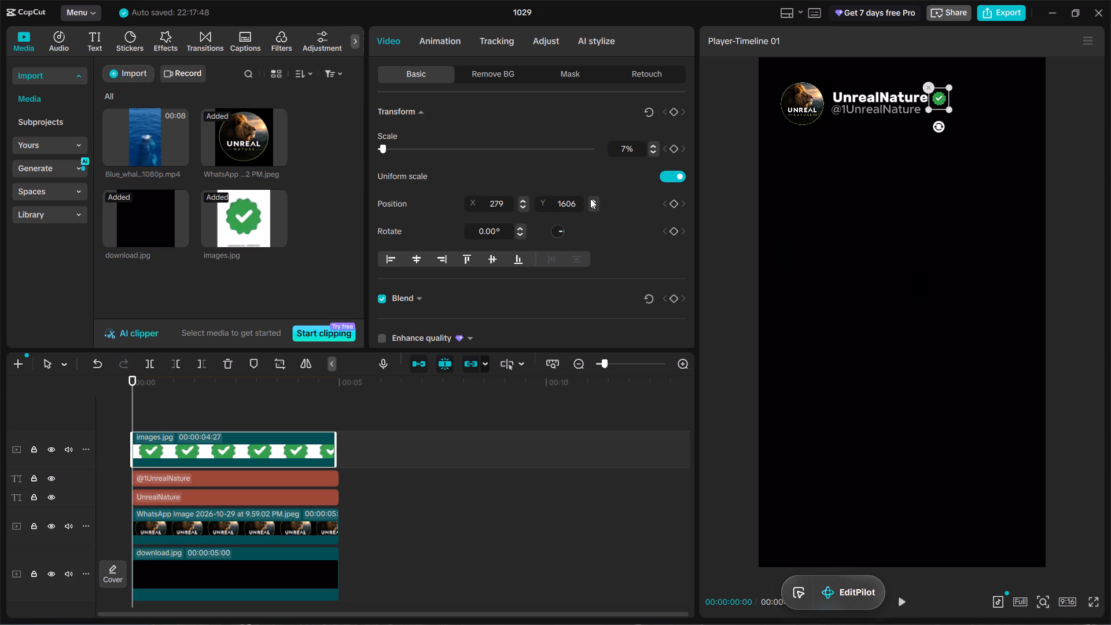
triple_click(595, 205)
left_click(595, 206)
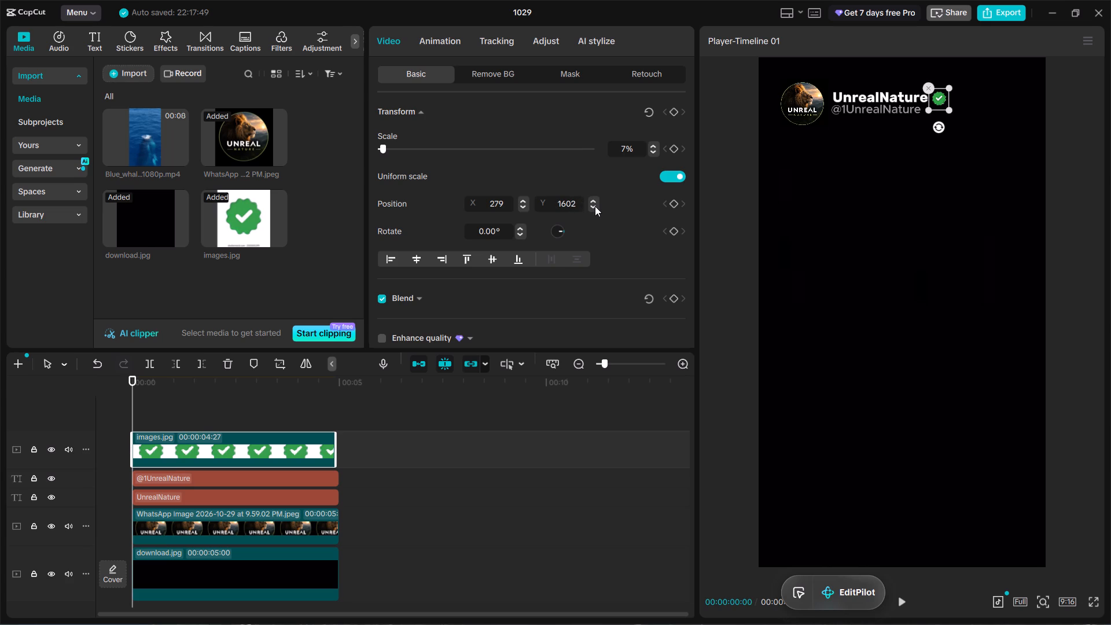
left_click(595, 206)
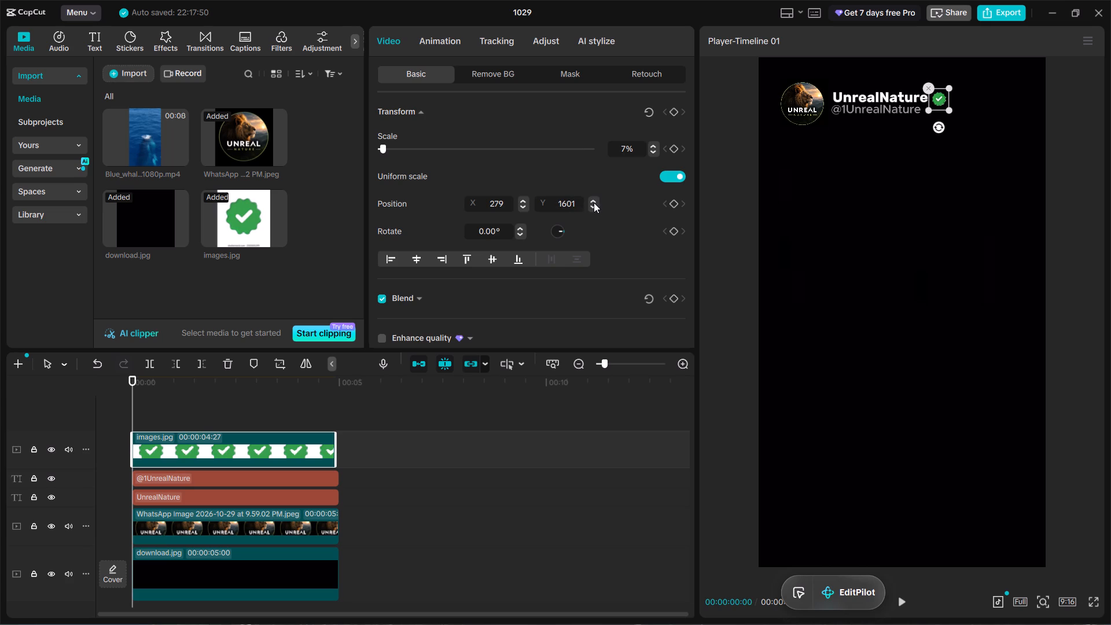
double_click(594, 201)
Move the green tick closer to the UnrealNature name, to position X 266, Y 1601.
triple_click(518, 207)
triple_click(518, 207)
triple_click(518, 207)
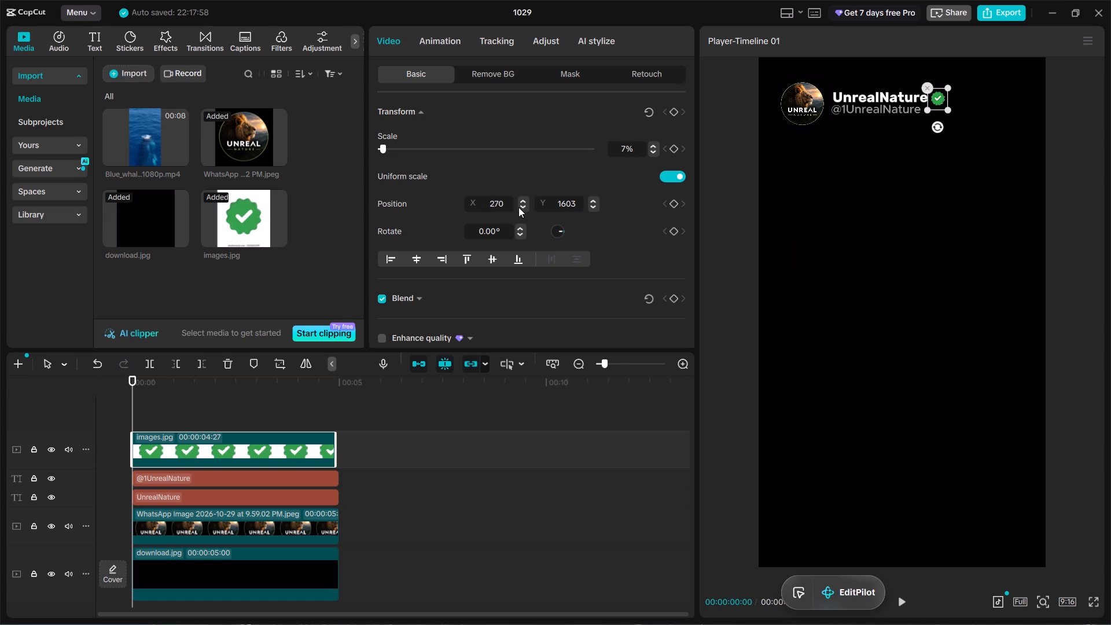
triple_click(518, 207)
triple_click(518, 207)
double_click(518, 207)
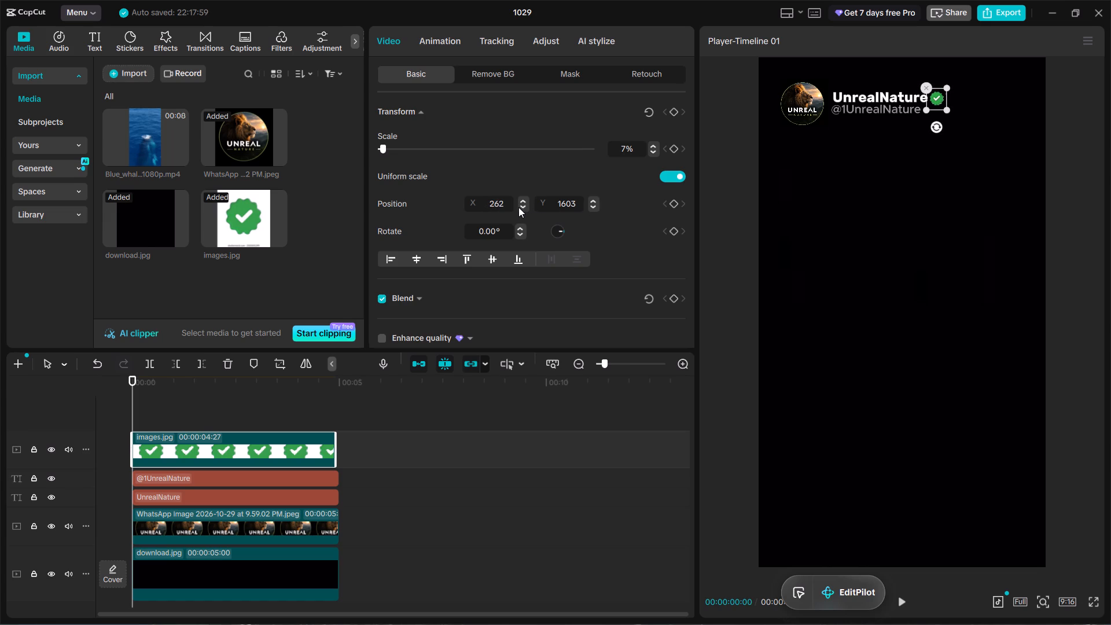
double_click(523, 198)
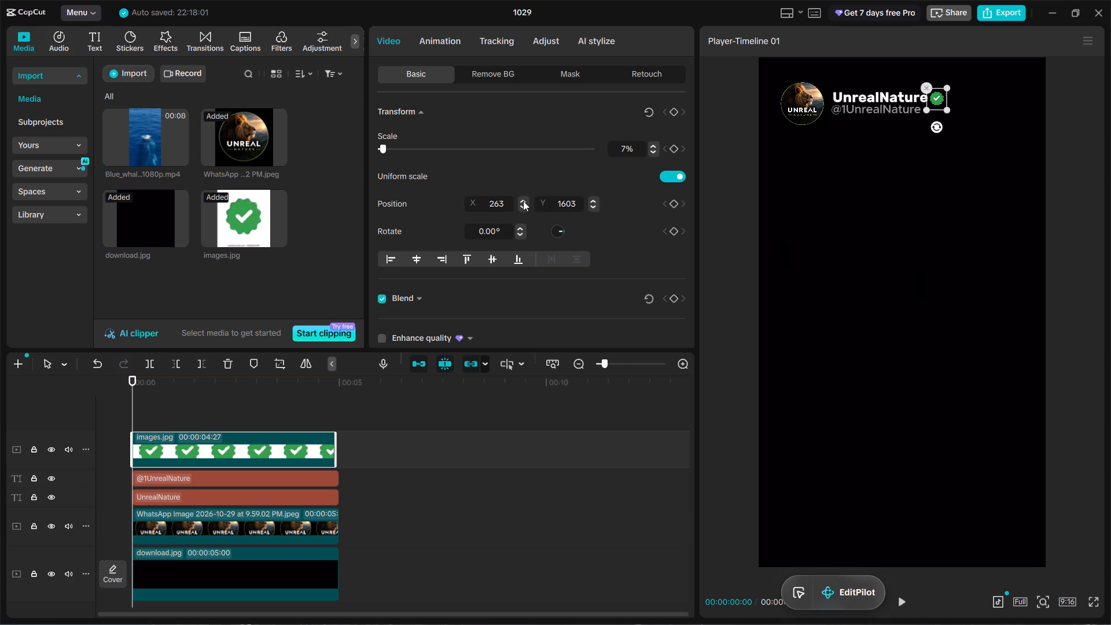
double_click(523, 201)
left_click(523, 201)
left_click(523, 201)
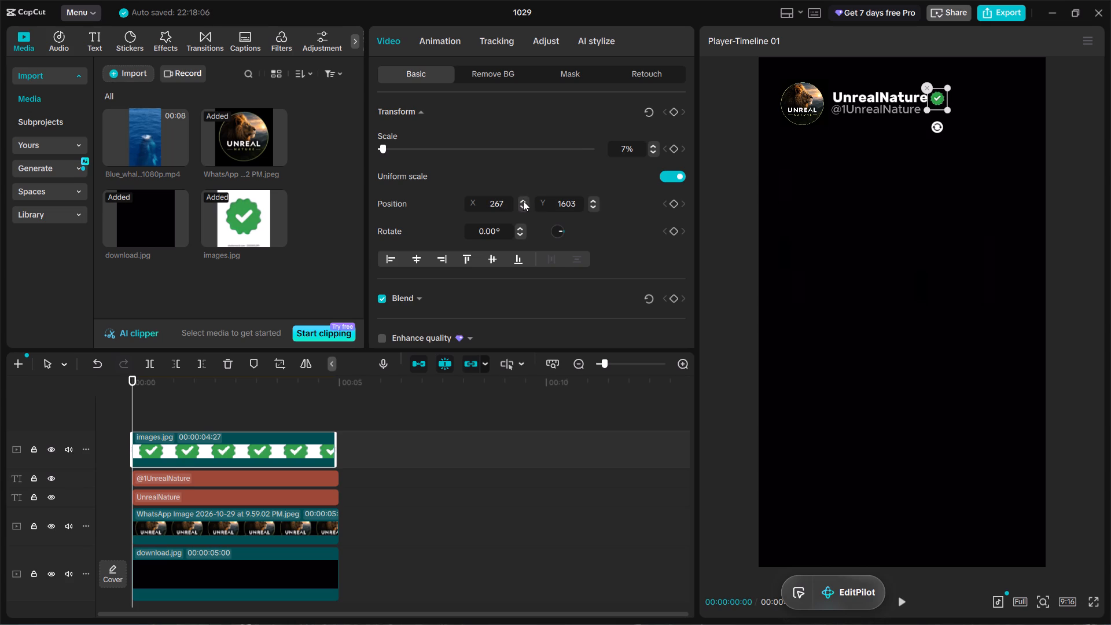
double_click(523, 205)
left_click(523, 202)
left_click(593, 209)
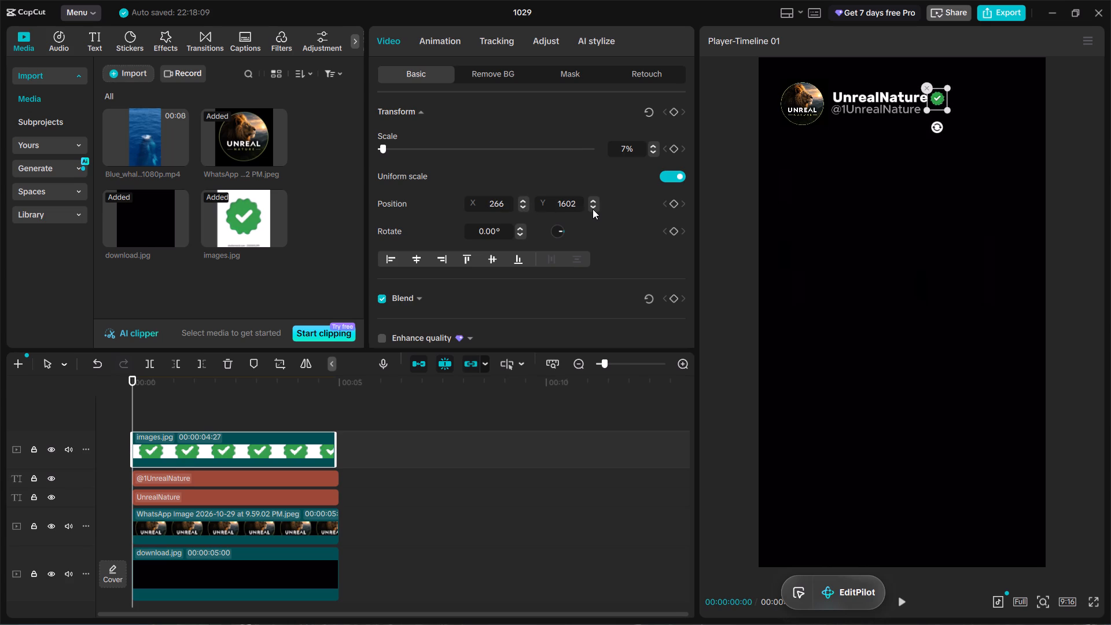
left_click(594, 207)
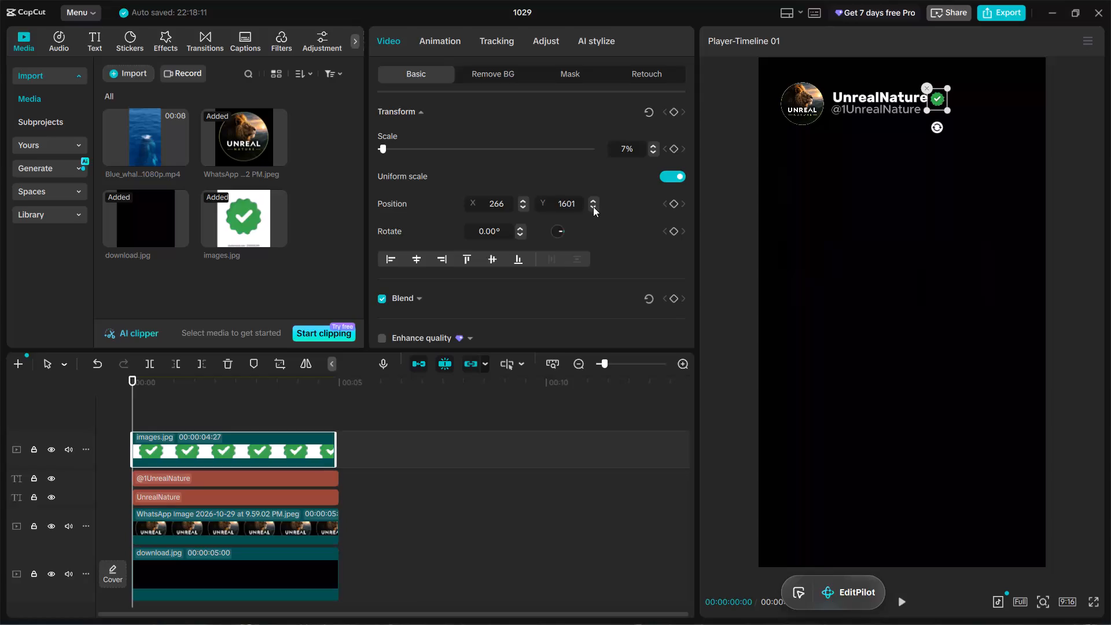
Raise the green tick to Y 1605 and deselect it to check its alignment with the UnrealNature name.
left_click(350, 540)
left_click(247, 413)
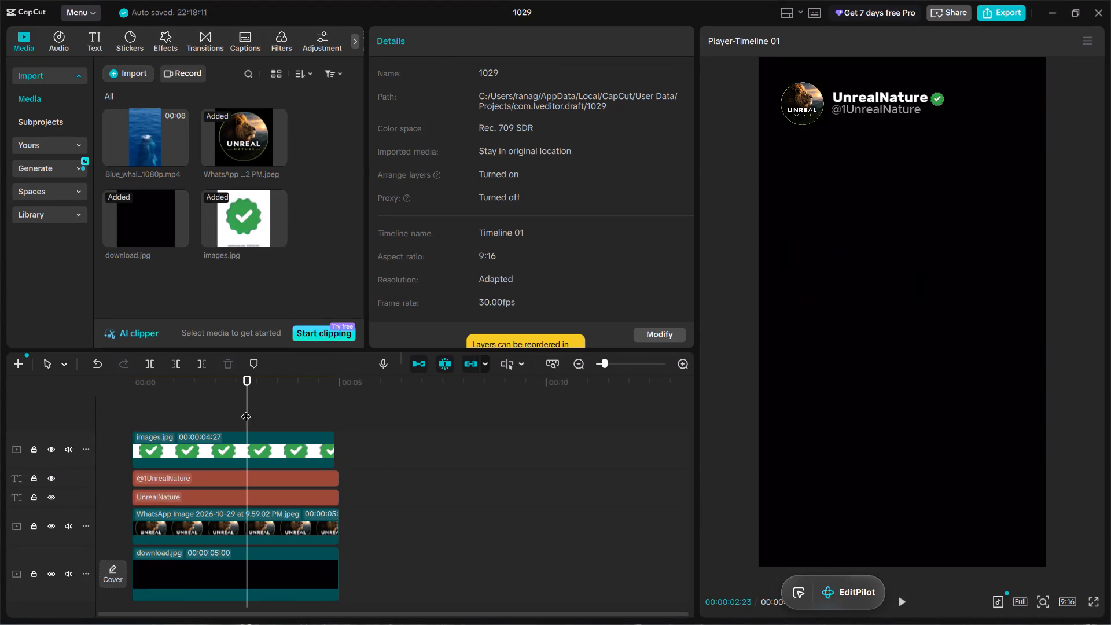
left_click(271, 448)
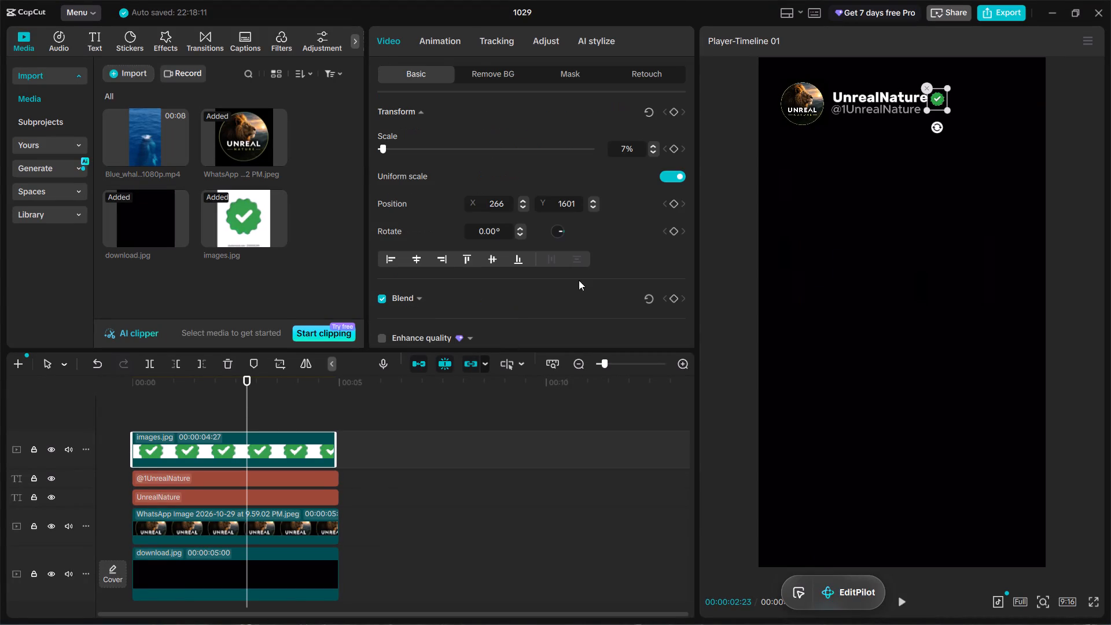
triple_click(591, 201)
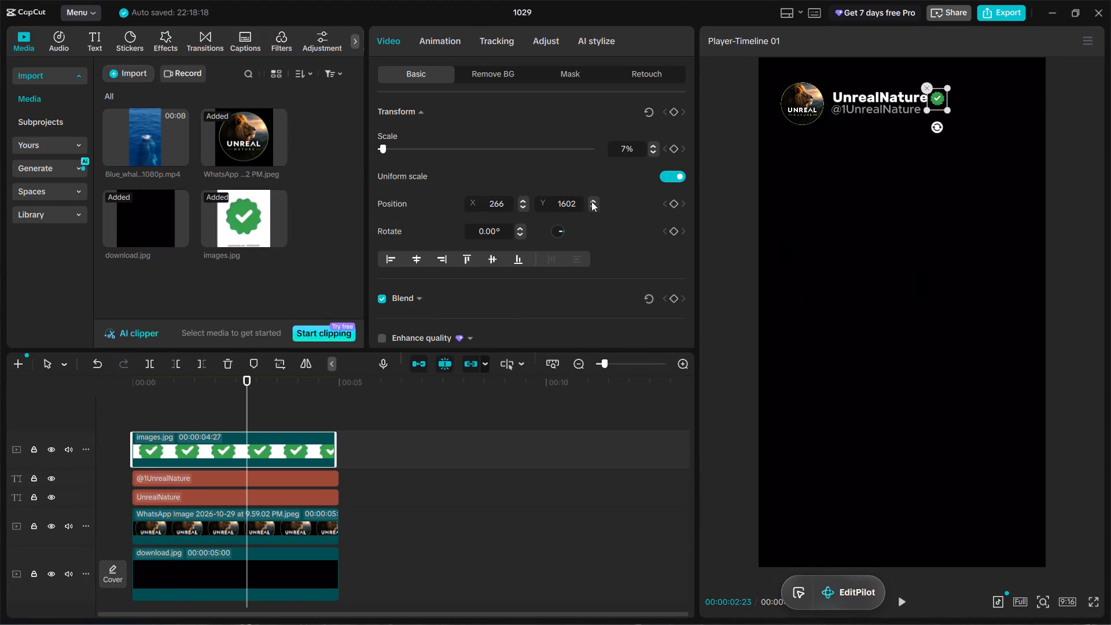
left_click(591, 201)
left_click(402, 467)
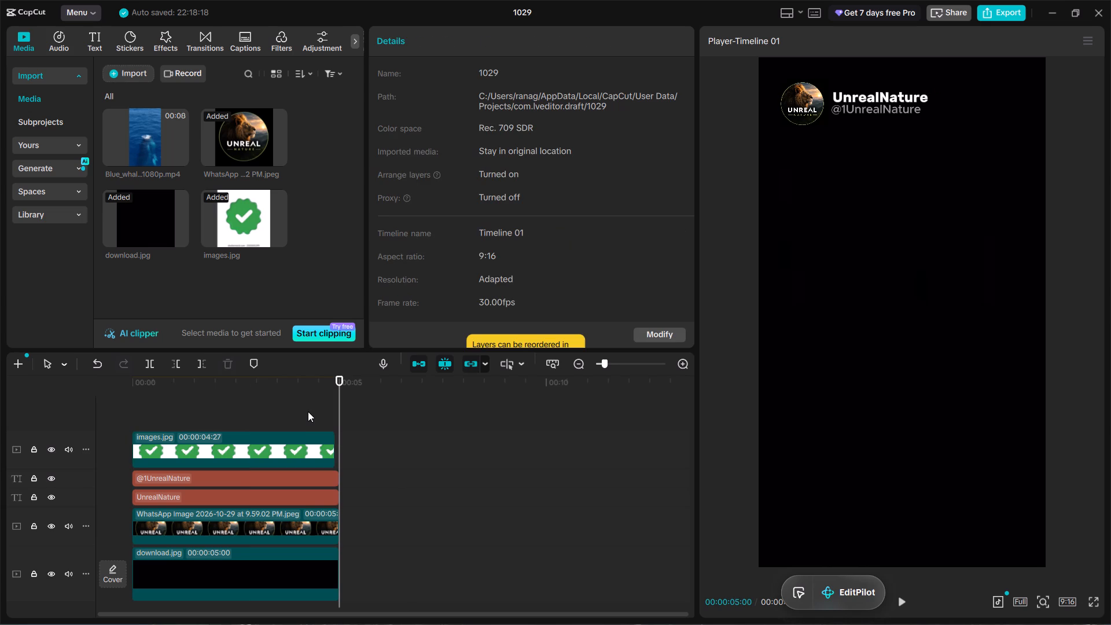
Extend the end of the green tick clip to 00:00:05:00 so it matches the length of the other layers.
left_click(308, 411)
left_click(311, 458)
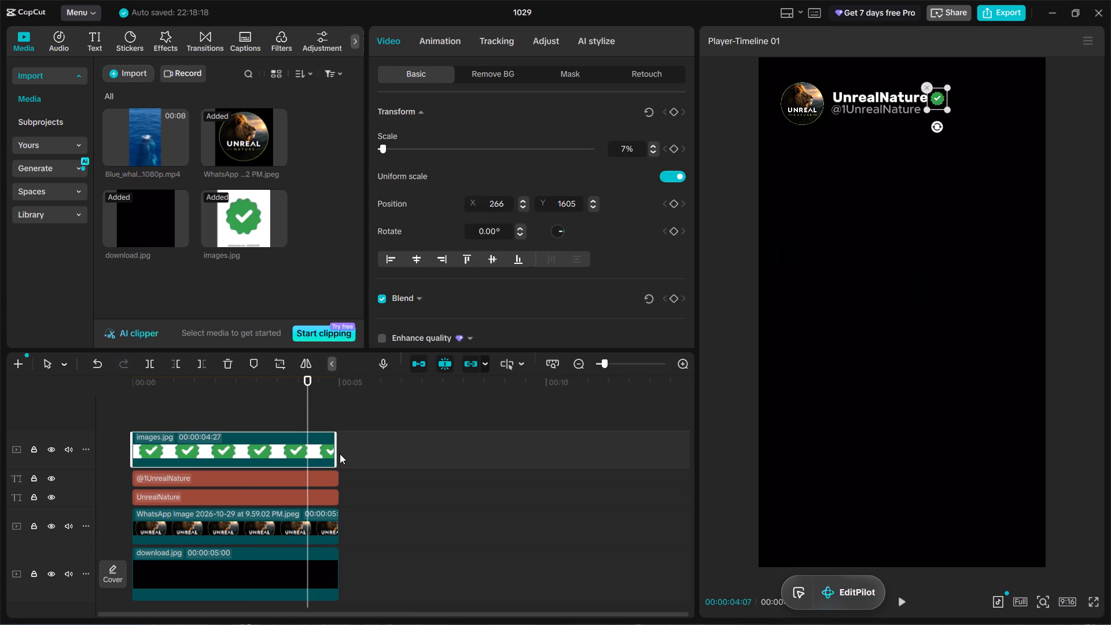
left_click_drag(337, 451, 348, 448)
left_click_drag(348, 448, 334, 454)
left_click(391, 481)
Raise the green tick to Y 1607 and preview it beside the name without the selection frame.
left_click(317, 405)
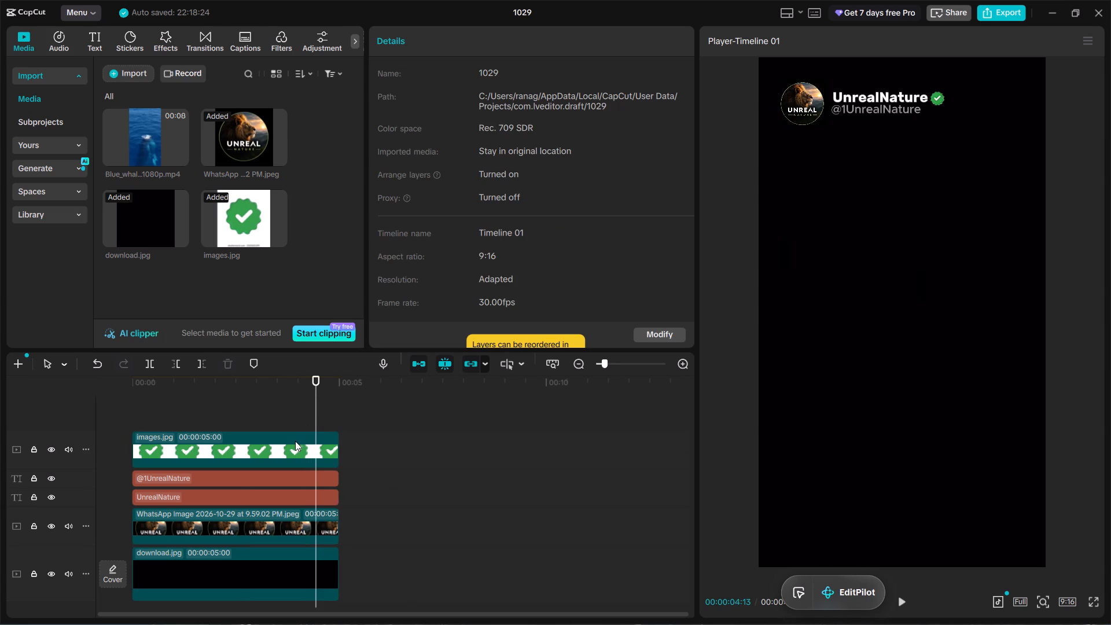
left_click(295, 447)
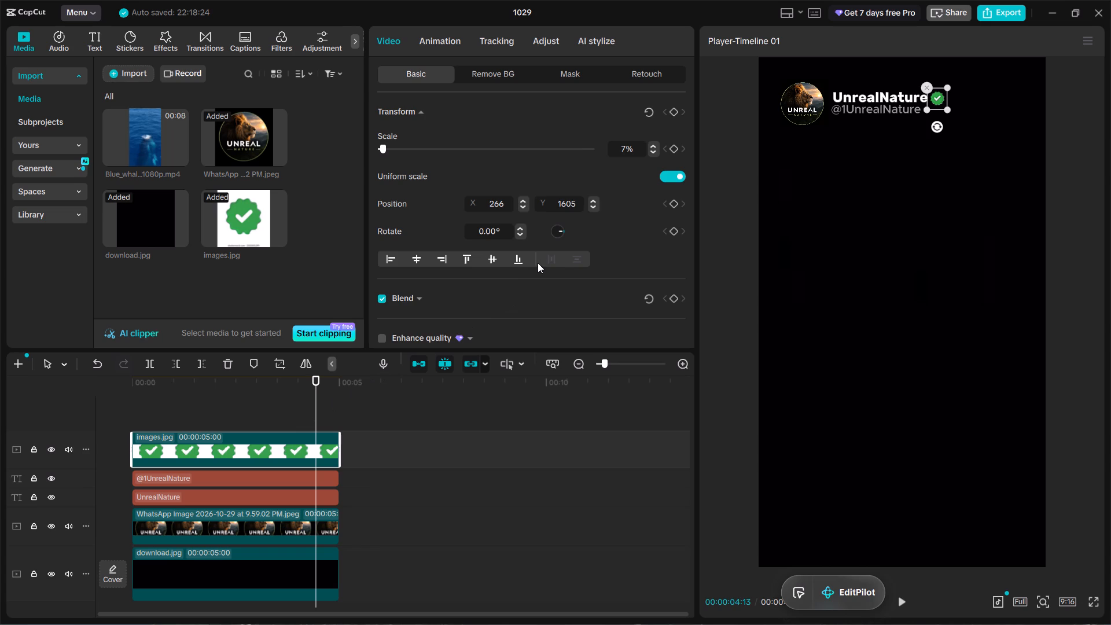
double_click(595, 200)
left_click(405, 464)
left_click(310, 398)
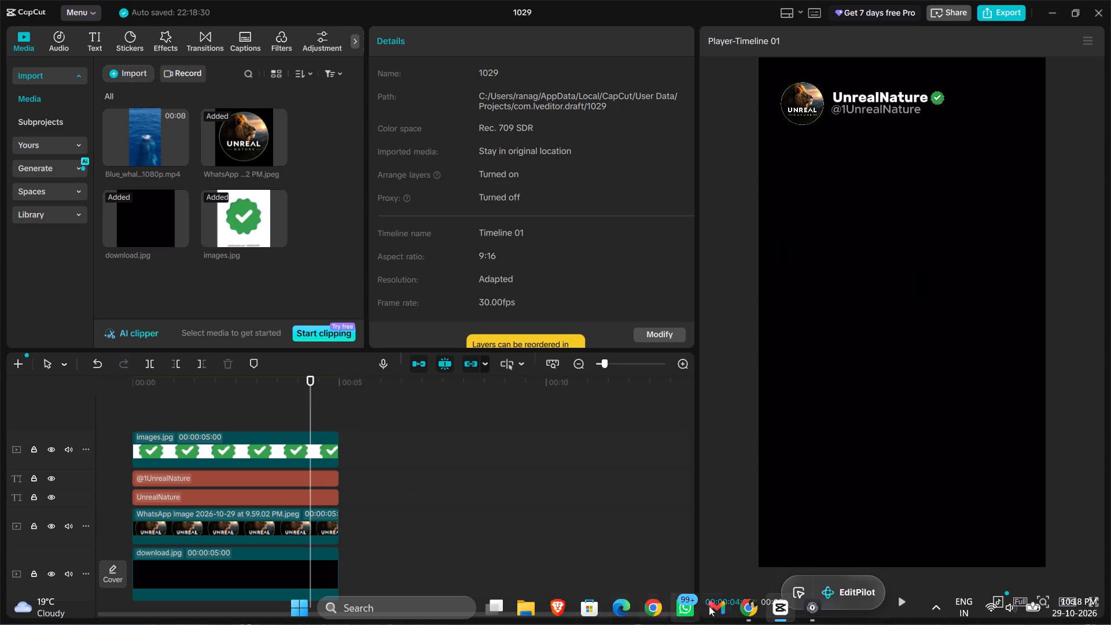
Open the NoWayNature reference short in Chrome and compare its header with the UnrealNature header in CapCut.
left_click(748, 611)
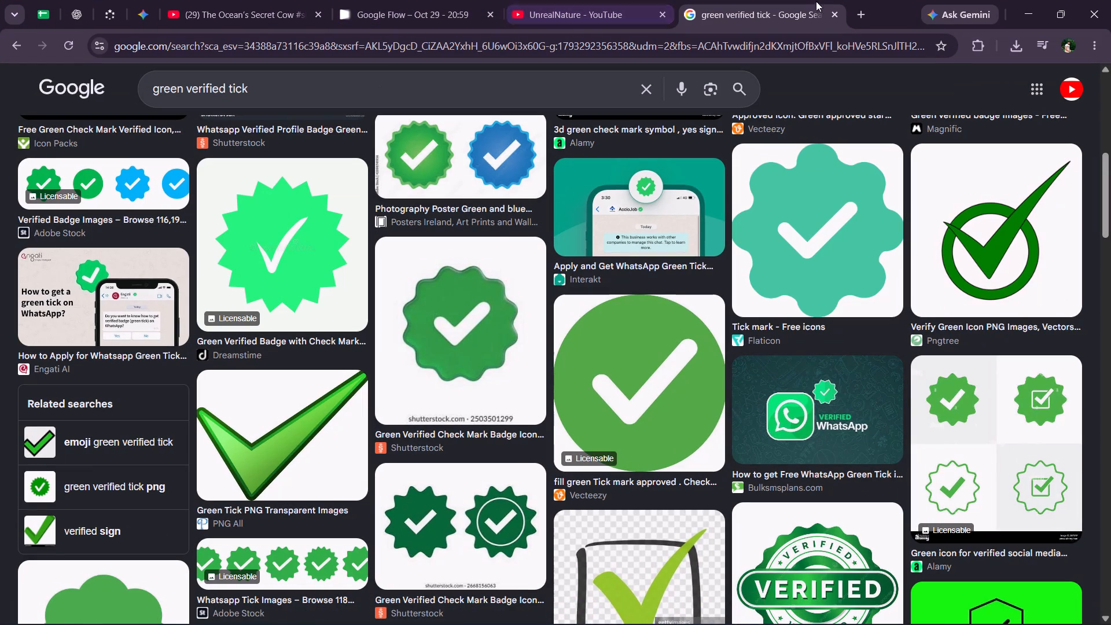
left_click(243, 5)
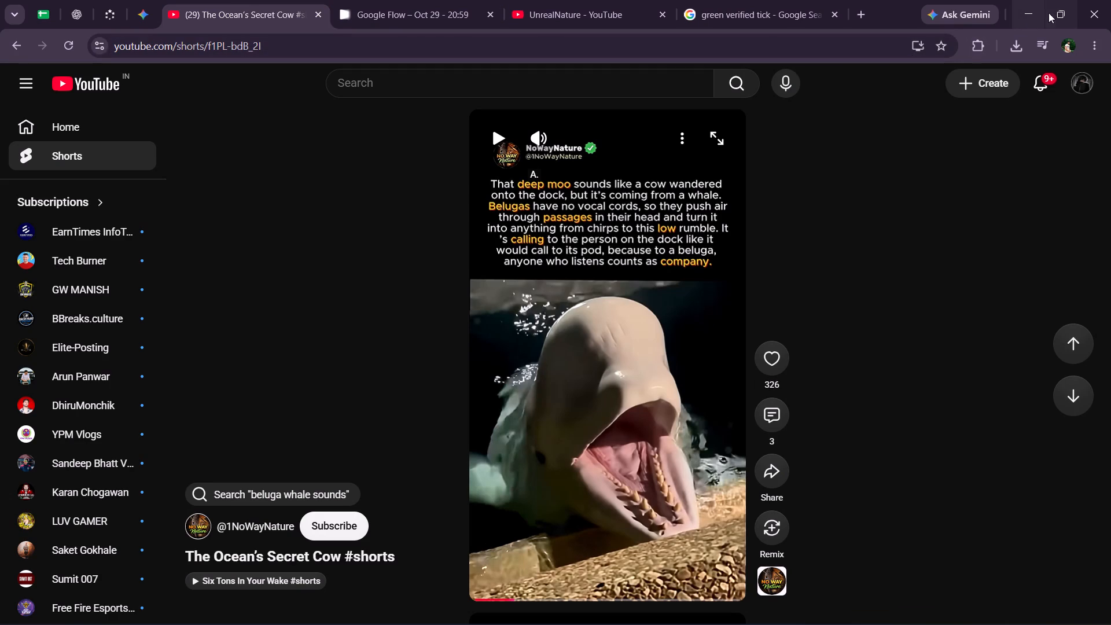
left_click(1060, 12)
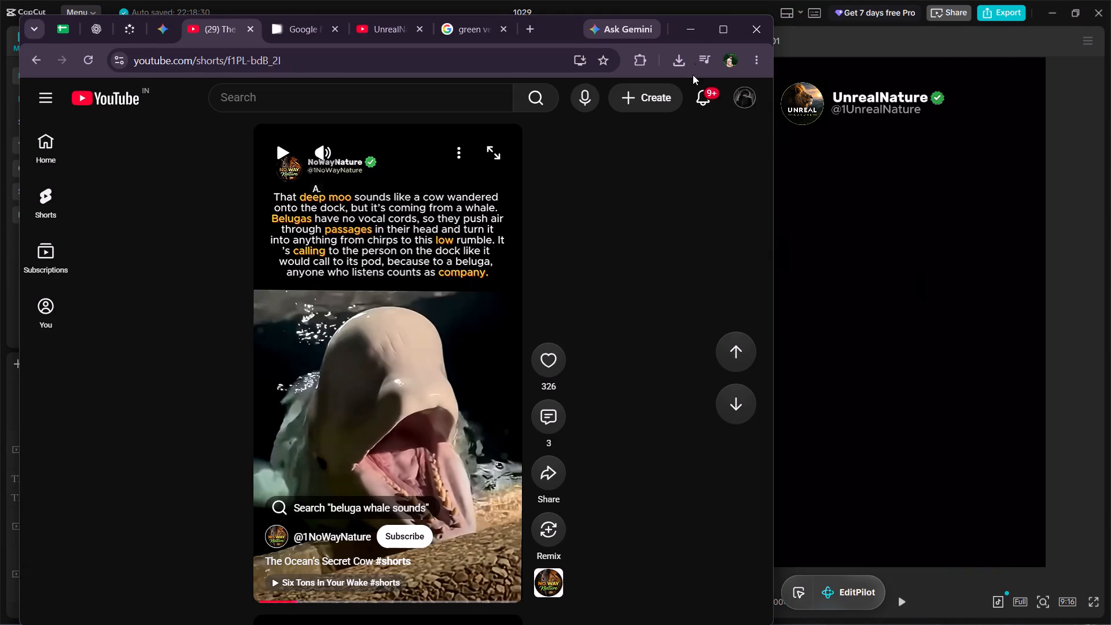
left_click(689, 36)
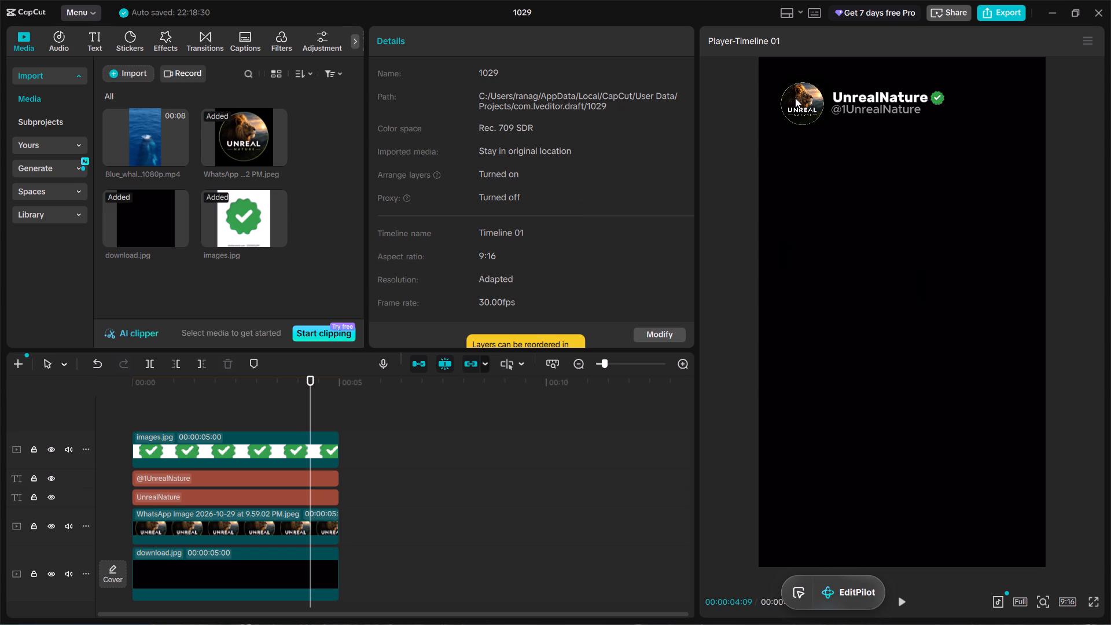
left_click(753, 613)
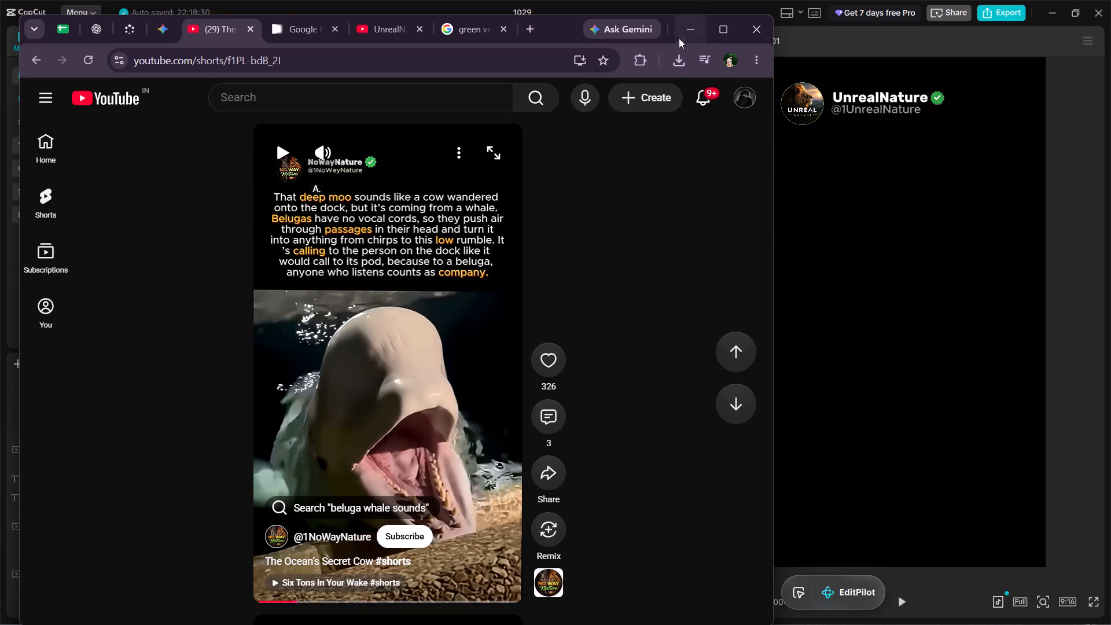
left_click(686, 31)
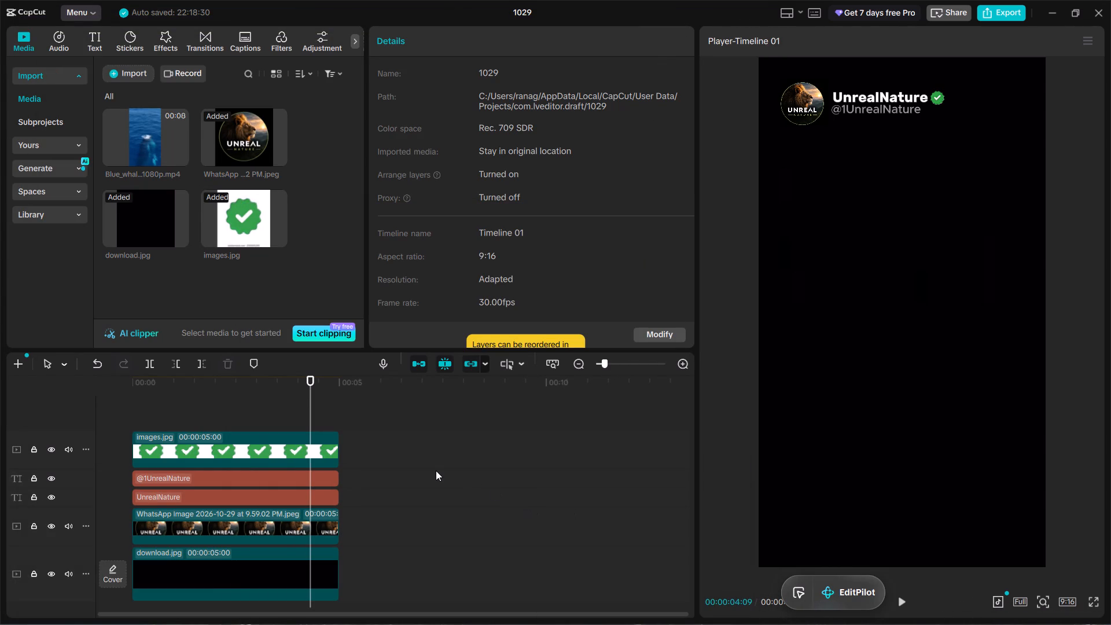
key("Page_Up")
key("Print")
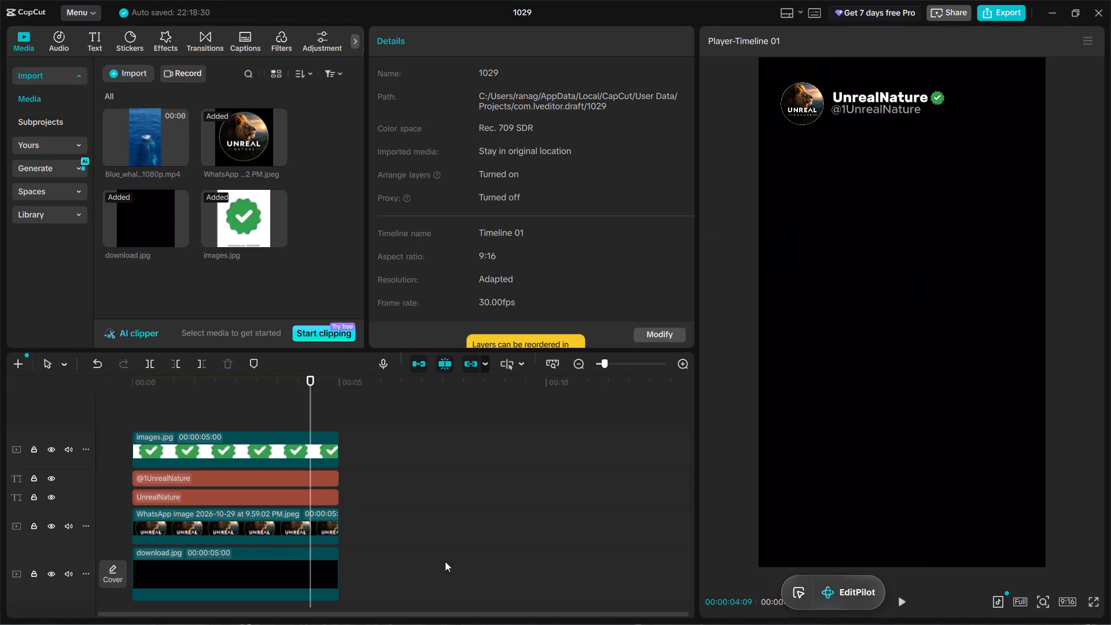
Combine all five timeline layers, from the black background to the green tick, into one compound clip.
left_click_drag(356, 605, 113, 394)
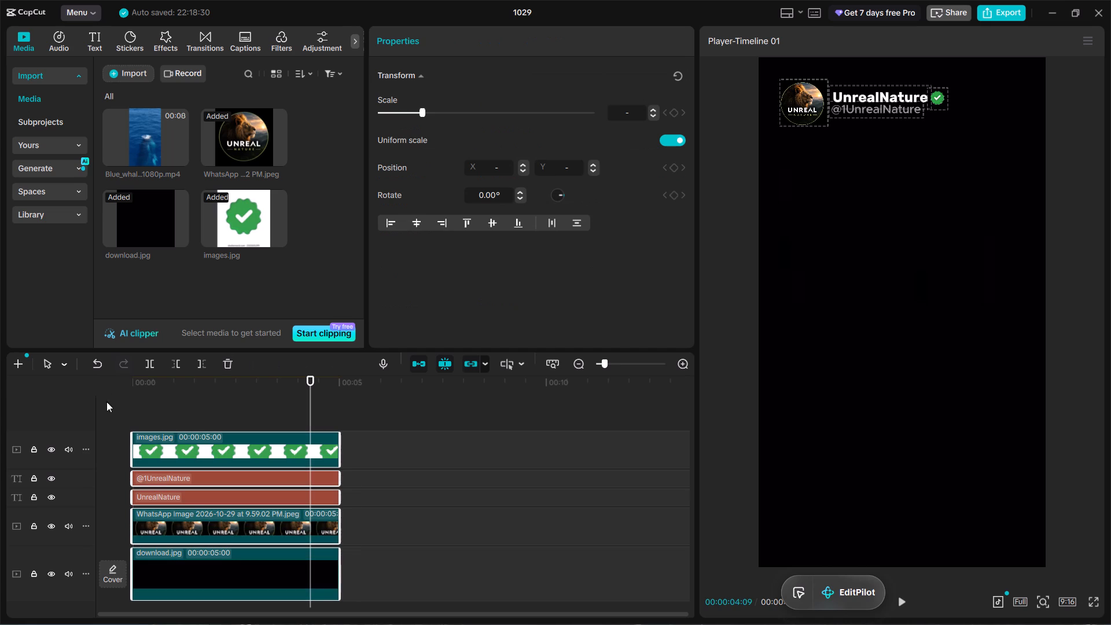
right_click(196, 534)
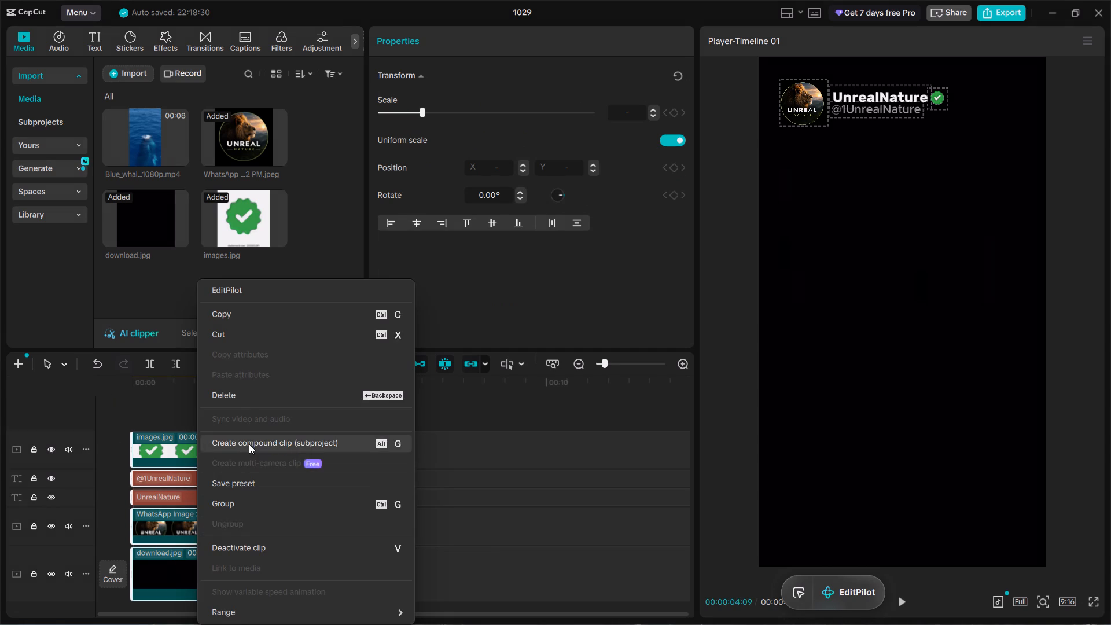
left_click(249, 444)
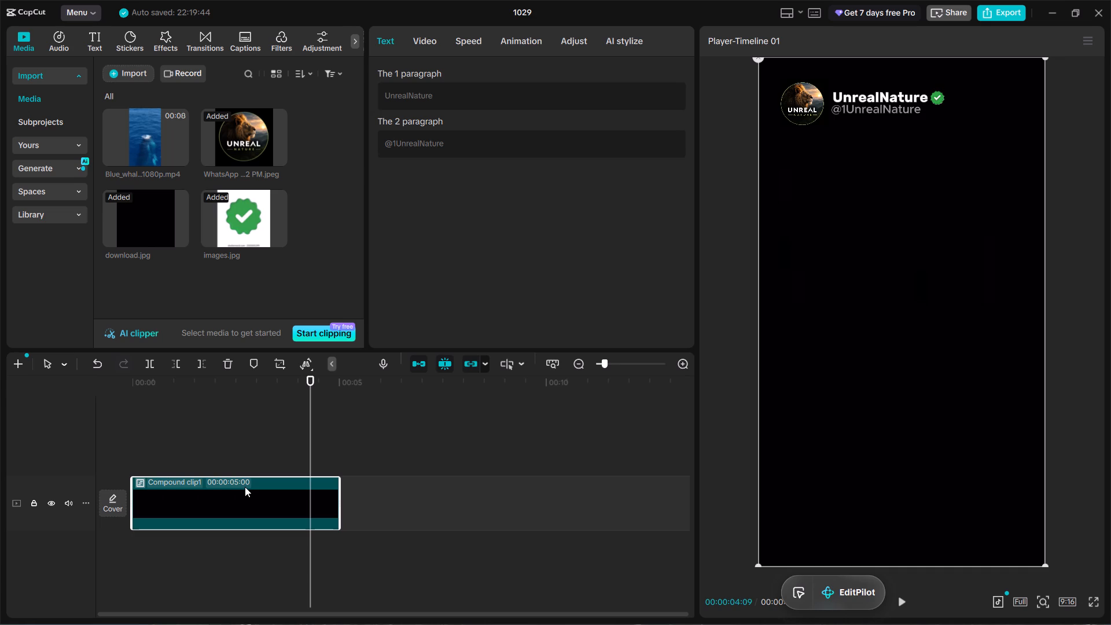
Duplicate the compound clip and place the copy directly after the original on the main track.
right_click(297, 506)
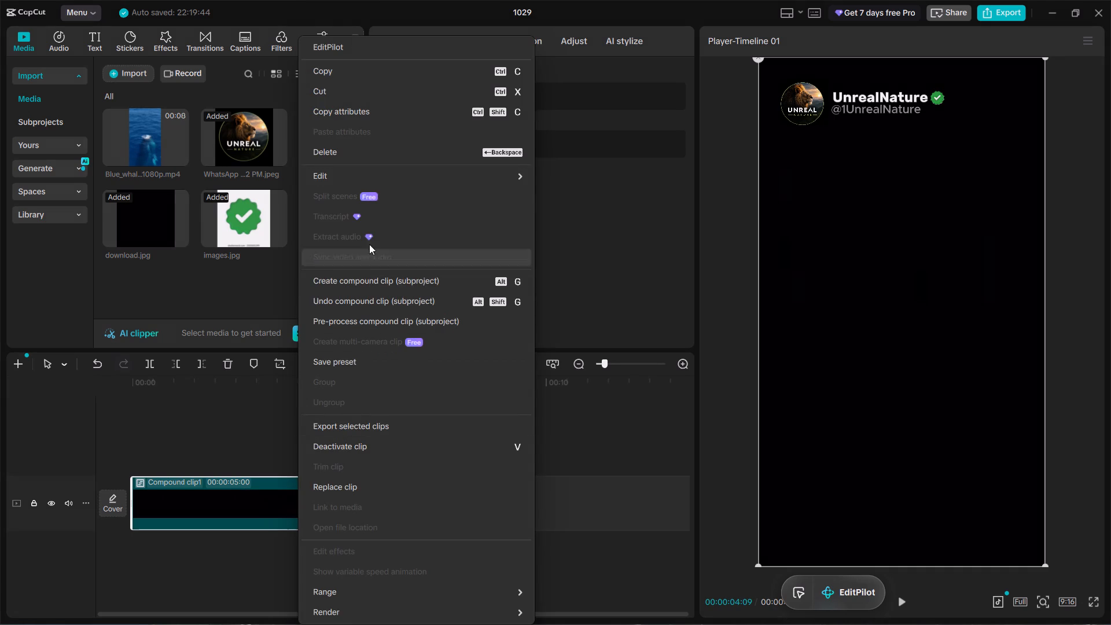
left_click(384, 64)
right_click(393, 503)
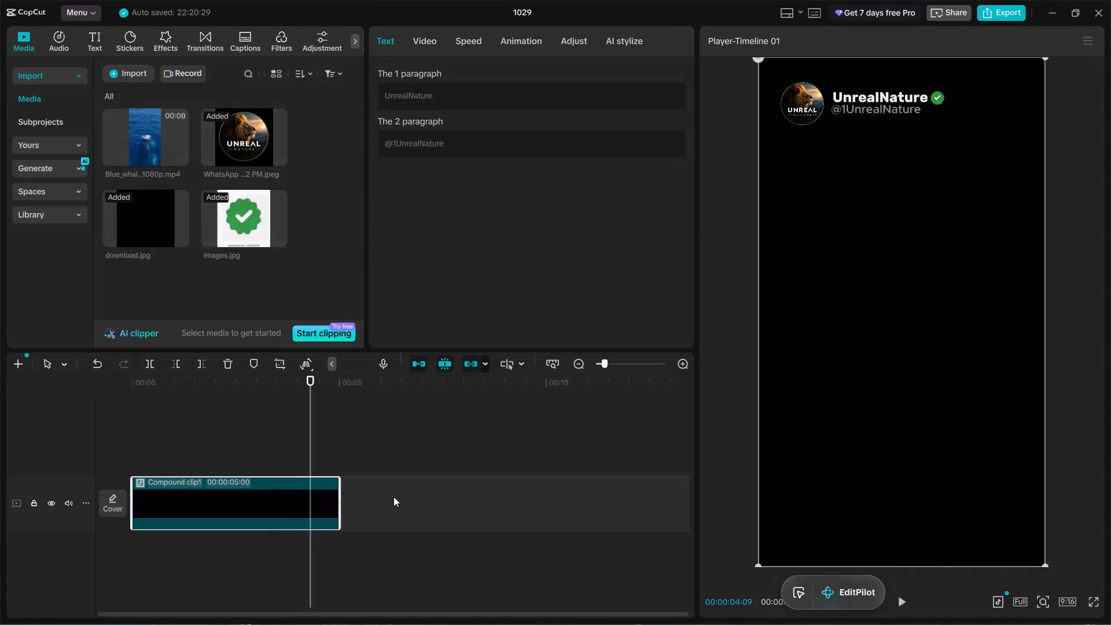
left_click(448, 571)
left_click_drag(362, 448, 424, 483)
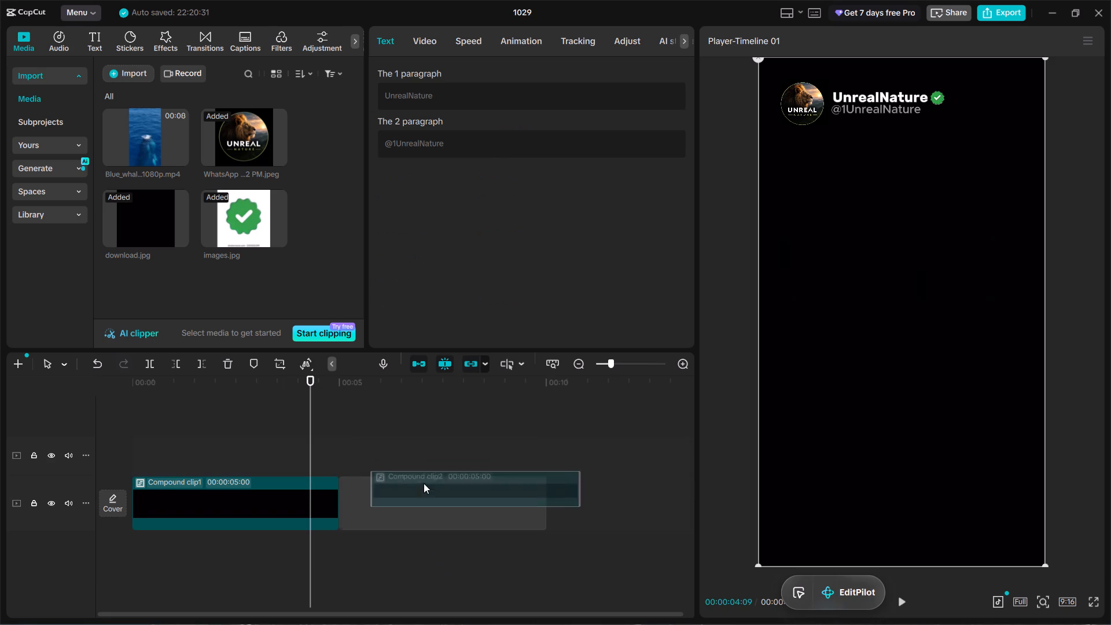
left_click_drag(424, 483, 392, 497)
Merge the two consecutive compound clips into a single compound clip.
right_click(334, 435)
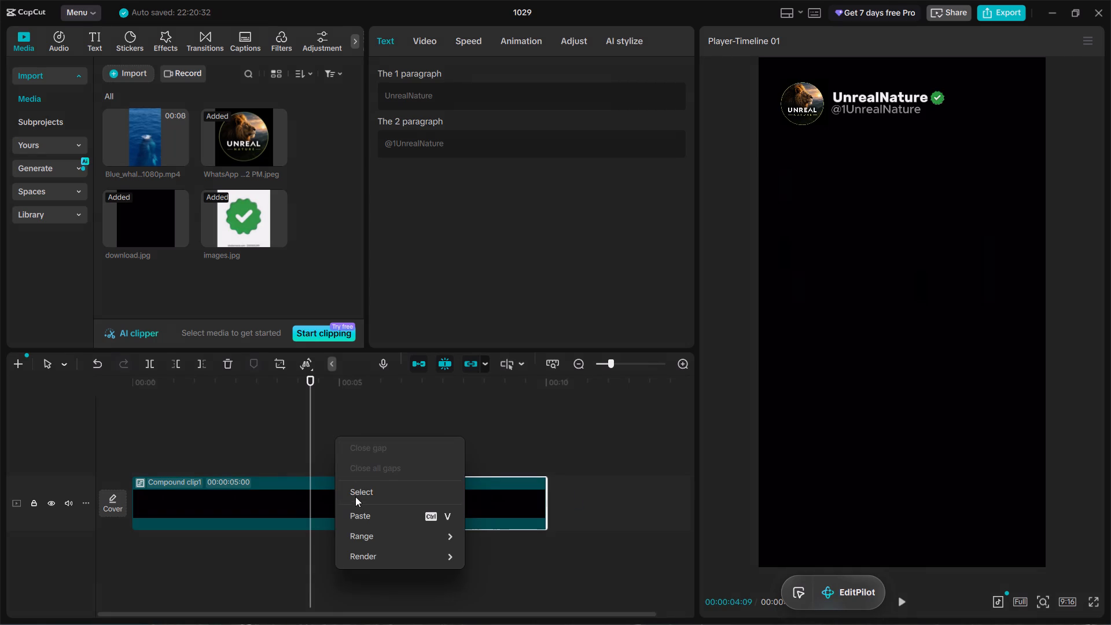
left_click(609, 567)
left_click(593, 540)
left_click_drag(594, 540, 225, 508)
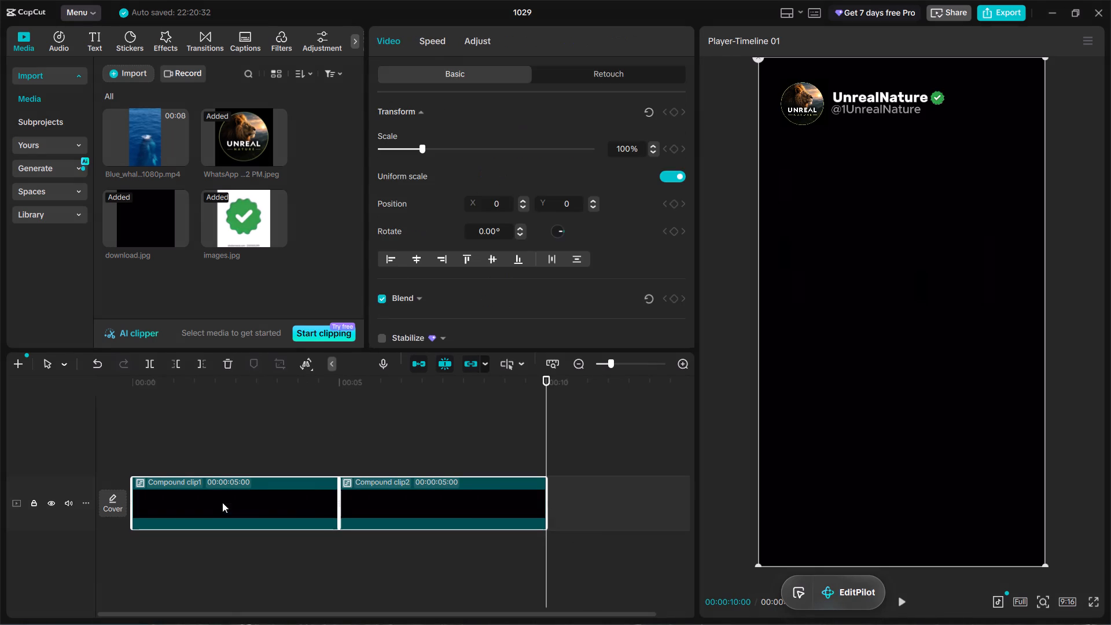
right_click_drag(220, 498, 213, 498)
left_click(252, 307)
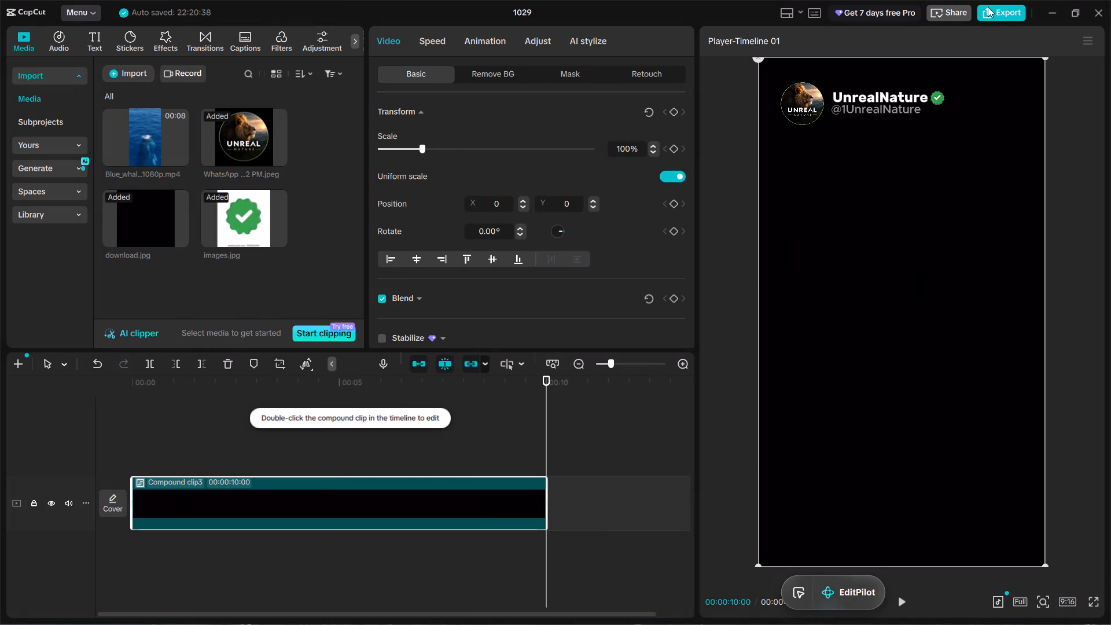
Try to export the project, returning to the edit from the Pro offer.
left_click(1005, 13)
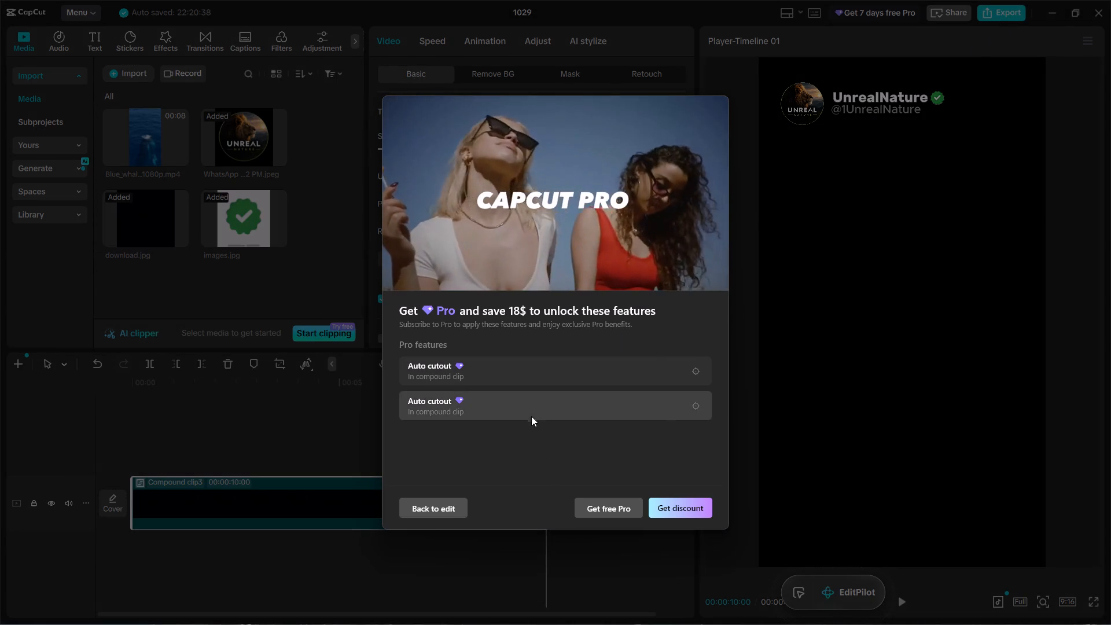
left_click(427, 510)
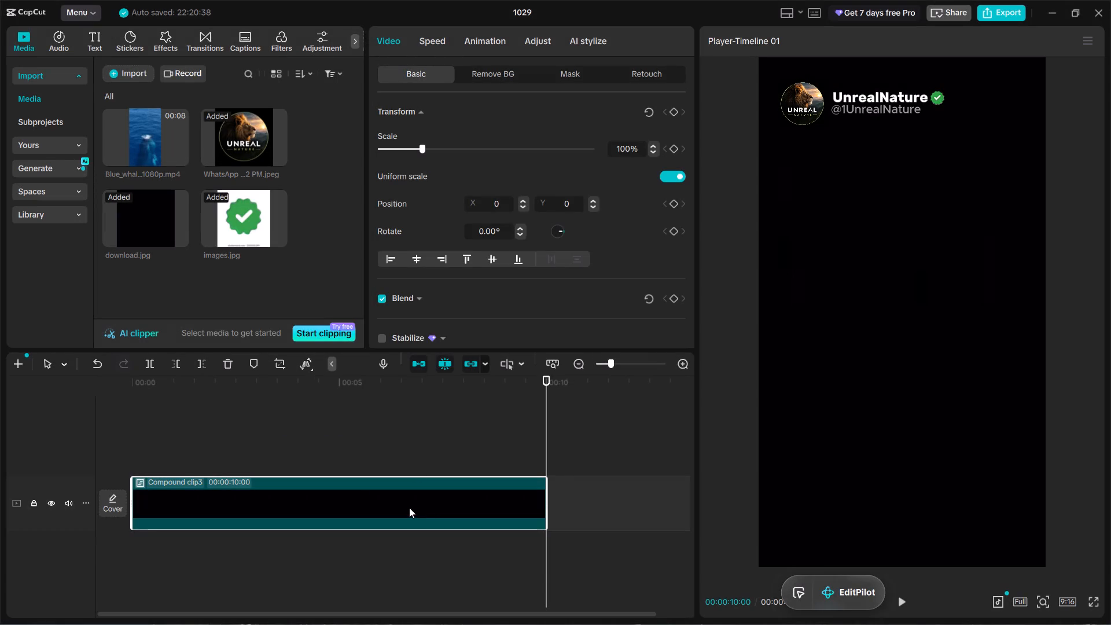
Look through the merged compound clip's basic video settings for the available effects.
scroll(531, 301, "down", 10)
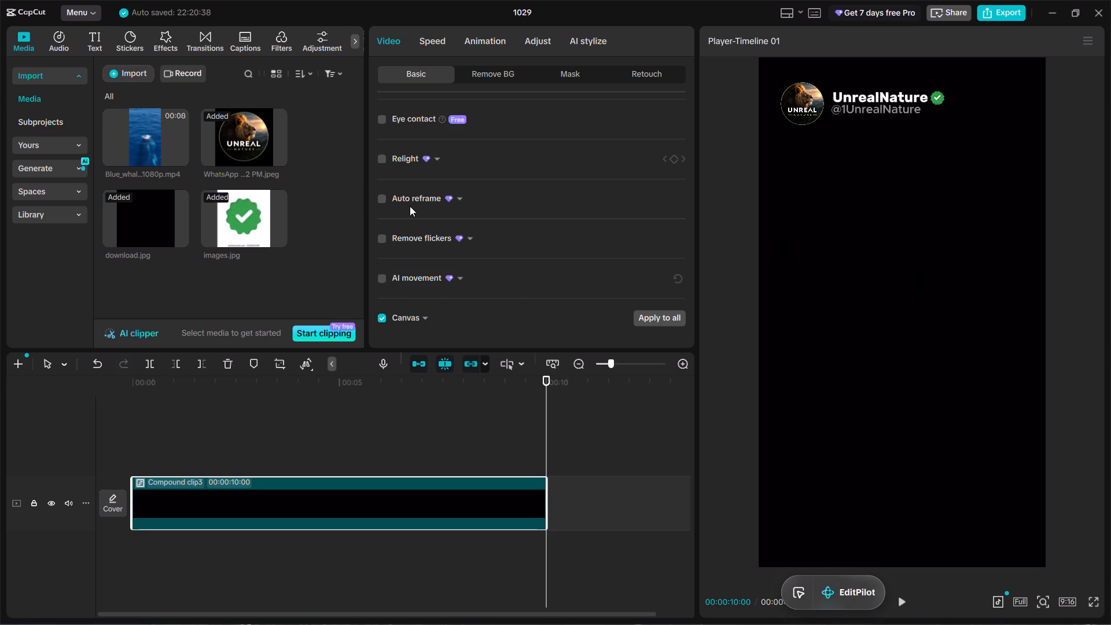
scroll(415, 218, "up", 2)
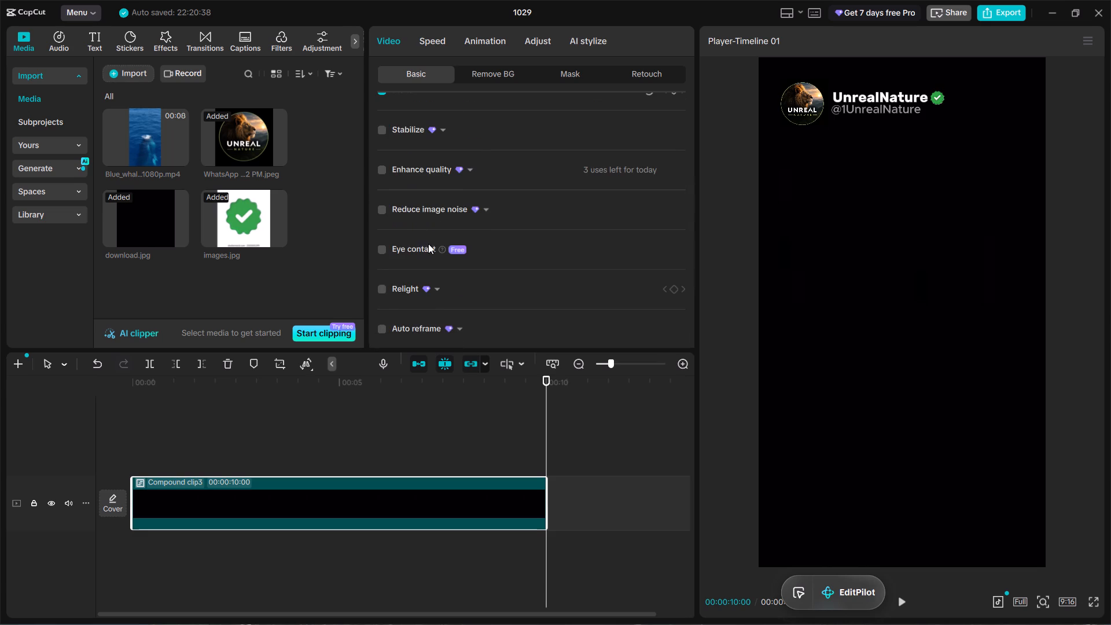
scroll(452, 238, "up", 2)
scroll(503, 218, "up", 4)
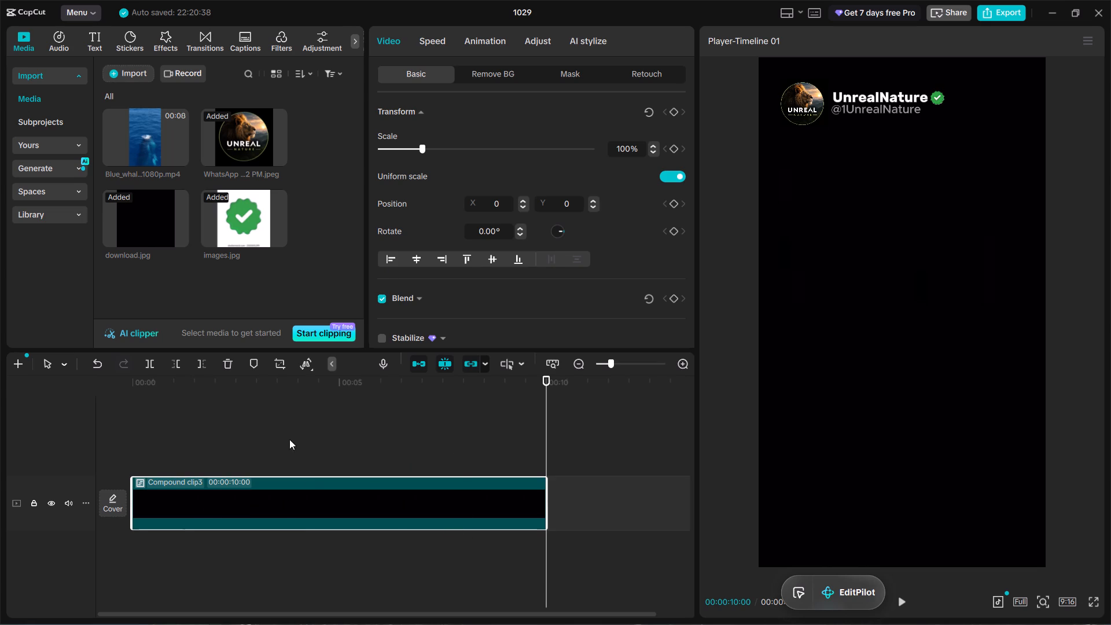
Preview the compound clip briefly from the start of the timeline.
left_click_drag(308, 412, 213, 412)
left_click_drag(225, 381, 92, 406)
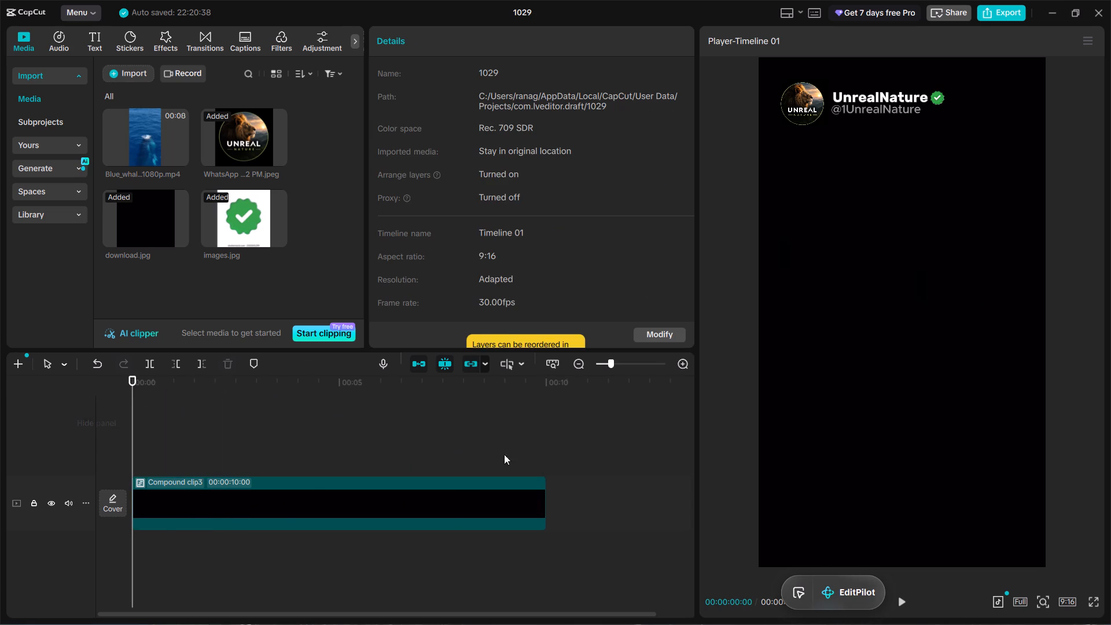
key("space")
key("space")
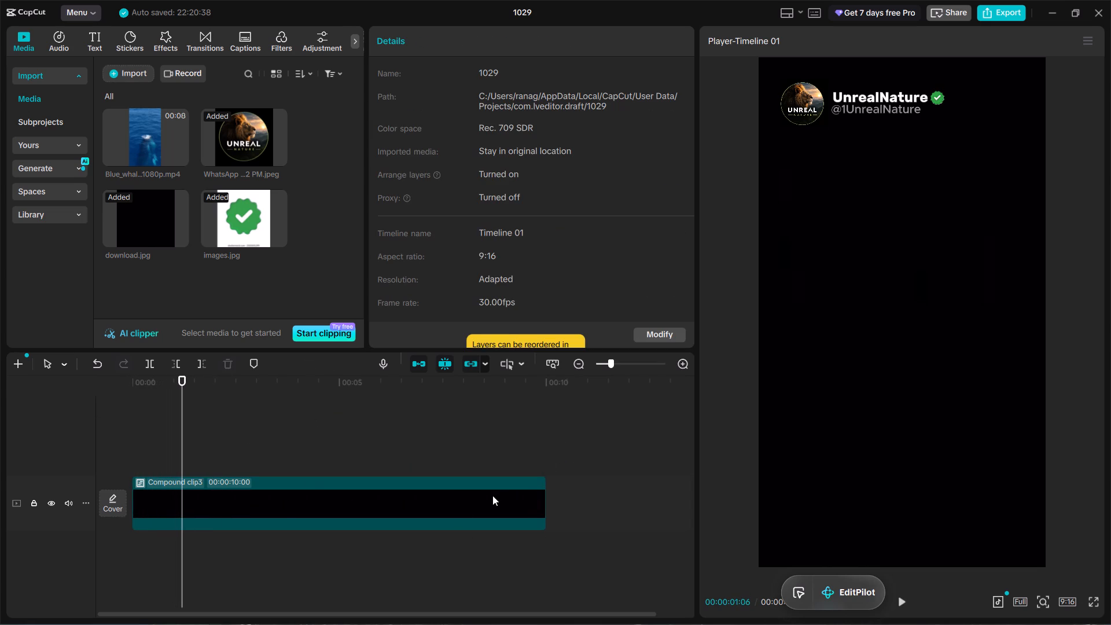
Apply Motion blur to the merged compound clip with the Blur strength set to 1.
left_click(532, 516)
scroll(510, 318, "down", 4)
scroll(575, 286, "down", 3)
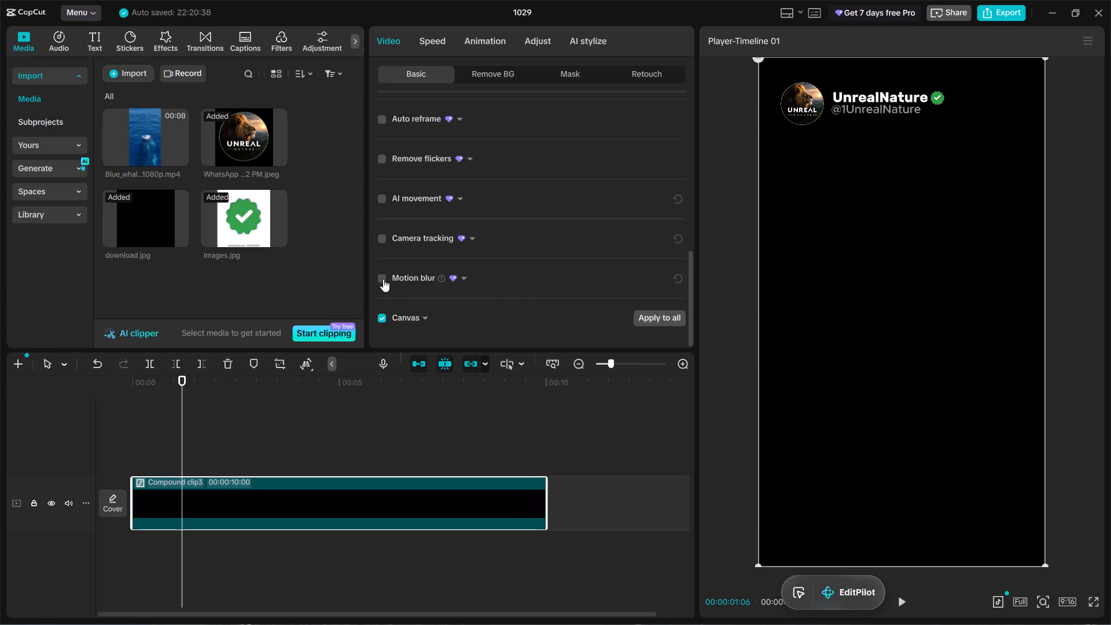
left_click(383, 278)
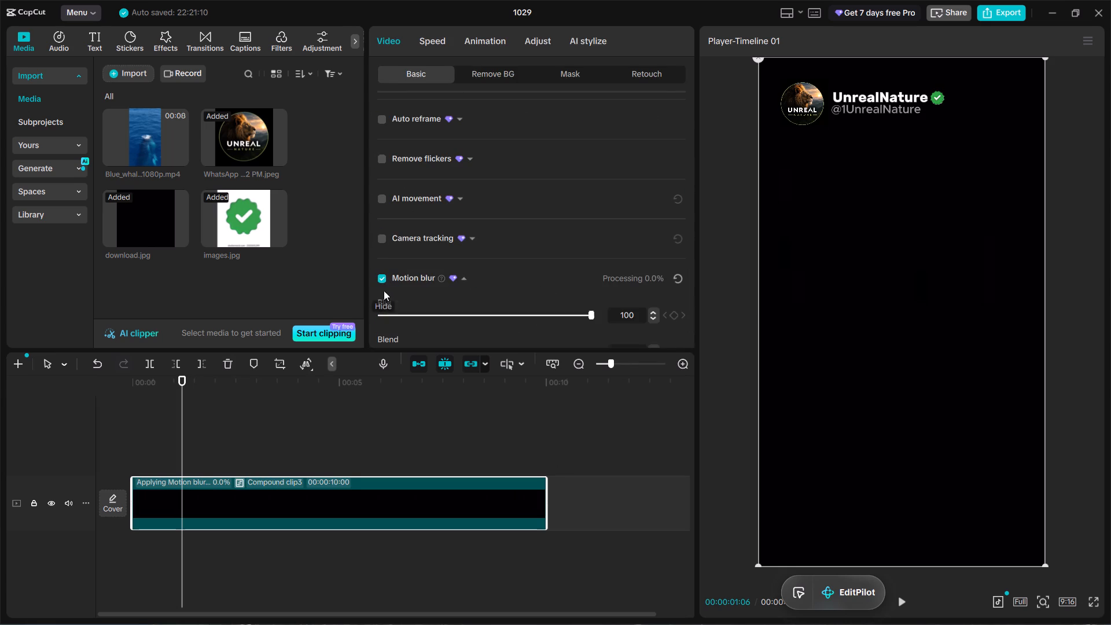
left_click(384, 317)
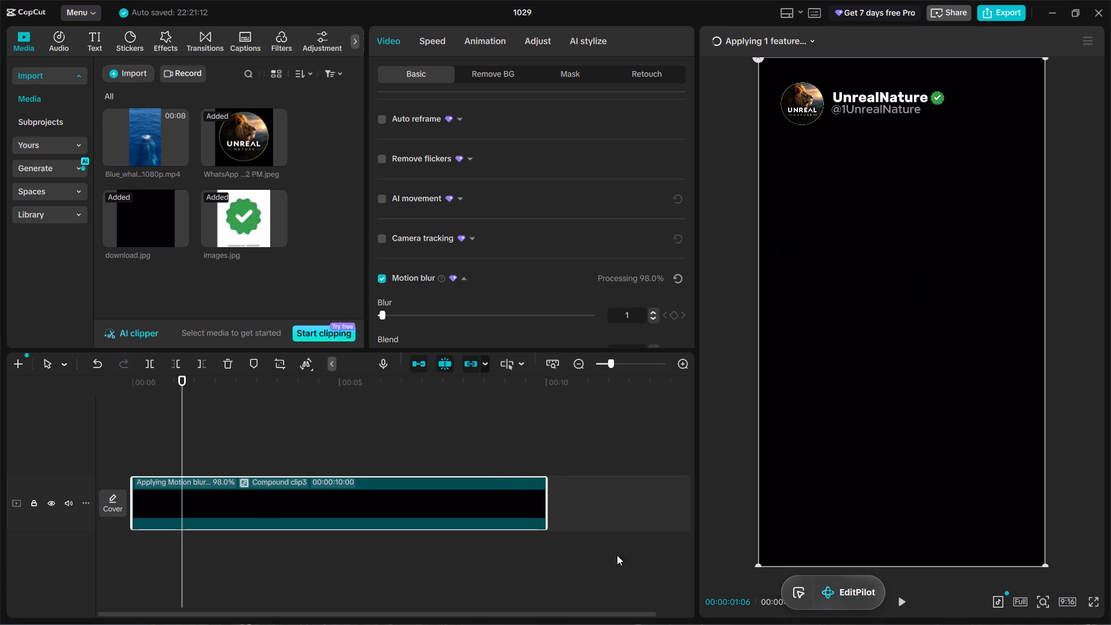
Close project 1029, look over the saved projects on the home screen, and quit CapCut.
left_click(1100, 13)
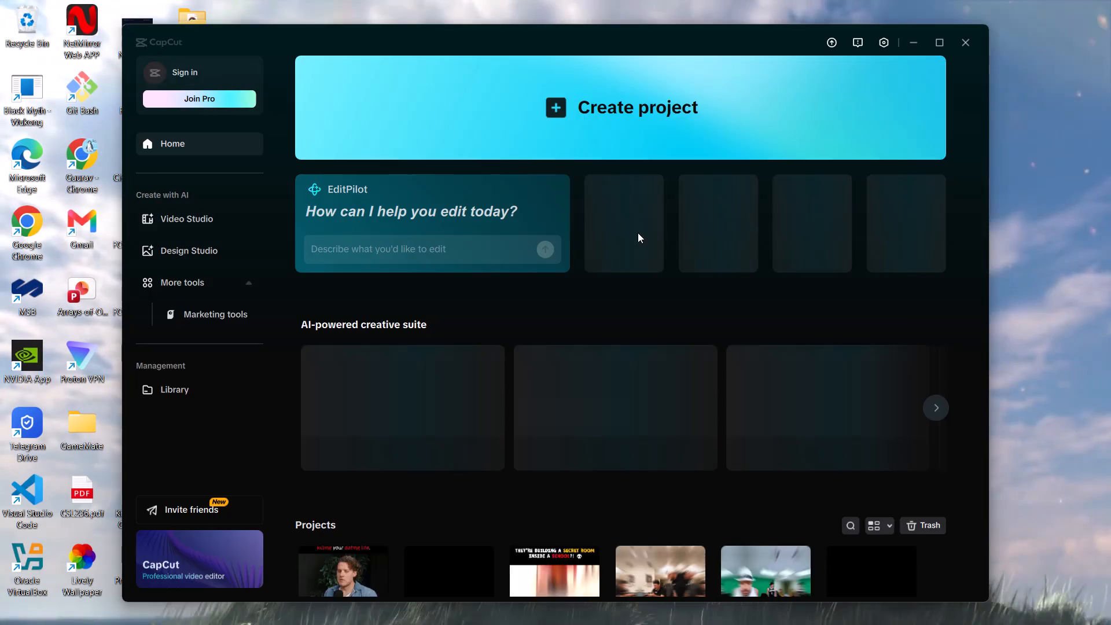
scroll(737, 273, "down", 2)
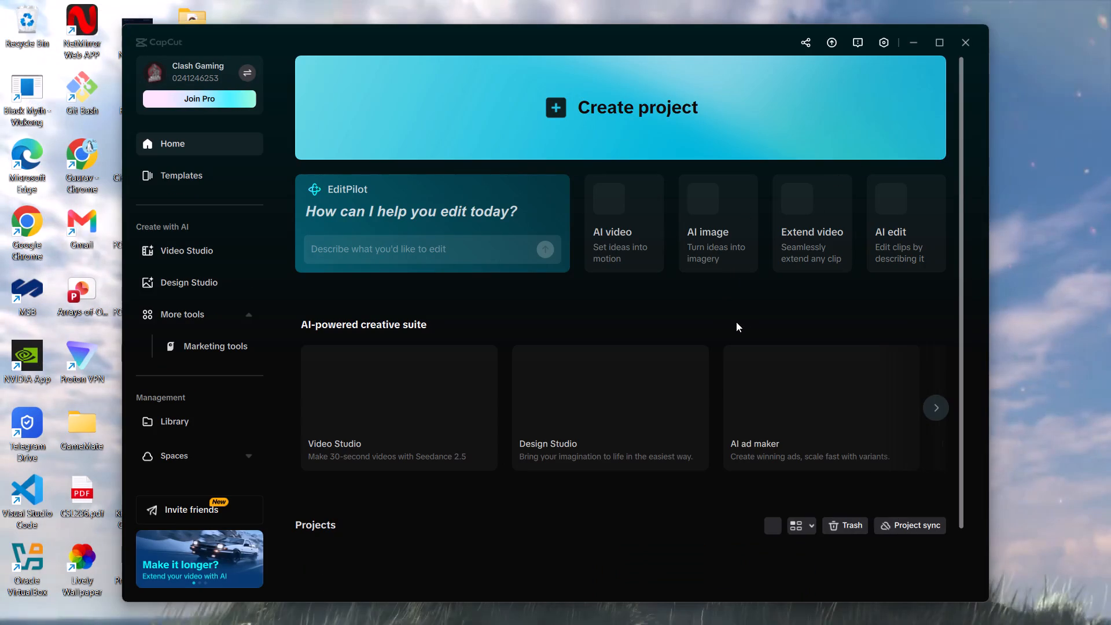
scroll(742, 333, "down", 2)
scroll(770, 400, "down", 2)
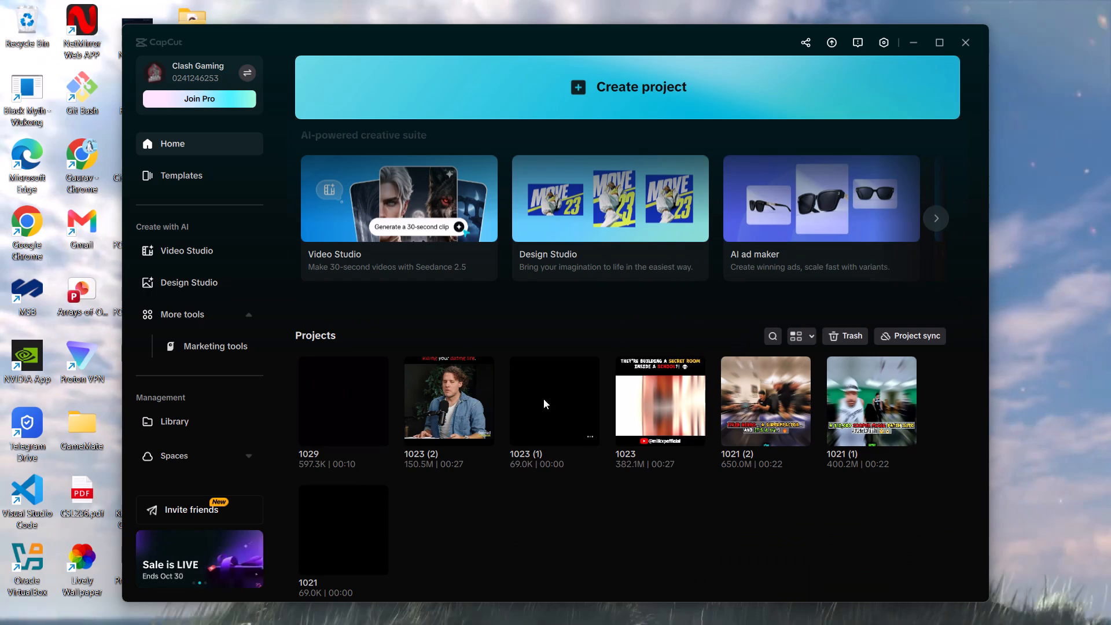
scroll(509, 419, "down", 3)
left_click(955, 45)
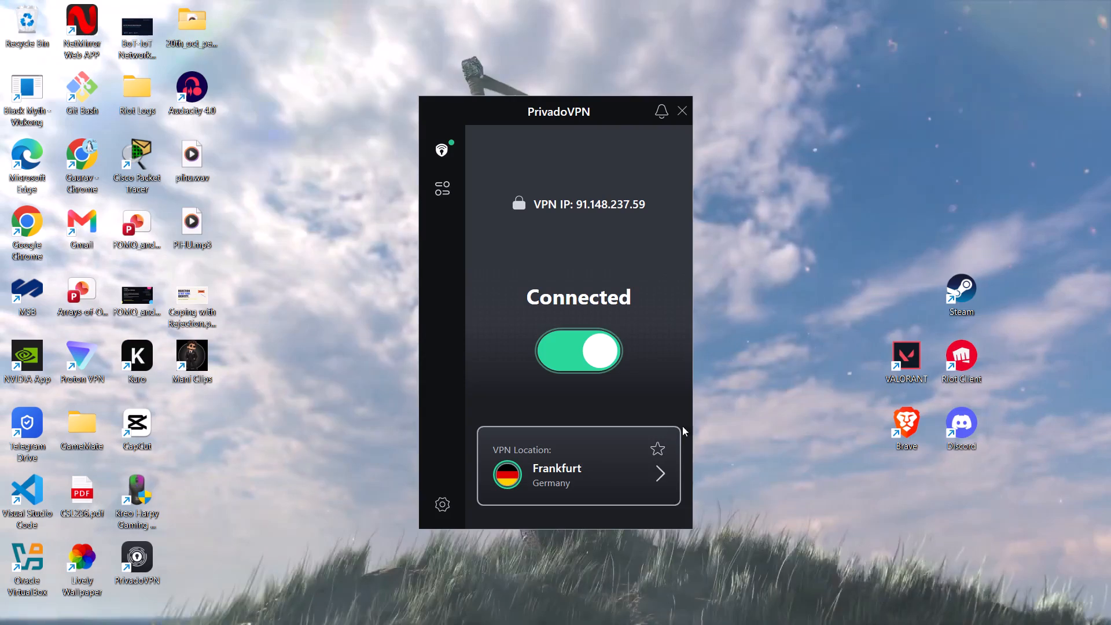
Disconnect the VPN in PrivadoVPN.
left_click(595, 362)
In File Explorer, copy the header video MP4, not the alpha version, from project 1029's Resources/videoAlg folder.
left_click(527, 616)
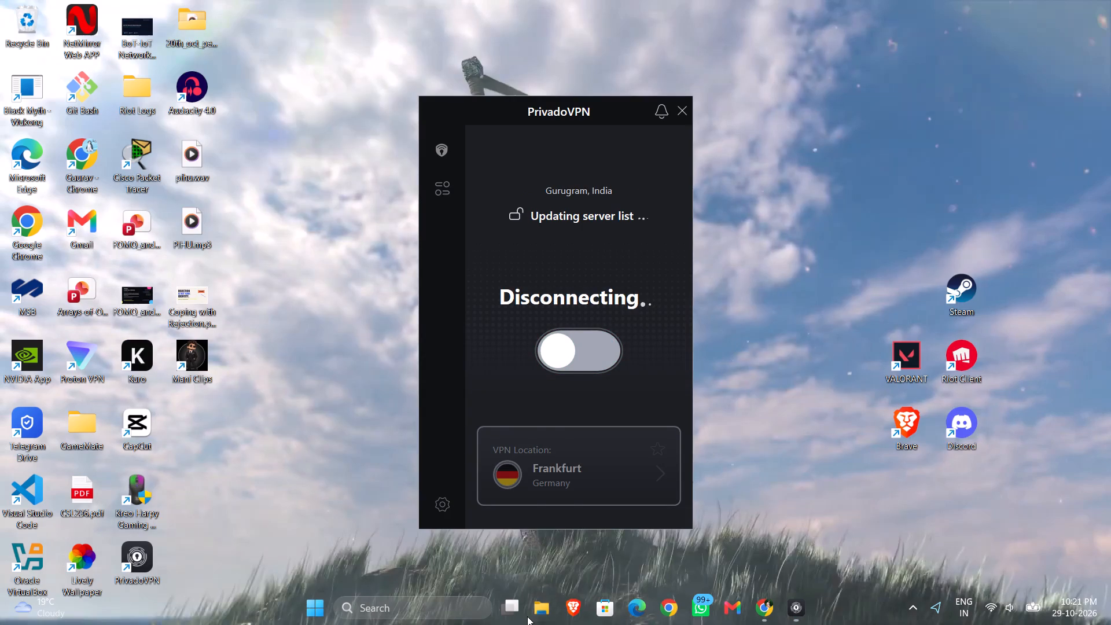
left_click(603, 124)
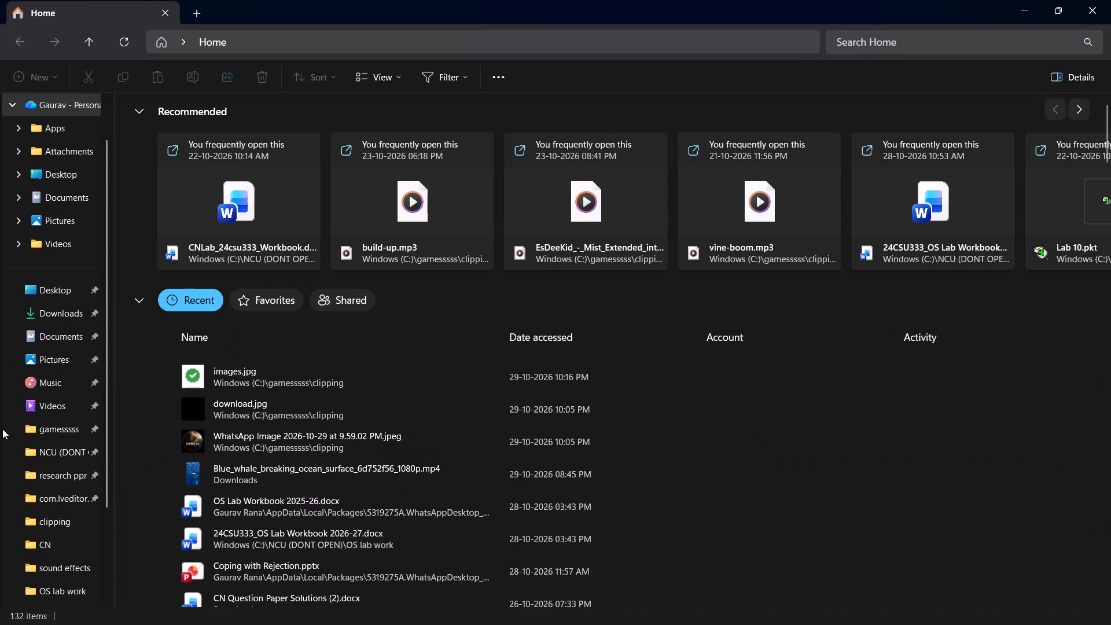
left_click(75, 503)
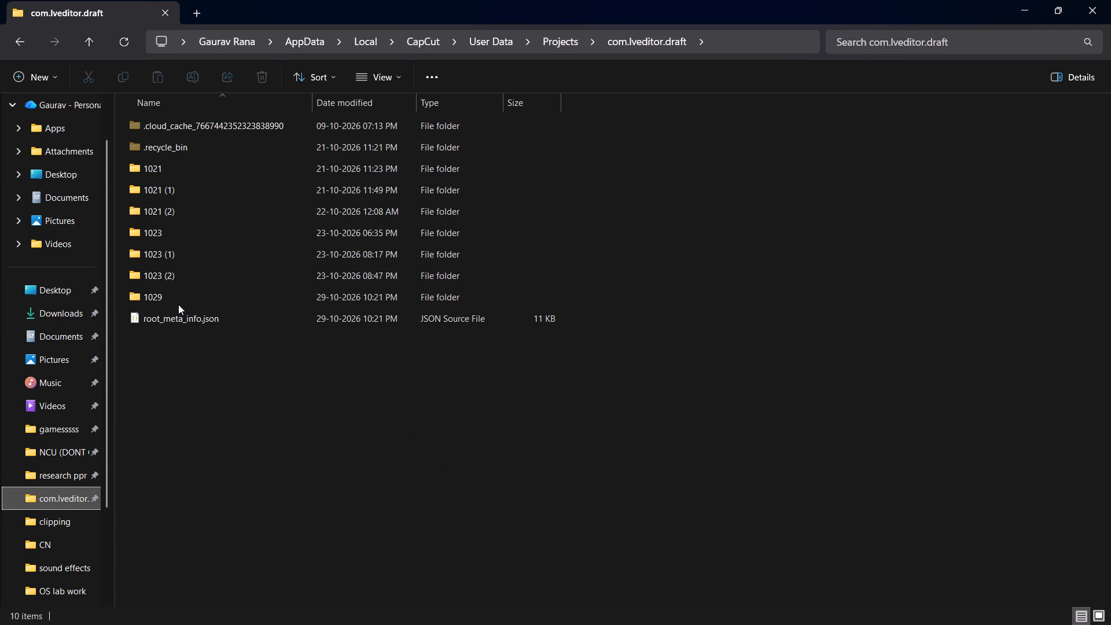
double_click(156, 304)
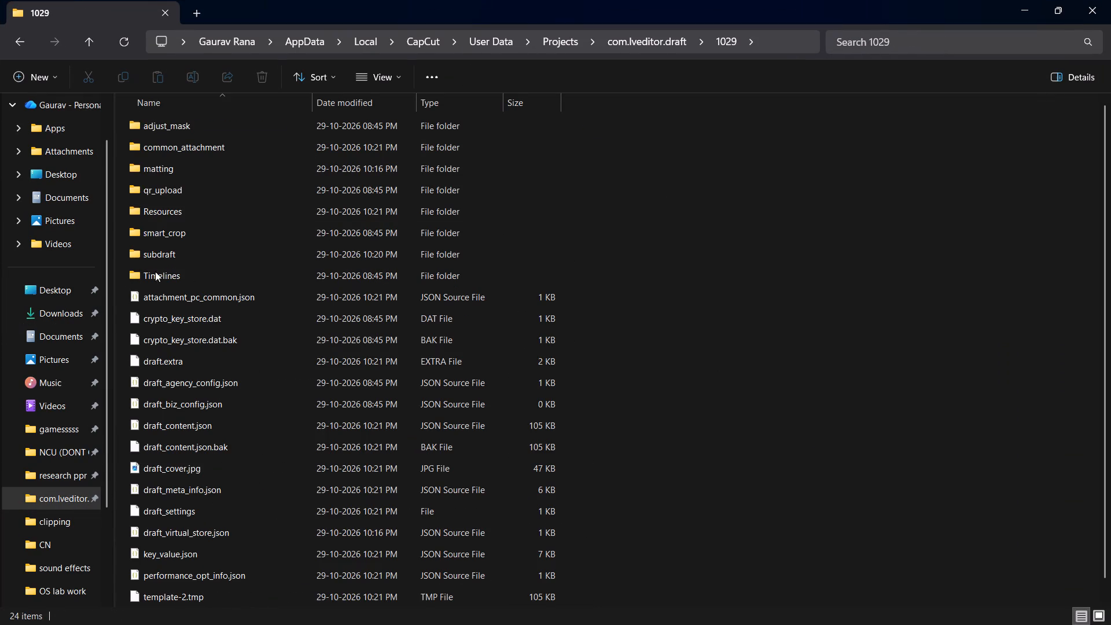
double_click(154, 208)
double_click(153, 188)
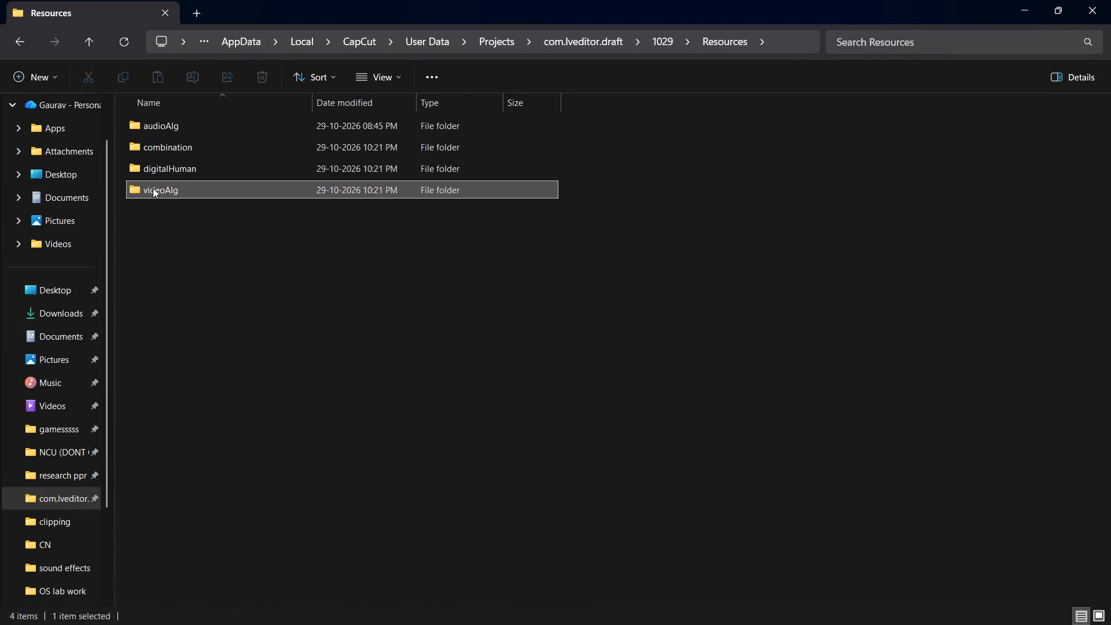
right_click(172, 150)
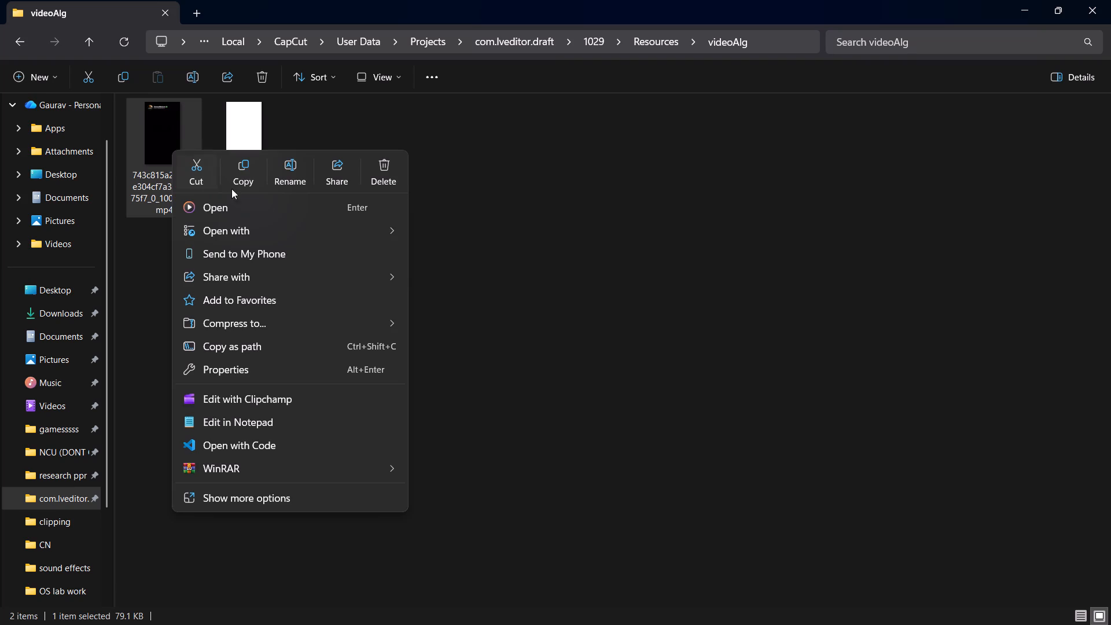
left_click(242, 174)
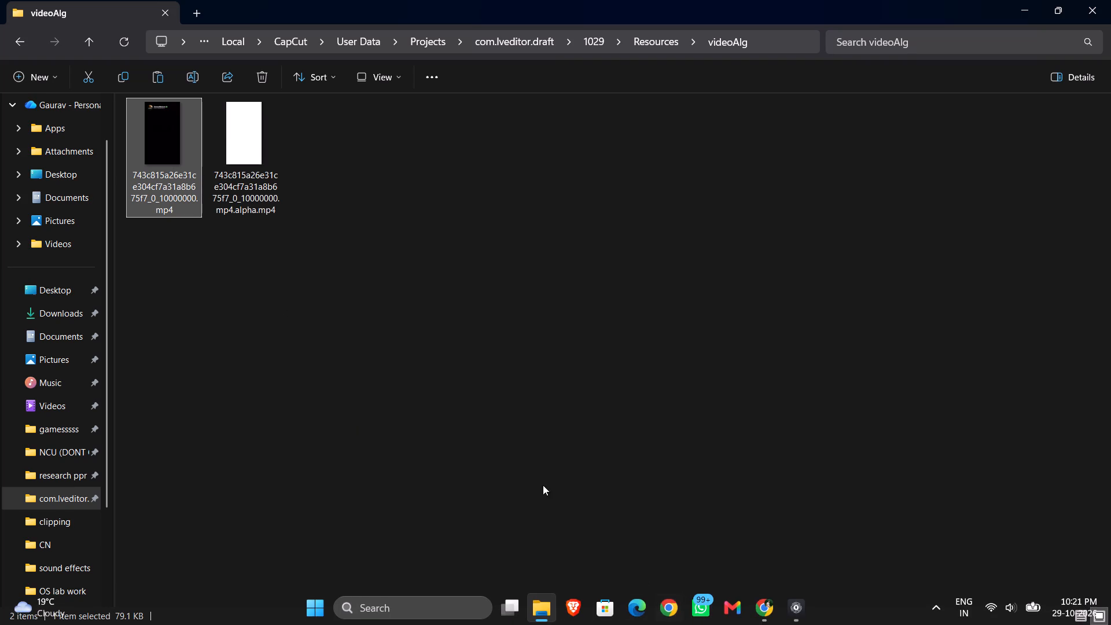
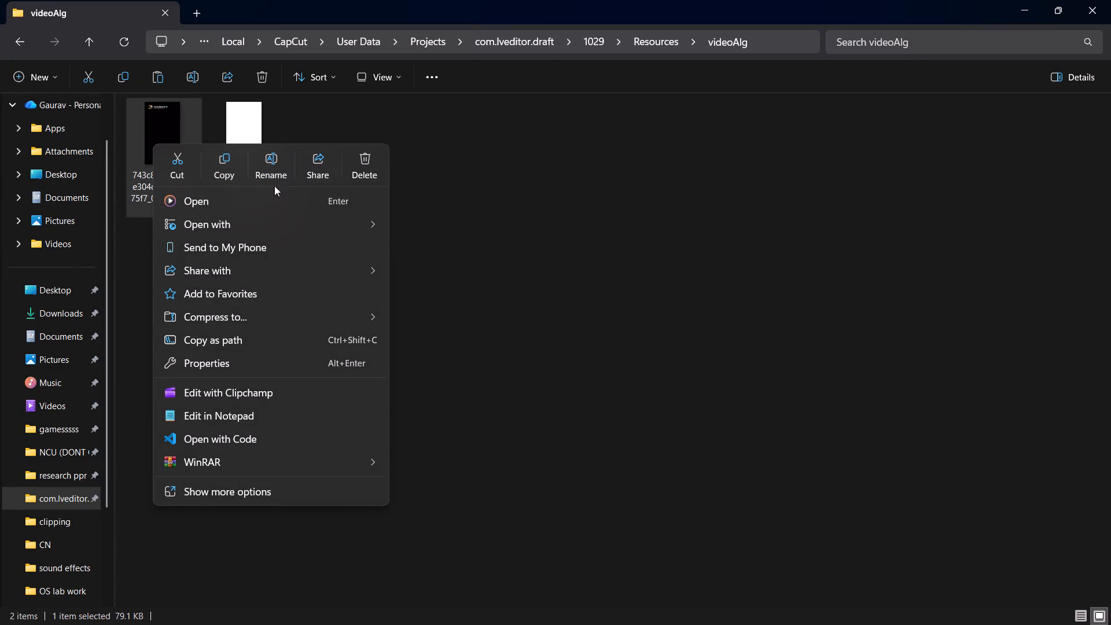
Copy the selected header video MP4 from the videoAlg folder and paste it into the Downloads folder.
left_click(240, 164)
left_click(58, 318)
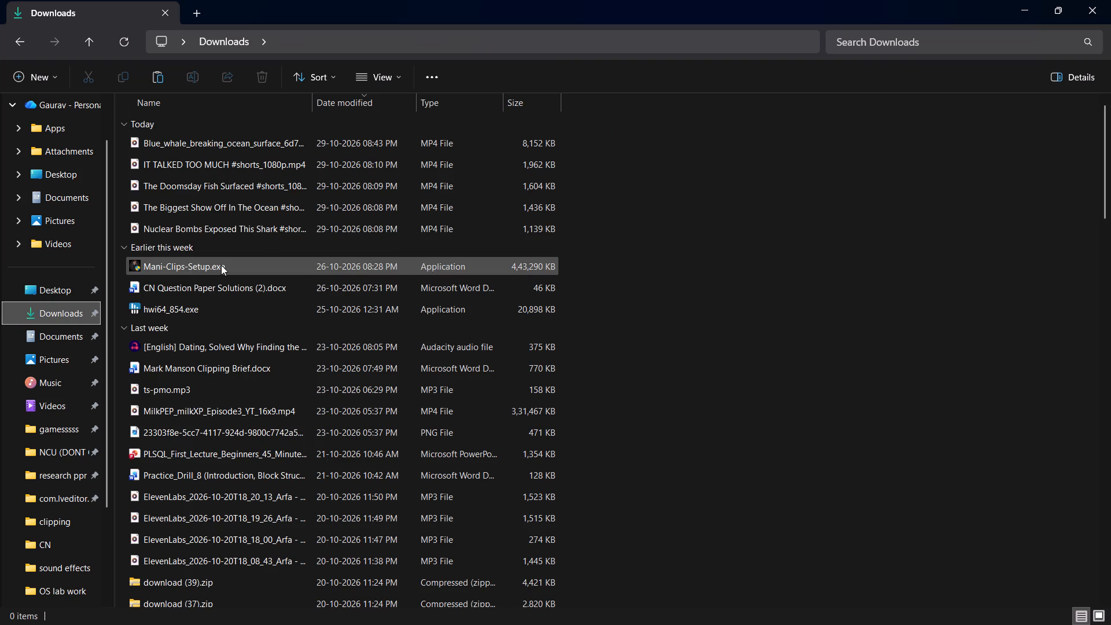
right_click(671, 190)
left_click(687, 208)
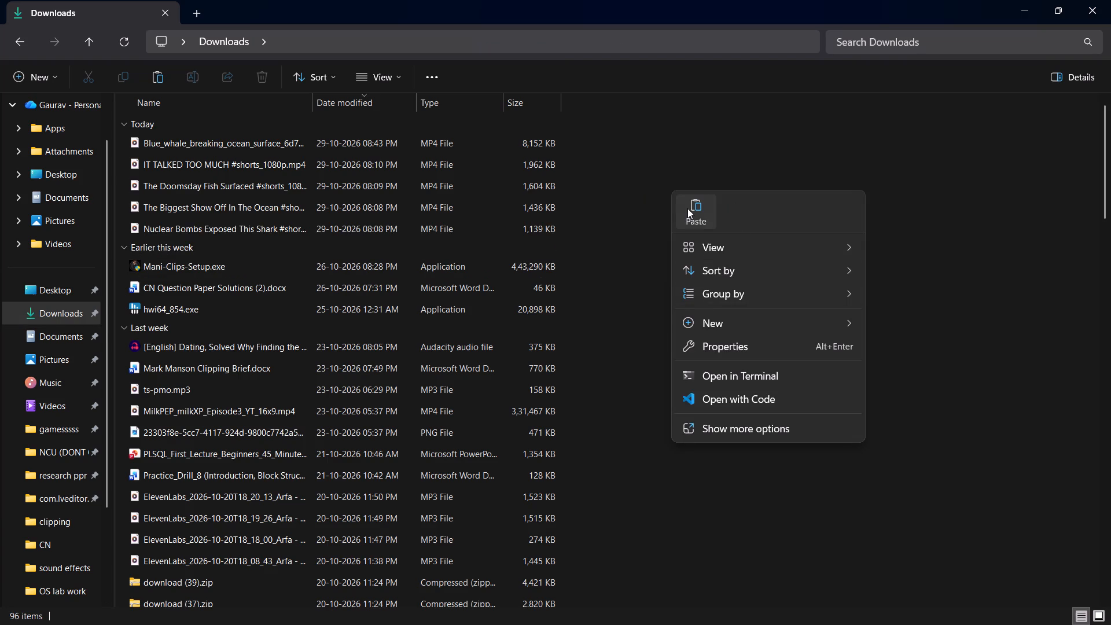
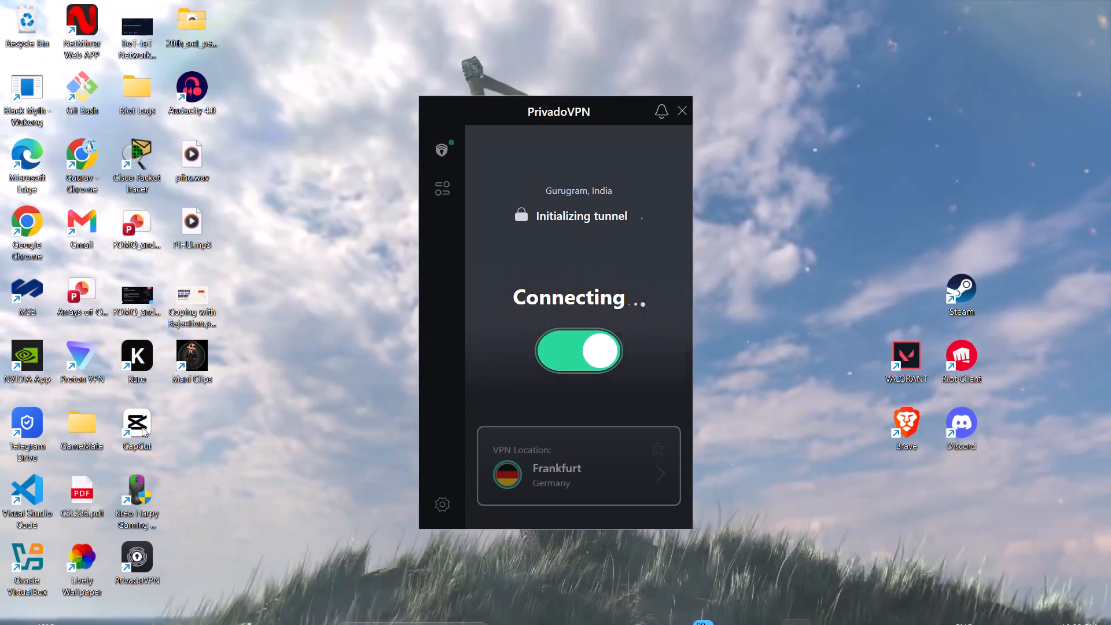
Open CapCut and create a new project.
double_click(142, 426)
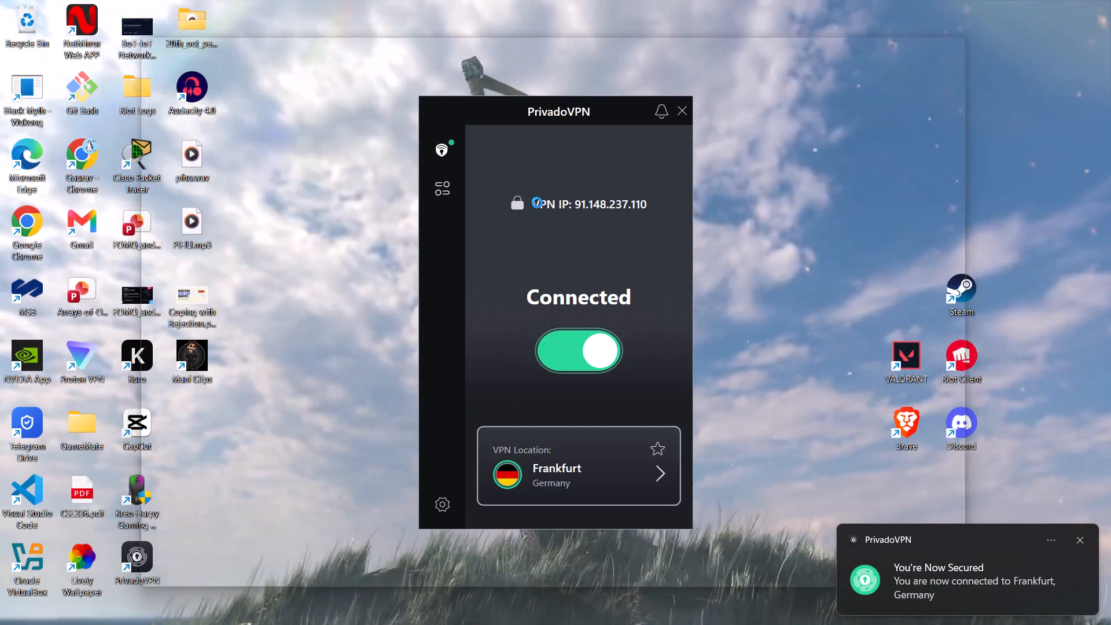
left_click(523, 115)
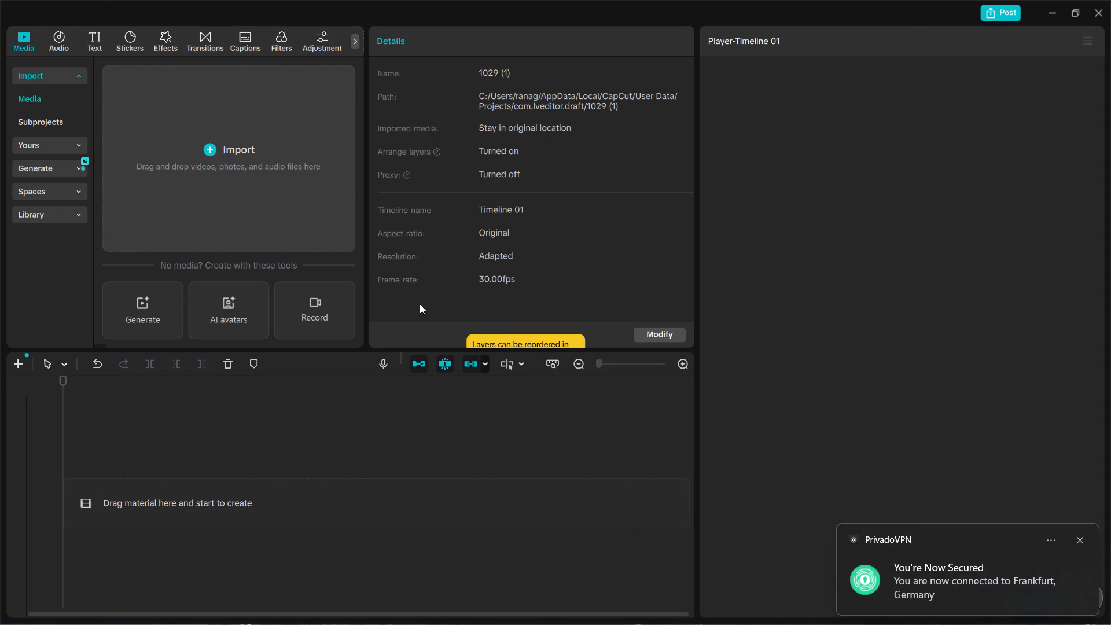
Import the UnrealNature header MP4 beginning with 743c815a from Downloads and add it to the timeline.
left_click(301, 173)
left_click(281, 183)
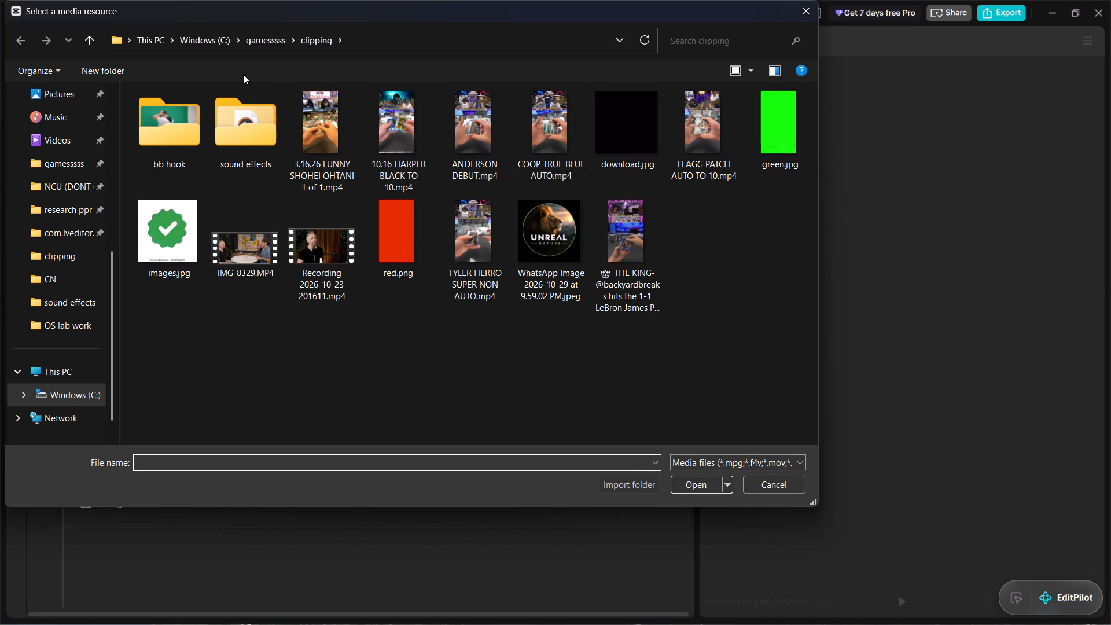
scroll(75, 190, "up", 2)
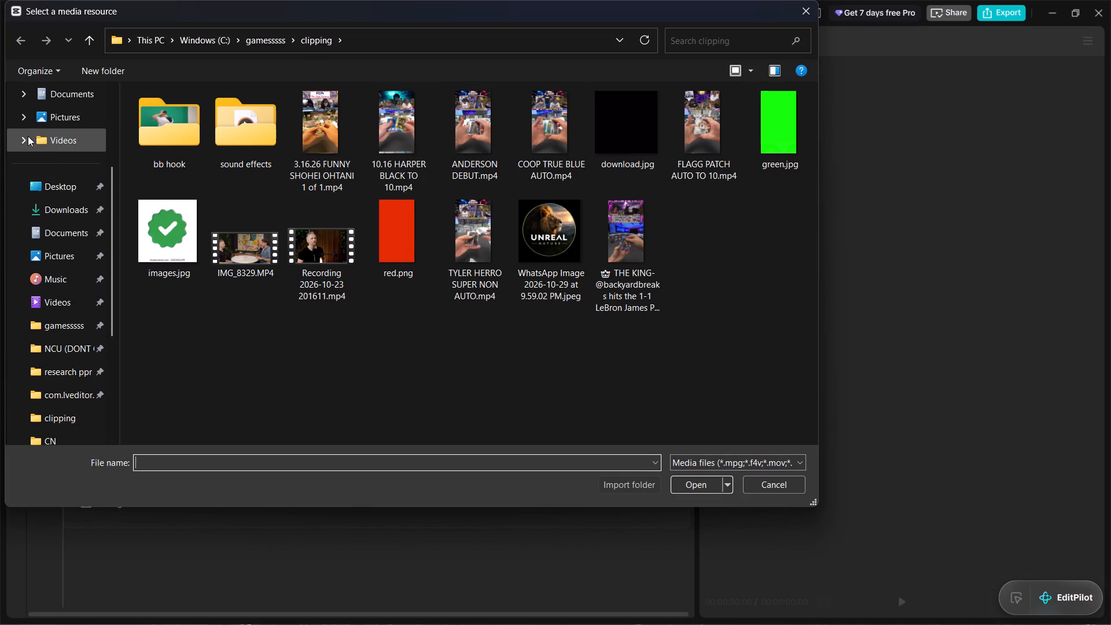
scroll(28, 136, "up", 2)
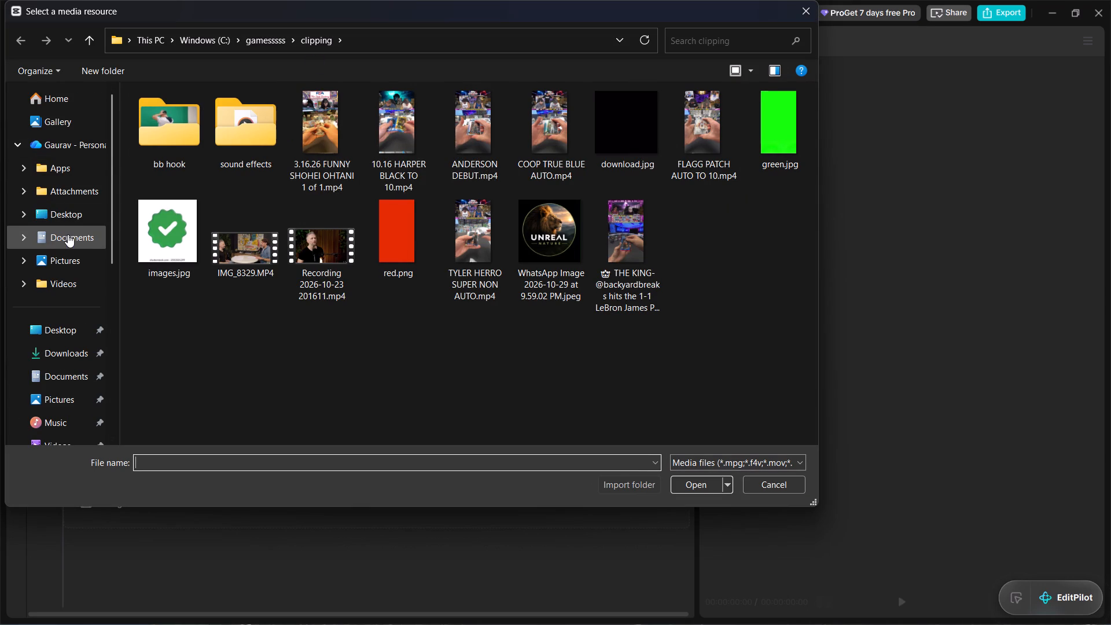
left_click(64, 347)
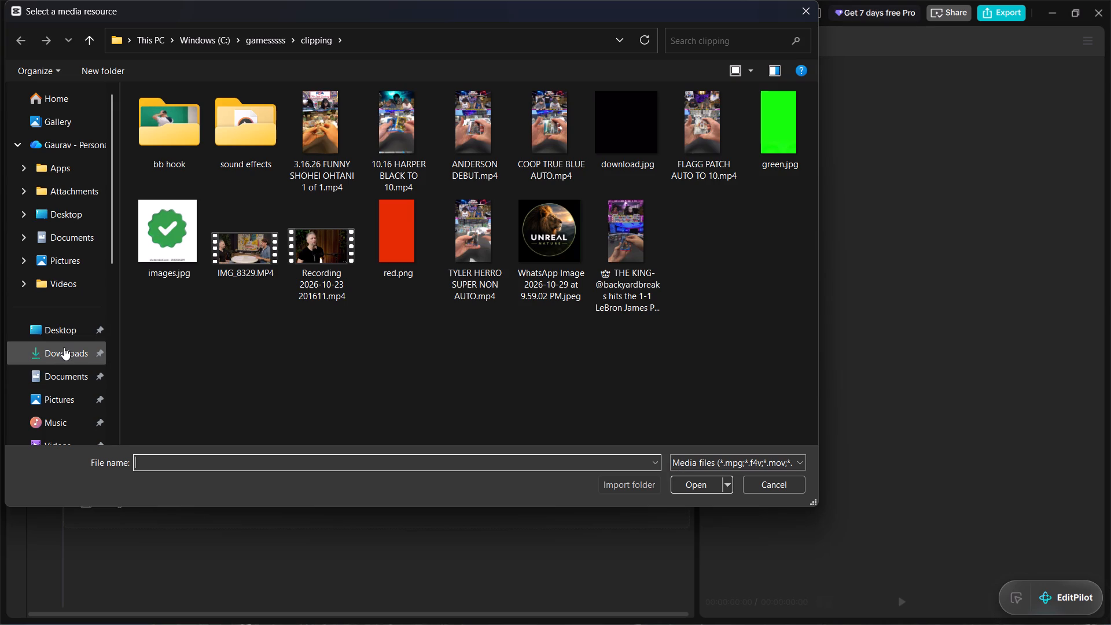
left_click(199, 138)
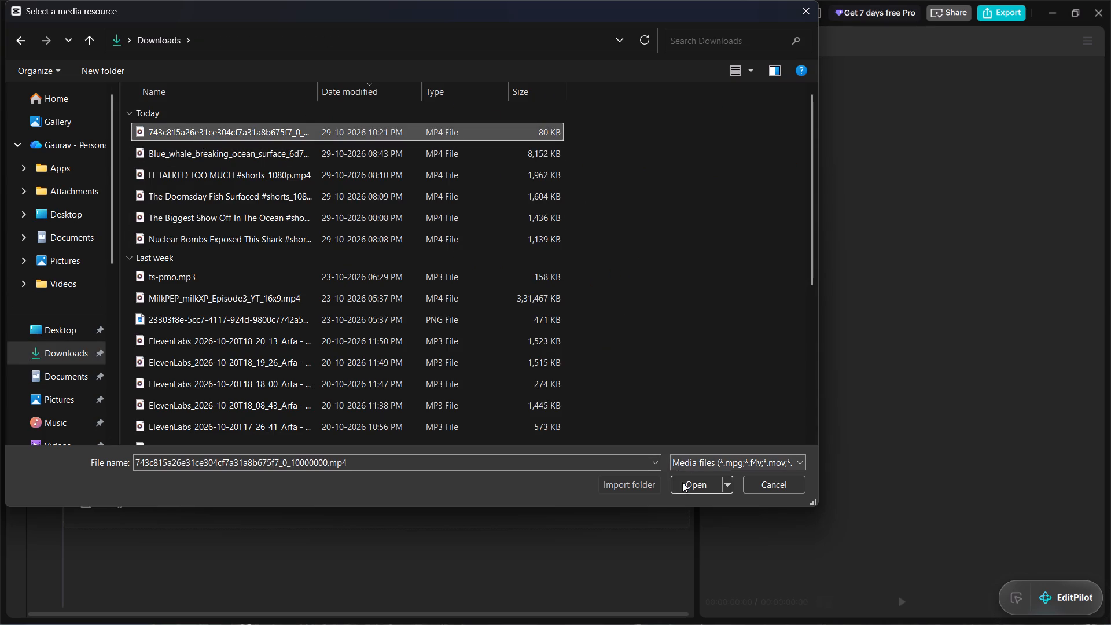
left_click(682, 482)
left_click(178, 153)
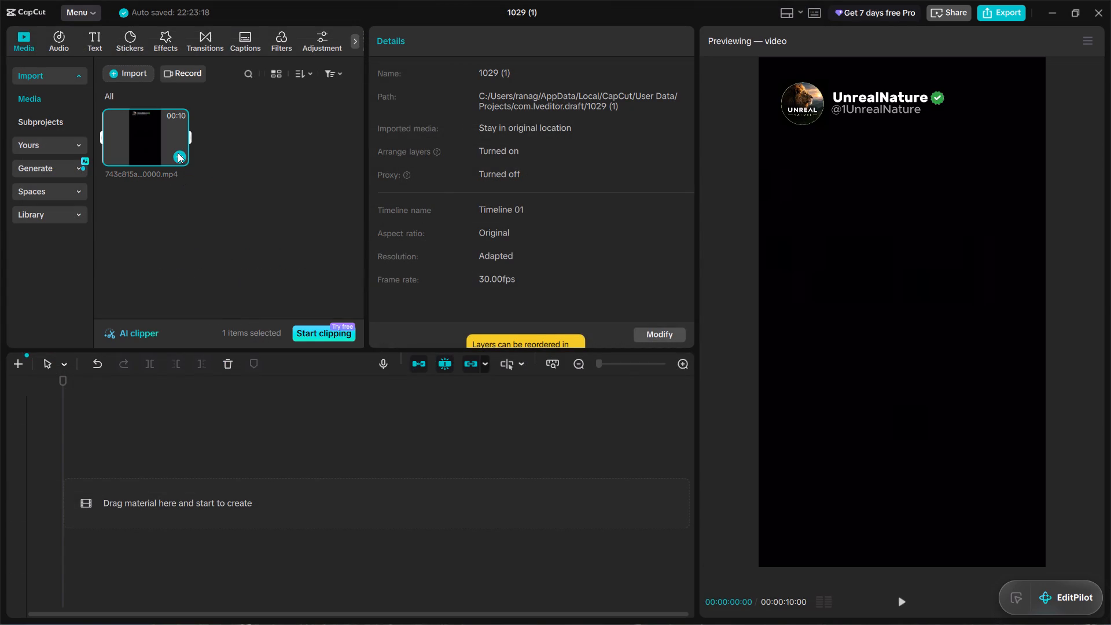
Import Blue_whale_breaking_ocean_surface_6d752f56_1080p.mp4 from Downloads and add it to the timeline.
left_click(135, 56)
left_click(135, 65)
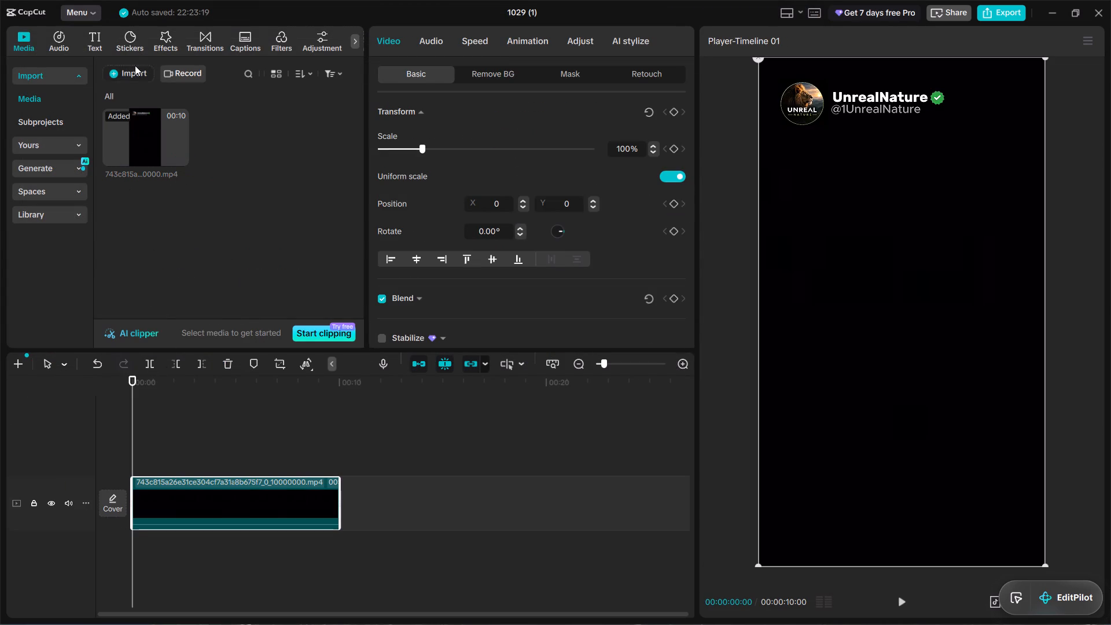
left_click(141, 108)
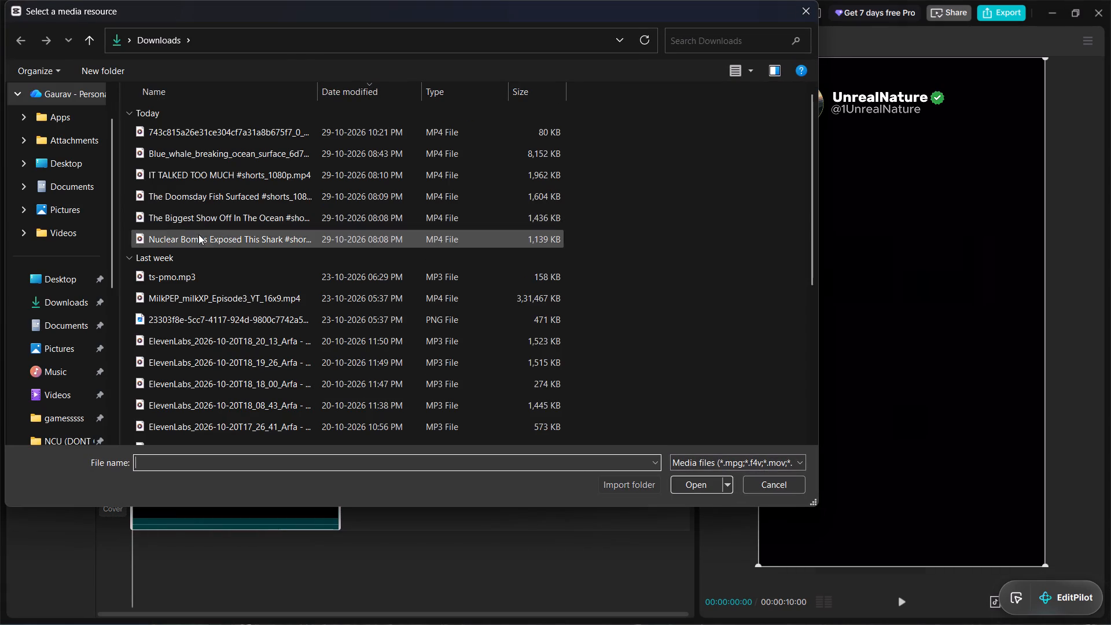
left_click(225, 163)
left_click(228, 159)
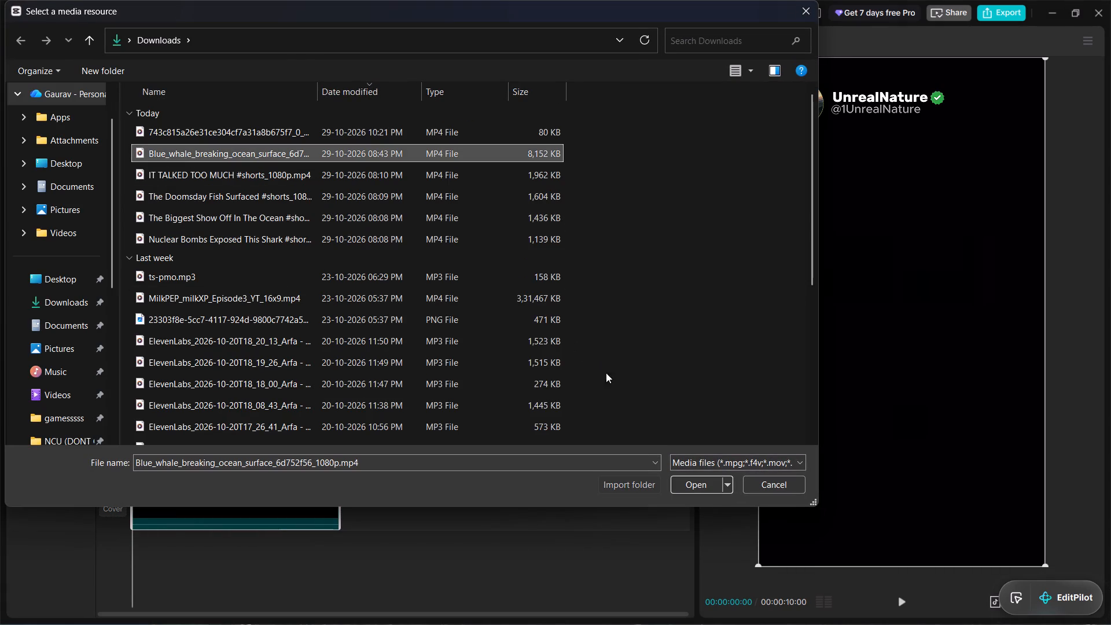
left_click(686, 488)
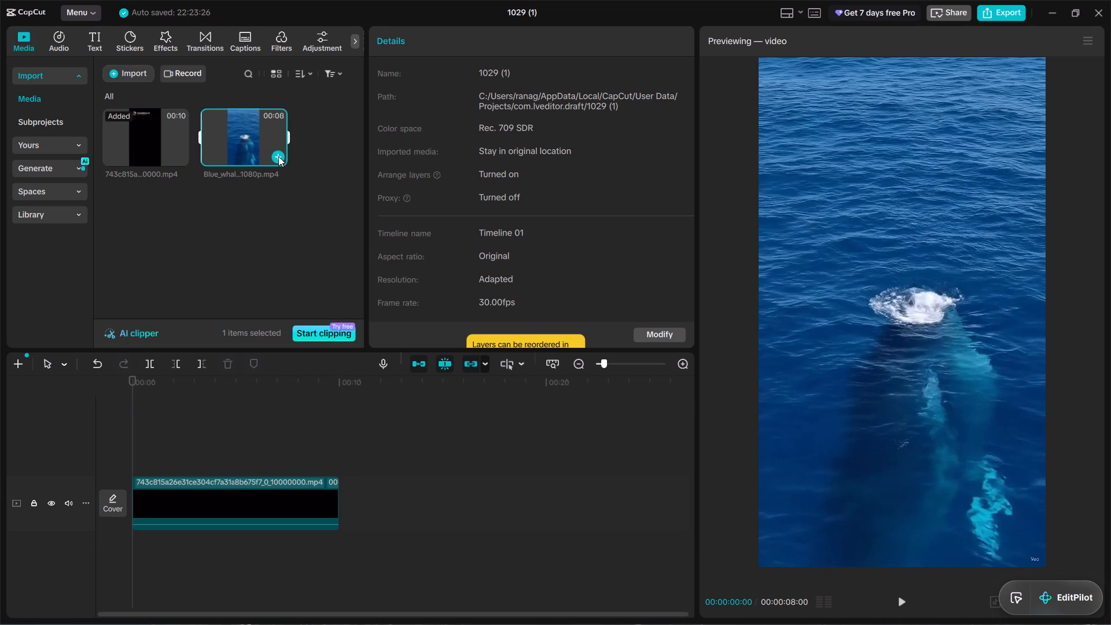
left_click(278, 156)
Move the blue whale clip onto a separate track above the header clip, starting at 00:00.
left_click_drag(180, 508, 203, 463)
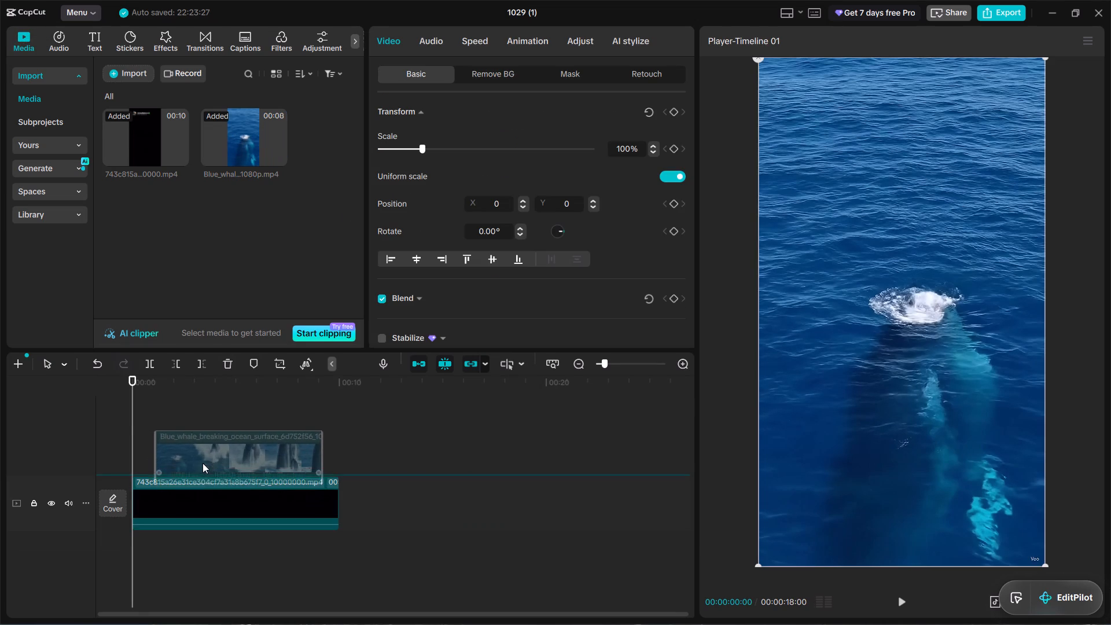
left_click_drag(203, 463, 186, 453)
left_click_drag(209, 508, 223, 488)
left_click_drag(220, 450, 217, 450)
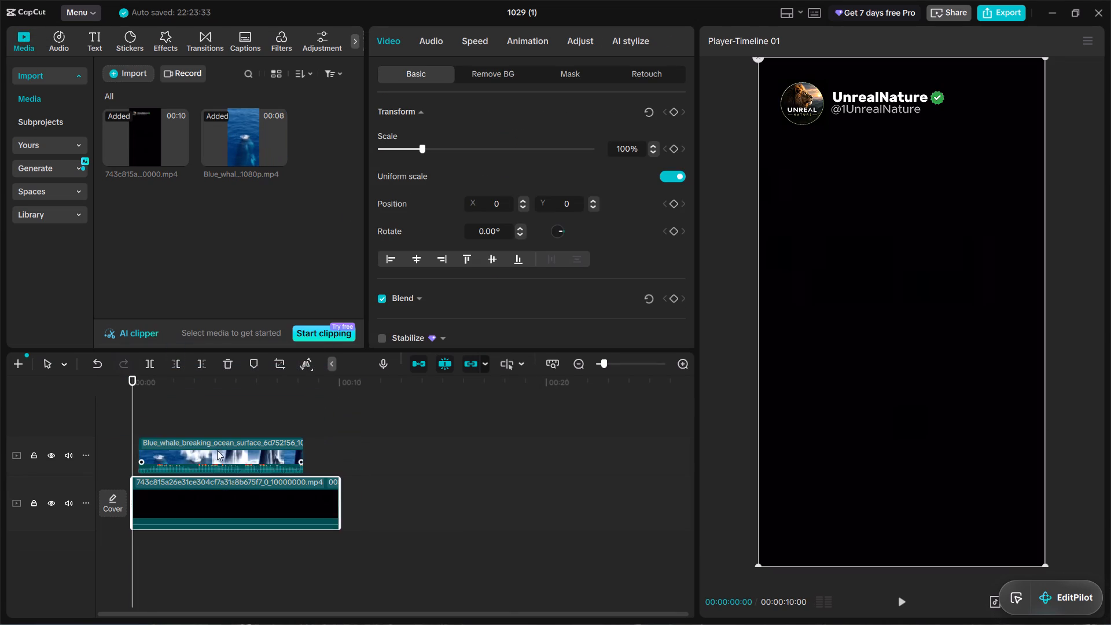
left_click_drag(217, 450, 214, 452)
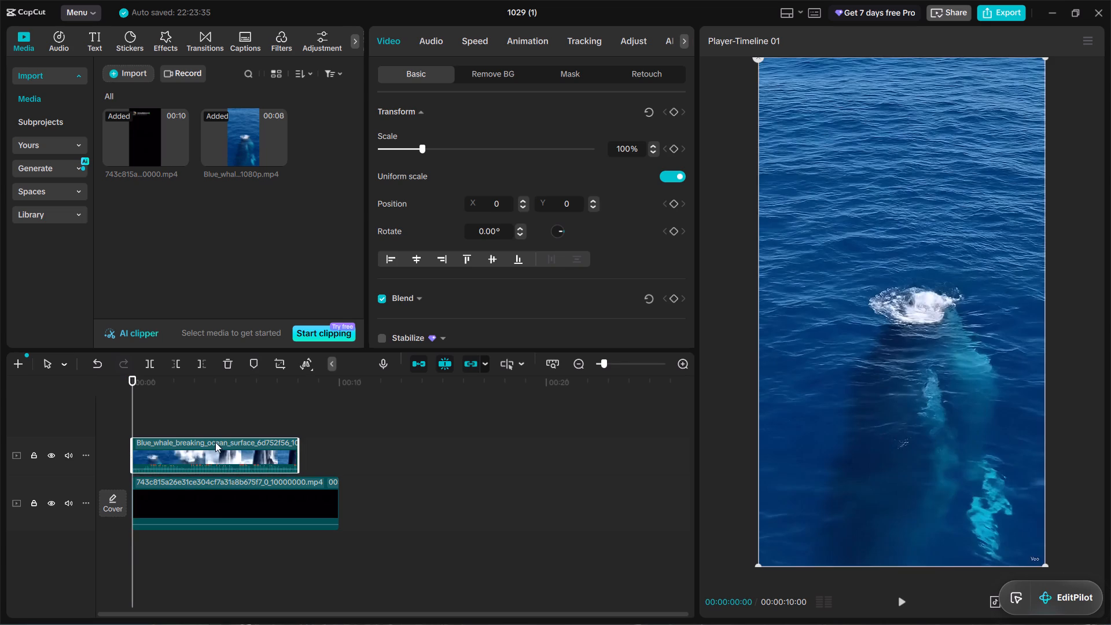
left_click(275, 363)
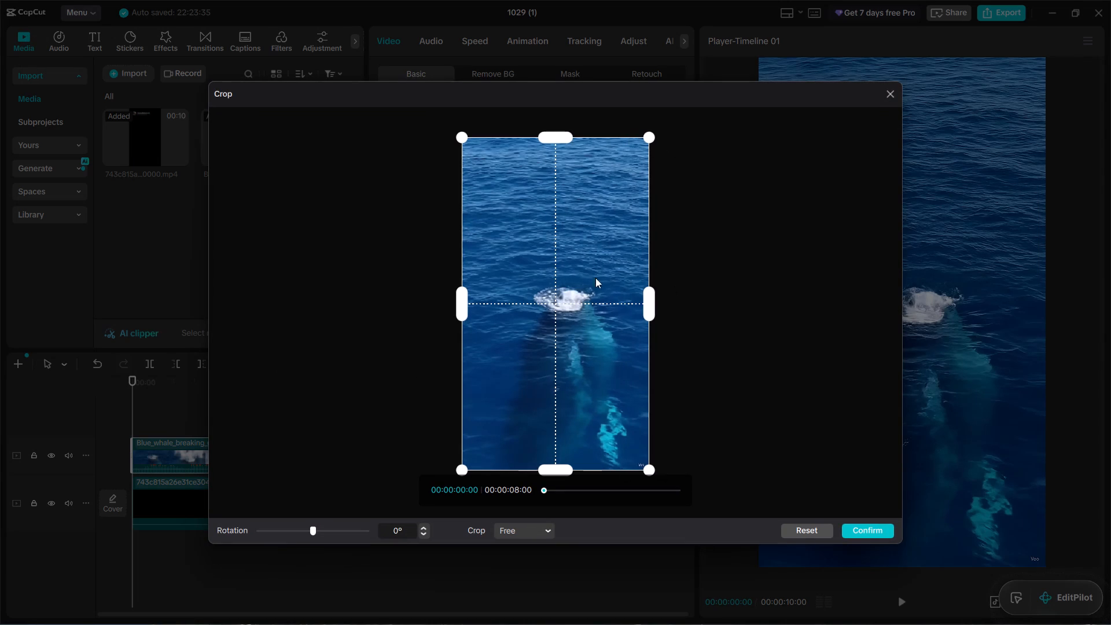
left_click(889, 91)
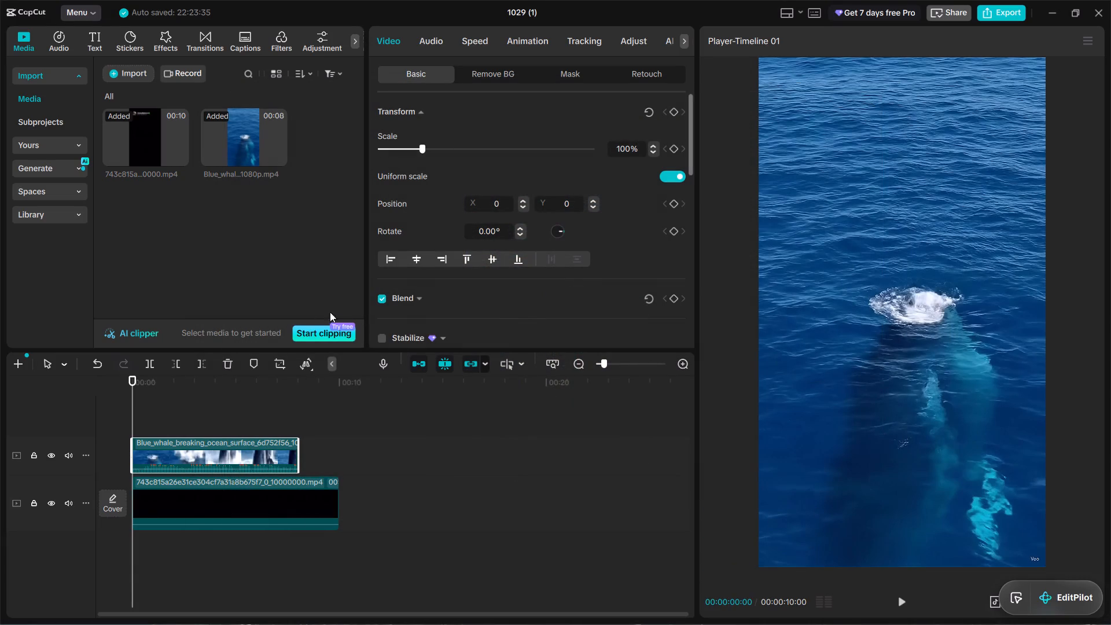
Trim the end of the header clip to the whale clip's end at 00:00:08:00.
left_click(298, 411)
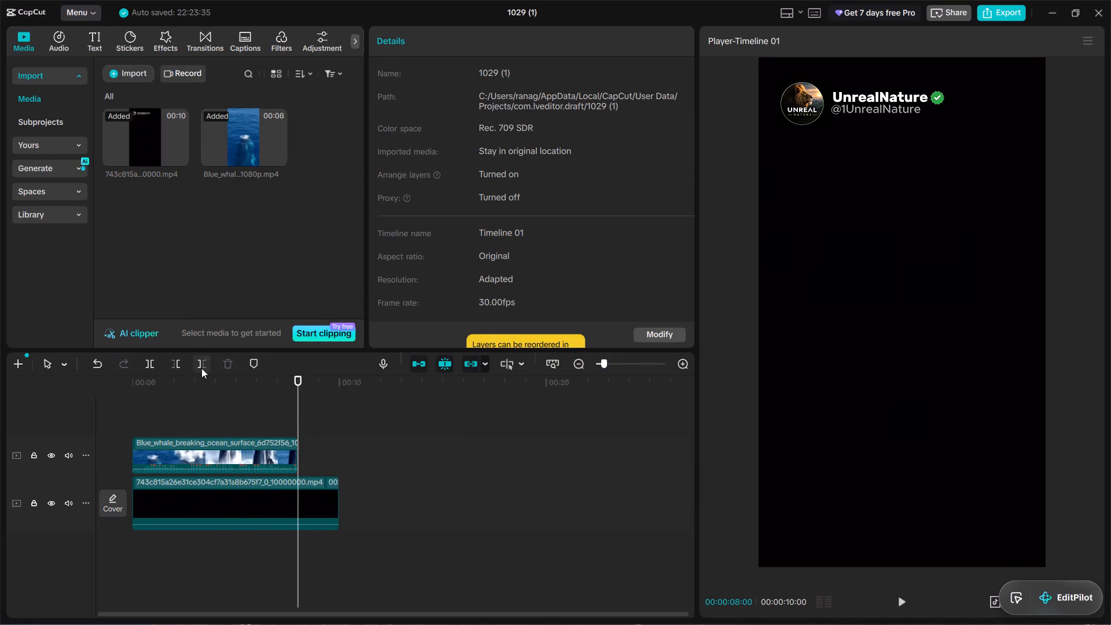
left_click(201, 368)
Extract the audio from the blue whale clip and delete the extracted audio track.
left_click(225, 447)
right_click(219, 443)
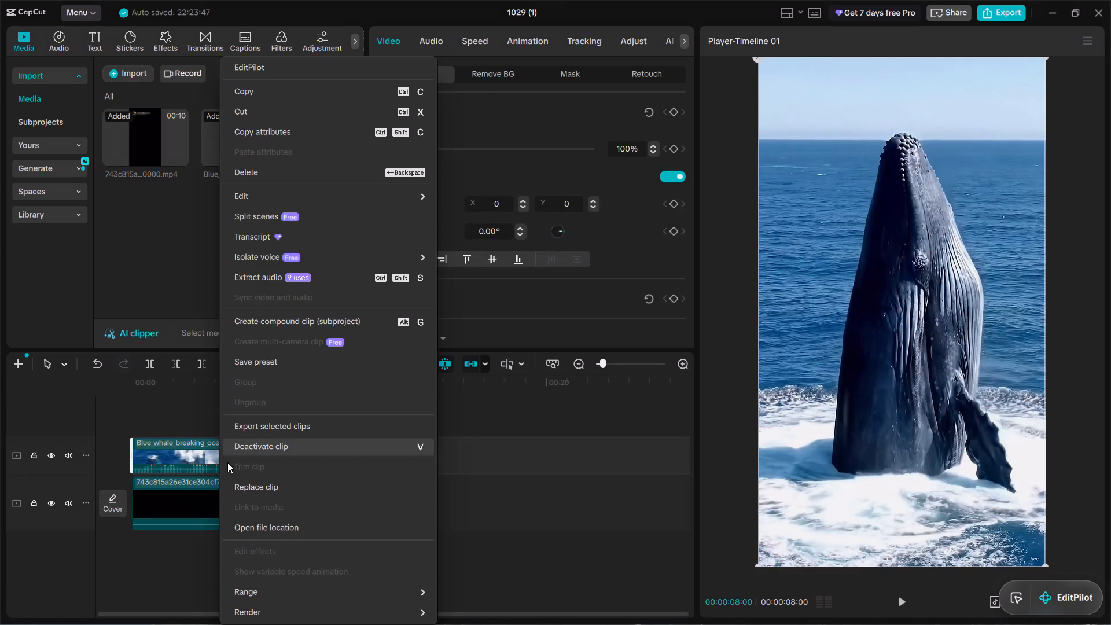
left_click(308, 286)
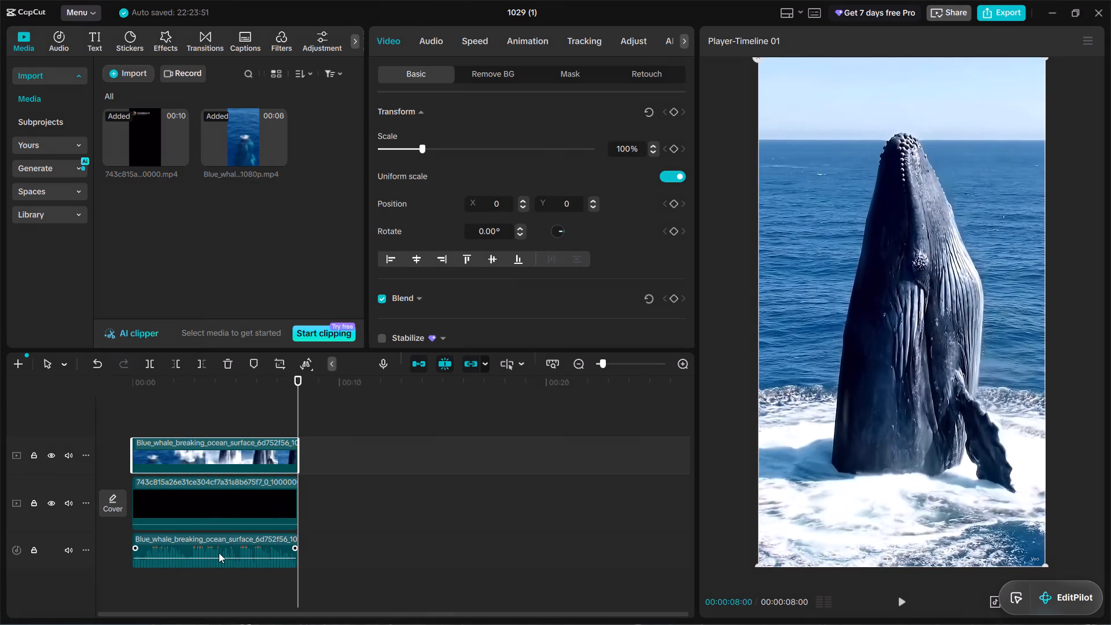
left_click_drag(226, 553, 233, 553)
key("BackSpace")
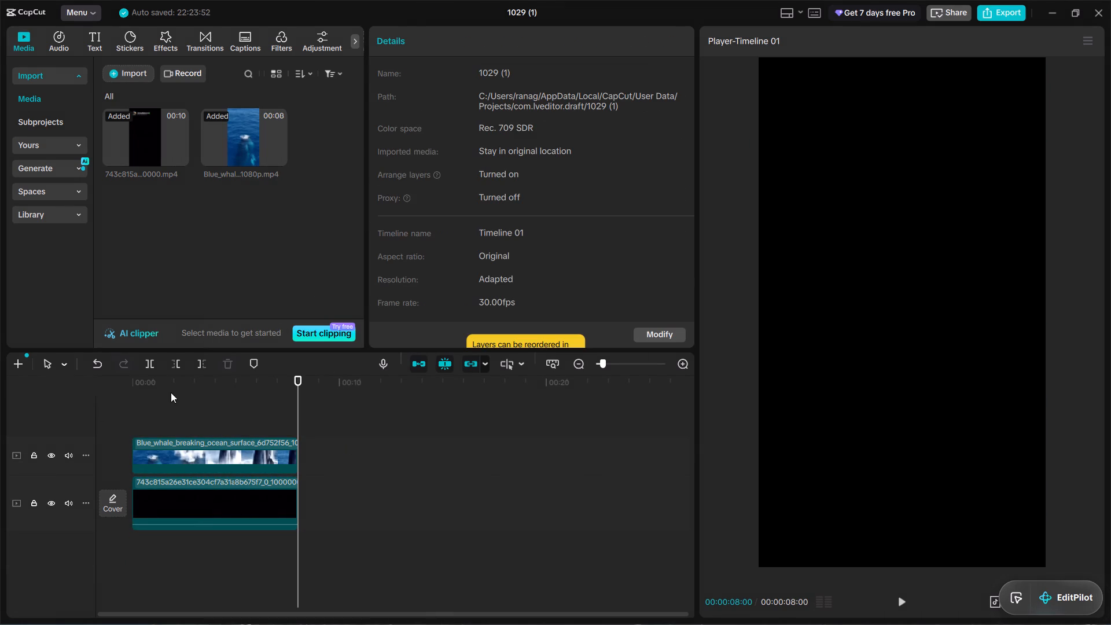
Swap the layer order so the header clip sits above the blue whale clip on the main track.
left_click_drag(172, 383, 112, 388)
left_click_drag(222, 501, 227, 472)
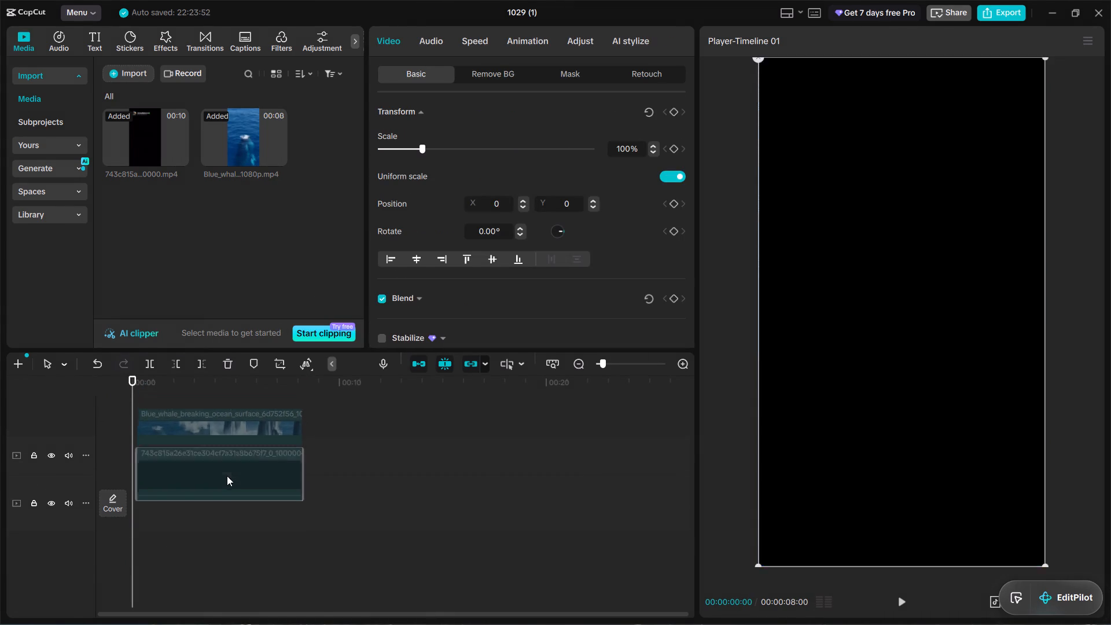
left_click(225, 438)
left_click_drag(225, 438, 288, 443)
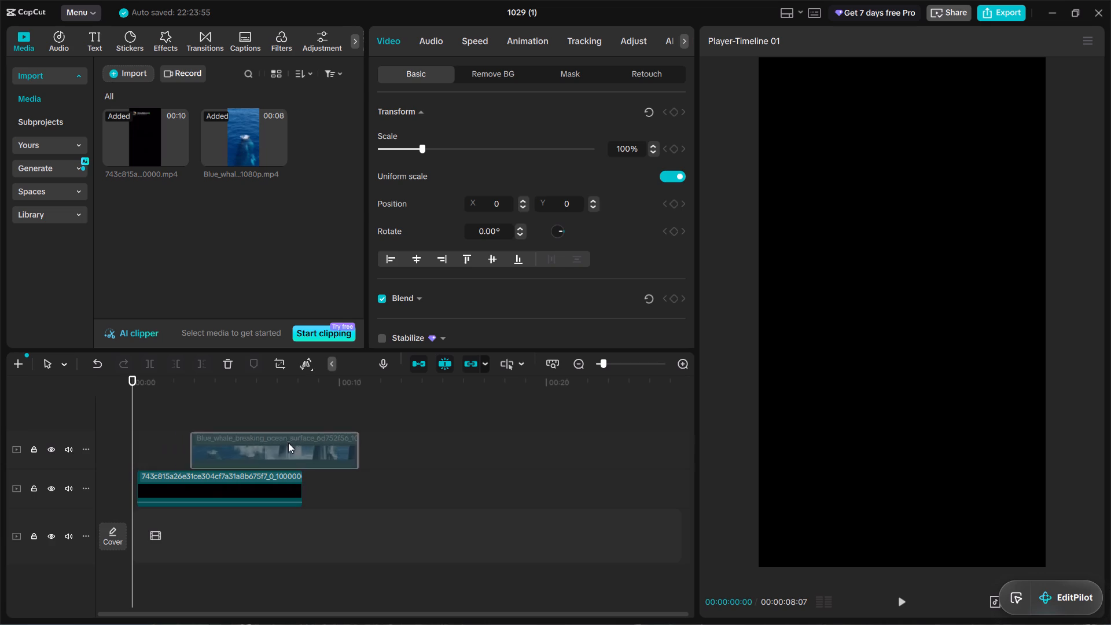
left_click_drag(288, 443, 216, 517)
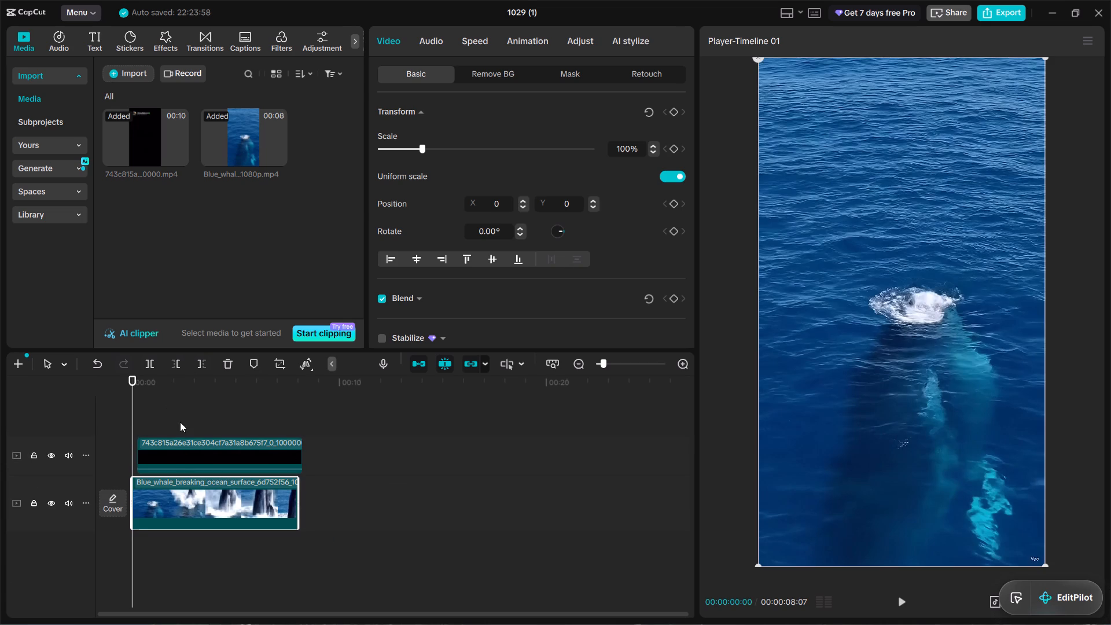
Crop away roughly the bottom quarter of the blue whale clip, keeping its full width and top edge.
left_click(180, 421)
left_click(172, 503)
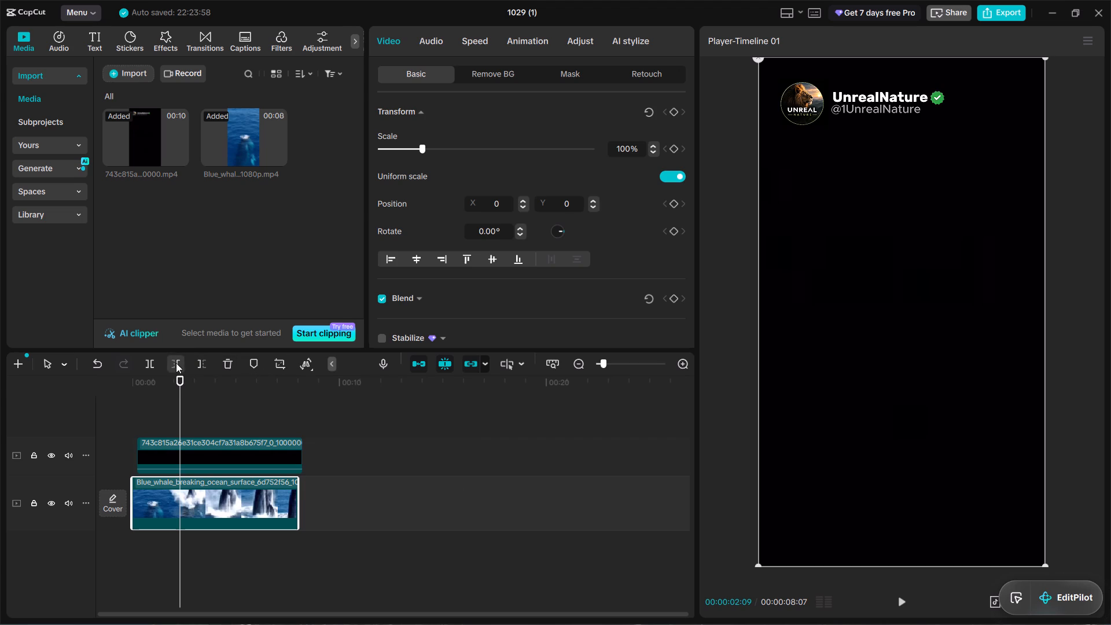
left_click(271, 364)
left_click_drag(639, 138, 655, 204)
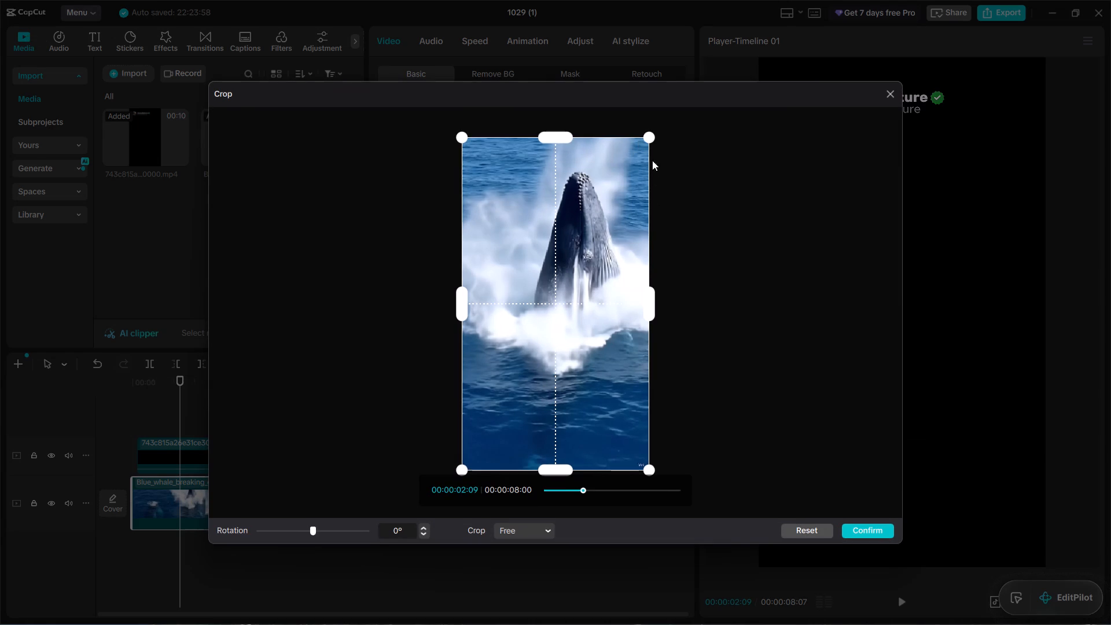
left_click_drag(646, 134, 711, 93)
left_click_drag(648, 463, 661, 446)
left_click_drag(650, 465, 678, 386)
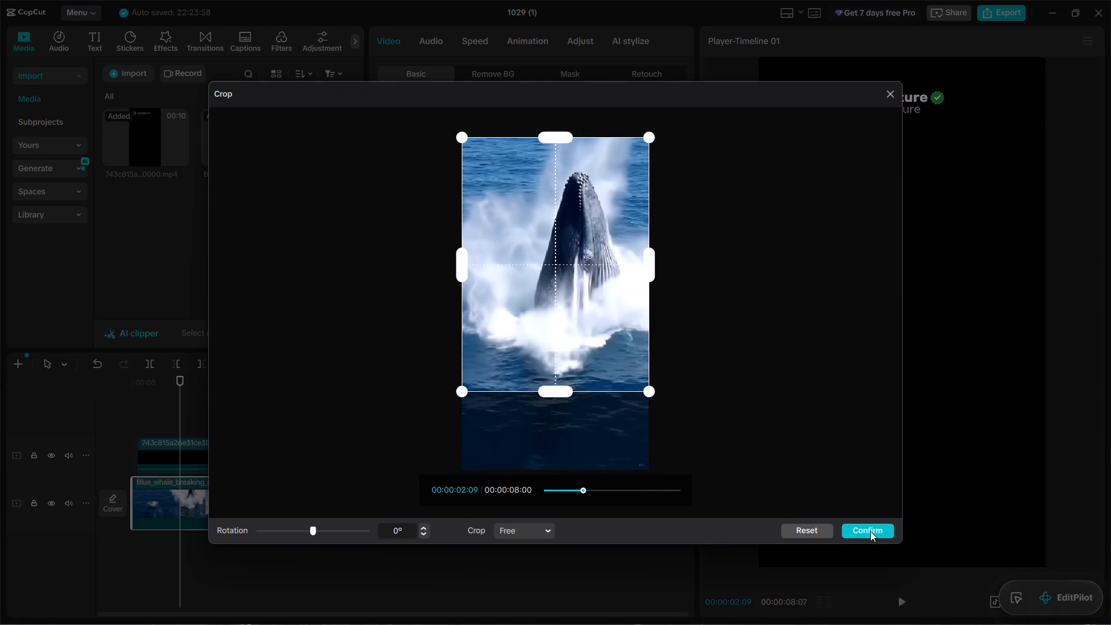
left_click(870, 531)
Move the blue whale clip's frame down below the UnrealNature header, centred horizontally, at about Y -1065.
left_click_drag(916, 318, 906, 383)
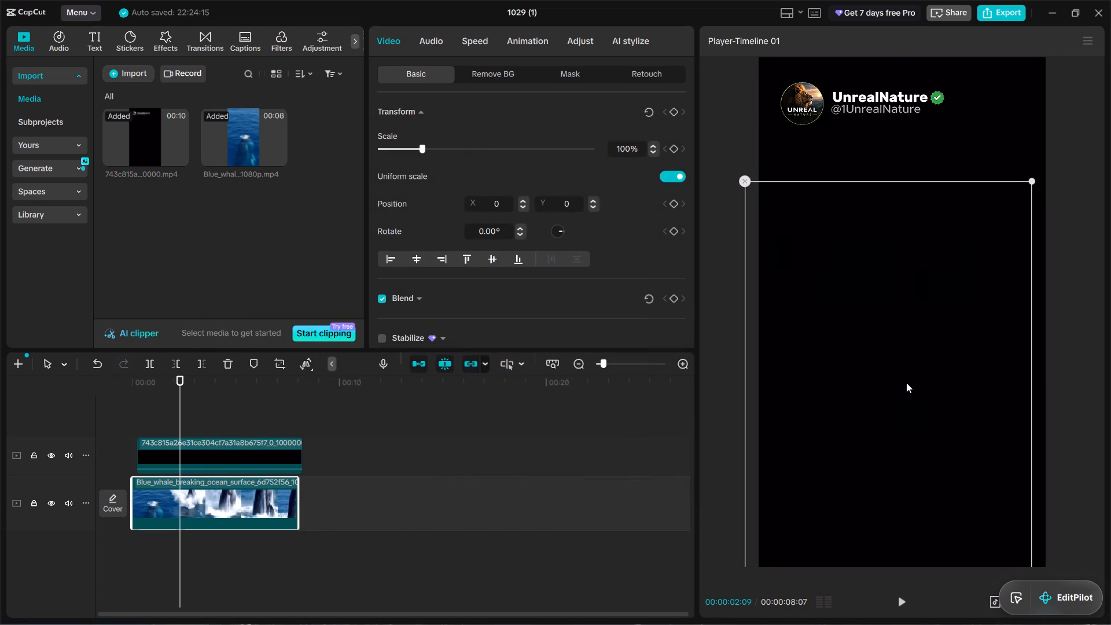
left_click_drag(906, 383, 913, 461)
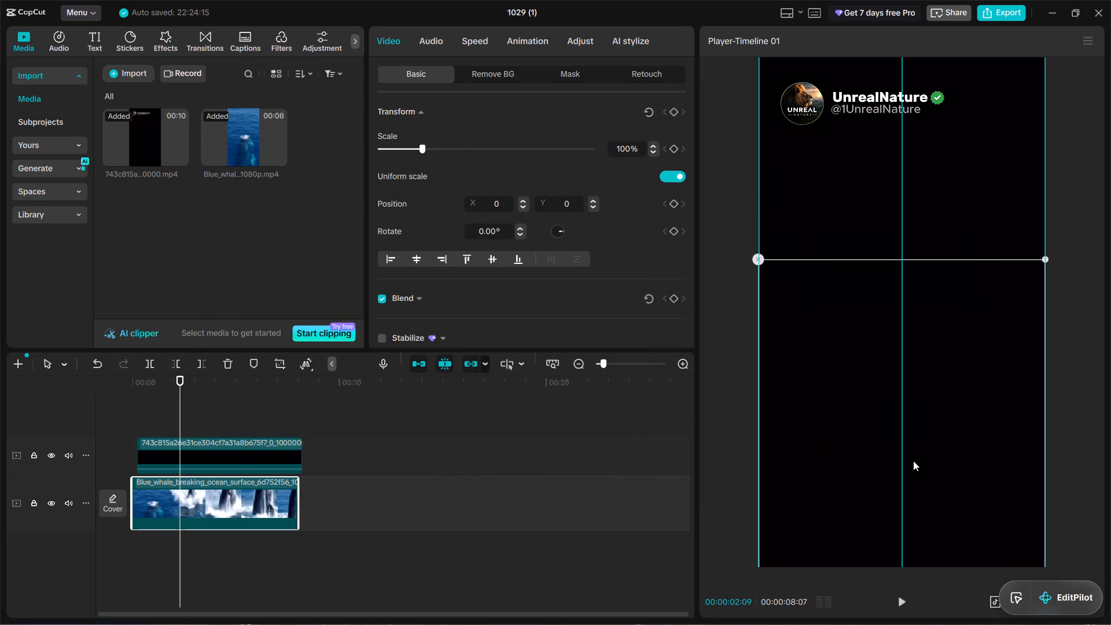
left_click_drag(913, 461, 913, 459)
Align the header clip's start with the whale clip at 00:00 and play back the opening of the timeline.
left_click(155, 446)
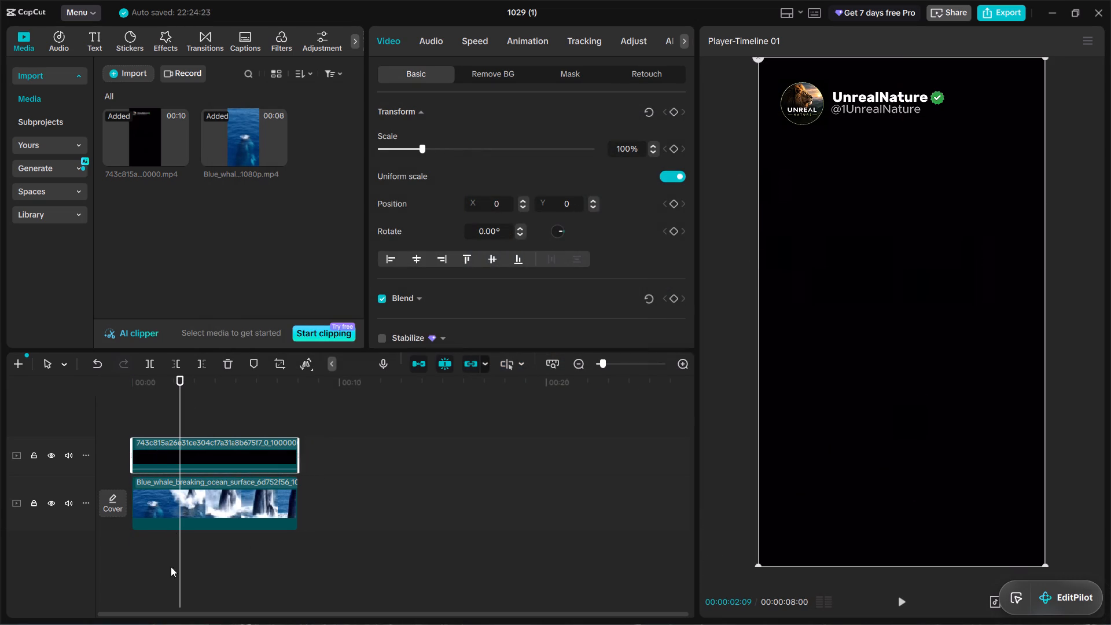
left_click(166, 581)
left_click_drag(150, 381, 129, 382)
key("space")
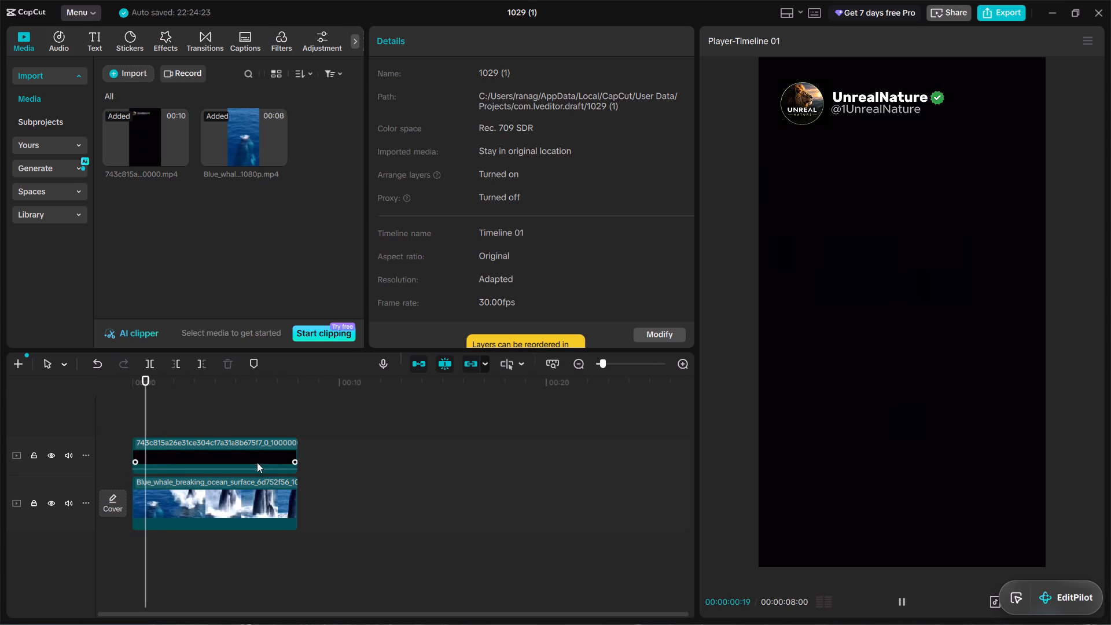
key("space")
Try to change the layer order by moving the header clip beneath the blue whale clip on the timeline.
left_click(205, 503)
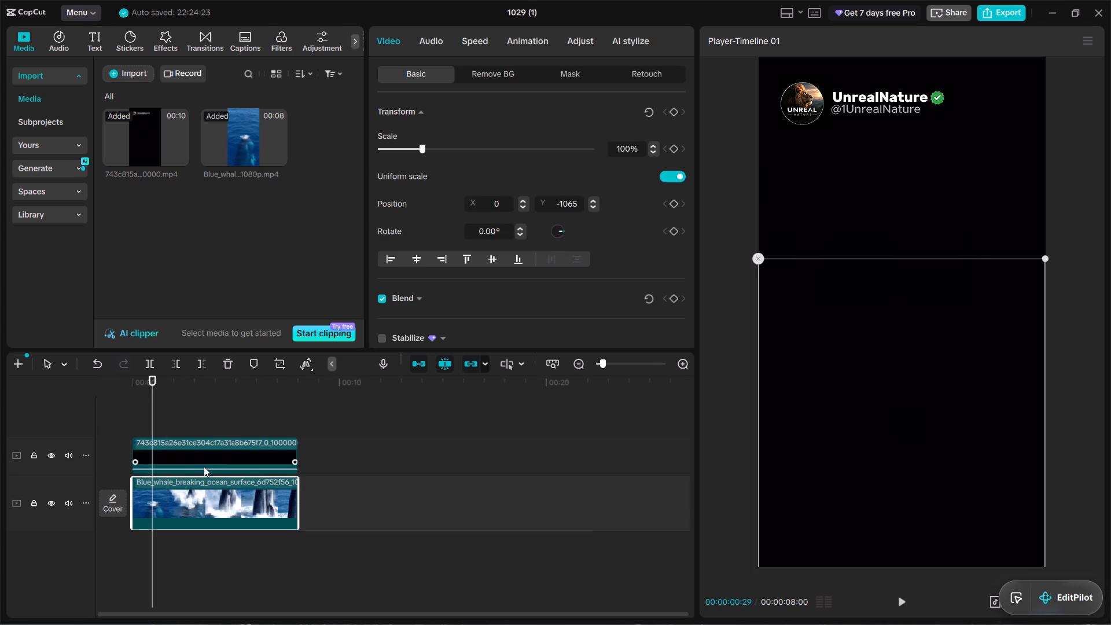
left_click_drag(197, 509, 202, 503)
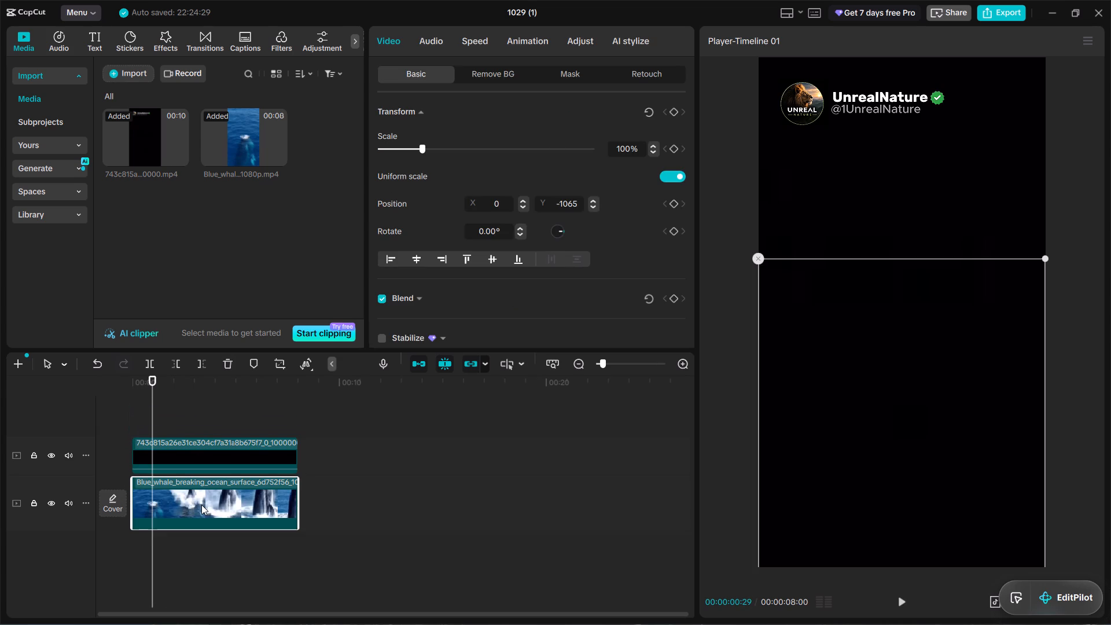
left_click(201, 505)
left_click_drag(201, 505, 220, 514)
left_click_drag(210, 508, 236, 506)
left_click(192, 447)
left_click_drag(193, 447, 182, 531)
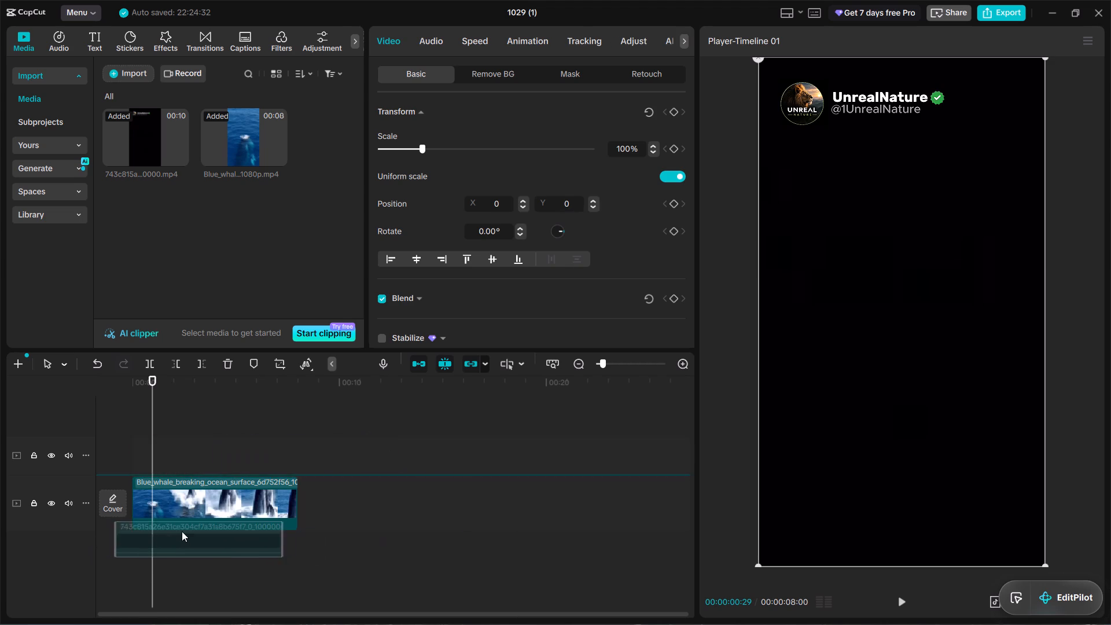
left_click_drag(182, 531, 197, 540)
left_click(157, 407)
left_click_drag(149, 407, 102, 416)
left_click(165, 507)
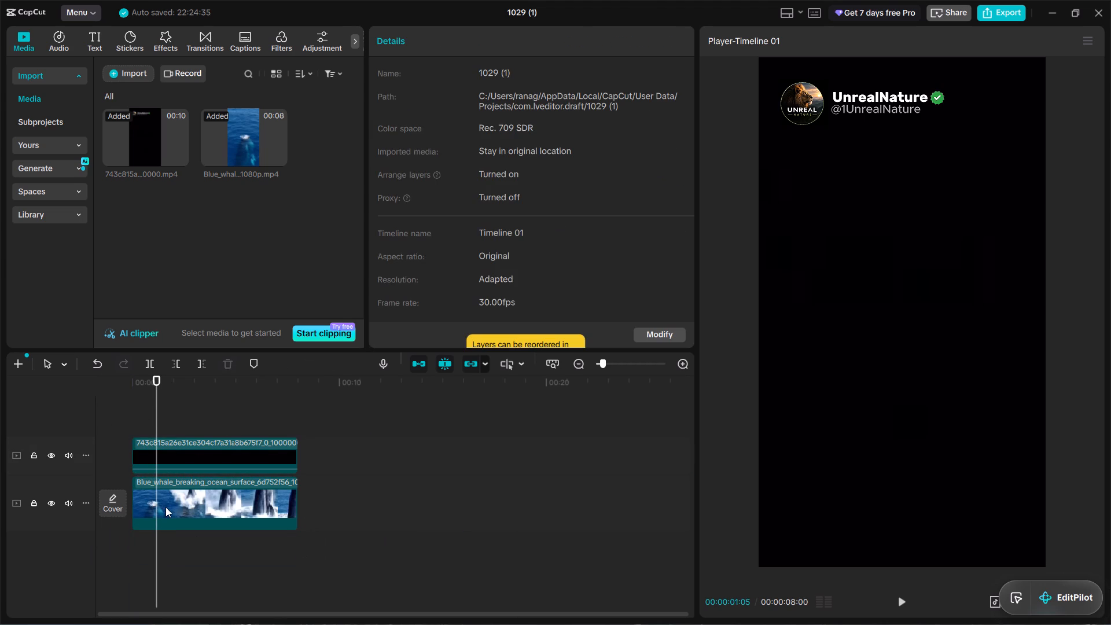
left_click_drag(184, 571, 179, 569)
Crop the header clip to about its top 40 percent, keeping its full width and top edge.
left_click_drag(161, 397, 138, 399)
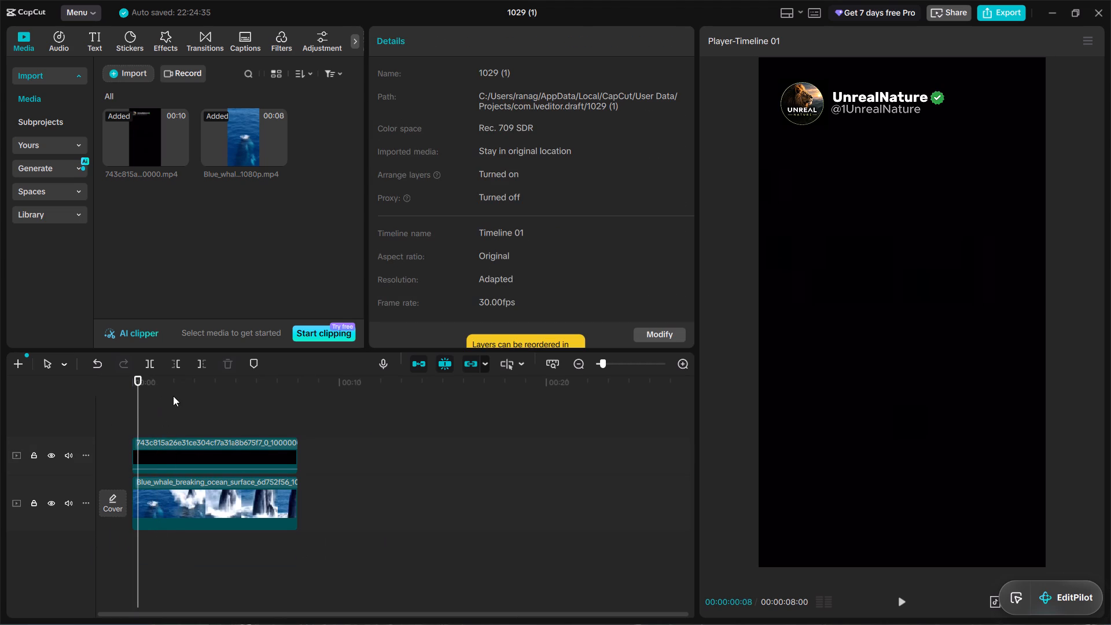
left_click(148, 461)
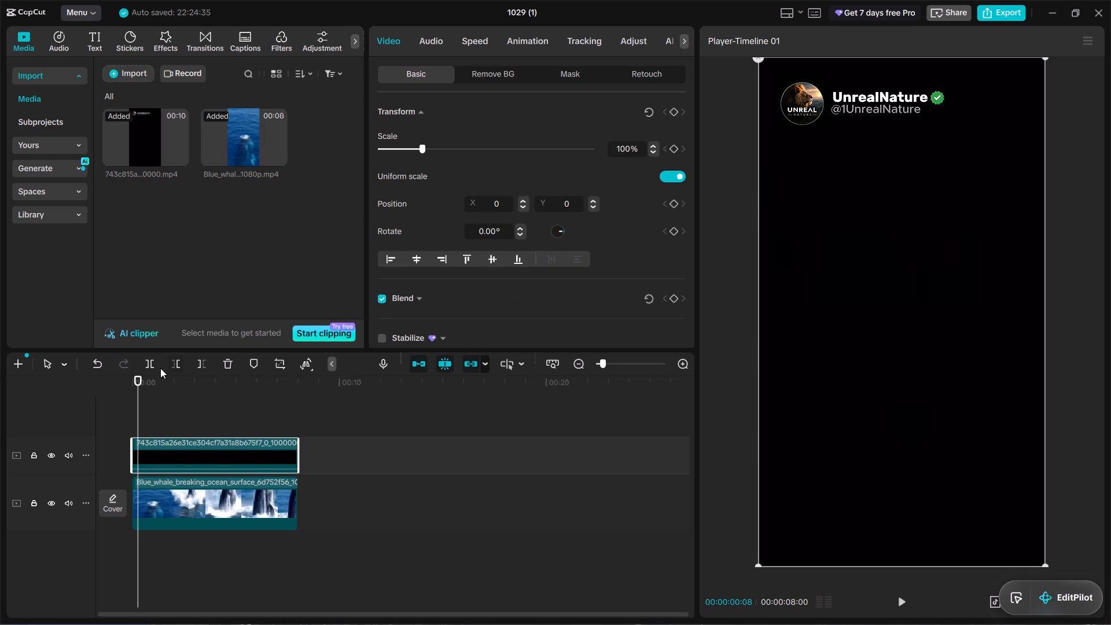
left_click(278, 365)
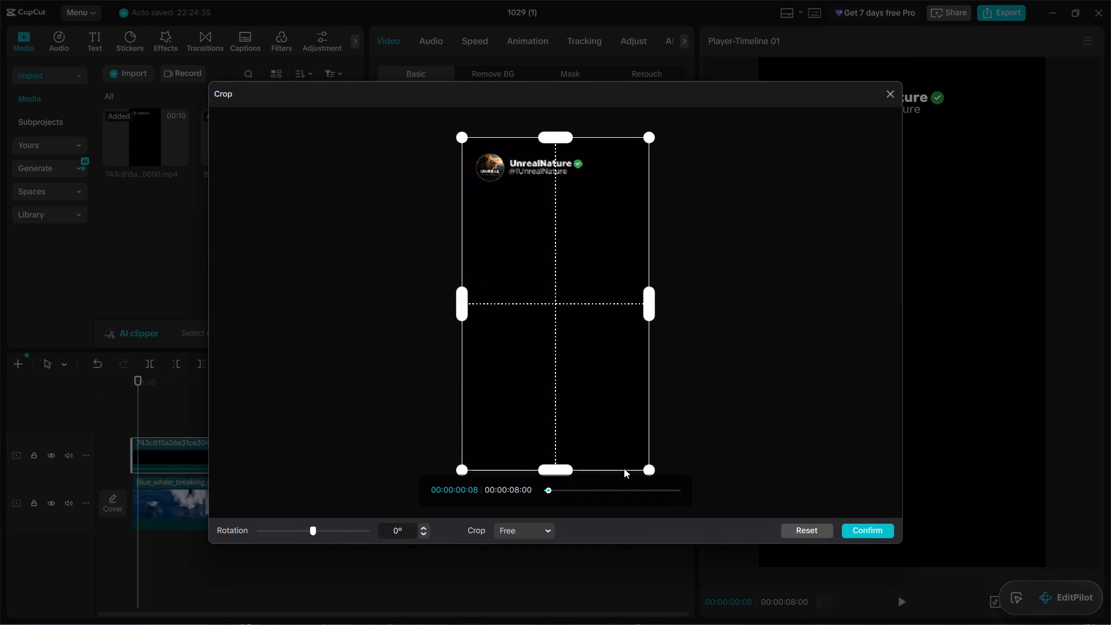
left_click_drag(648, 465, 676, 278)
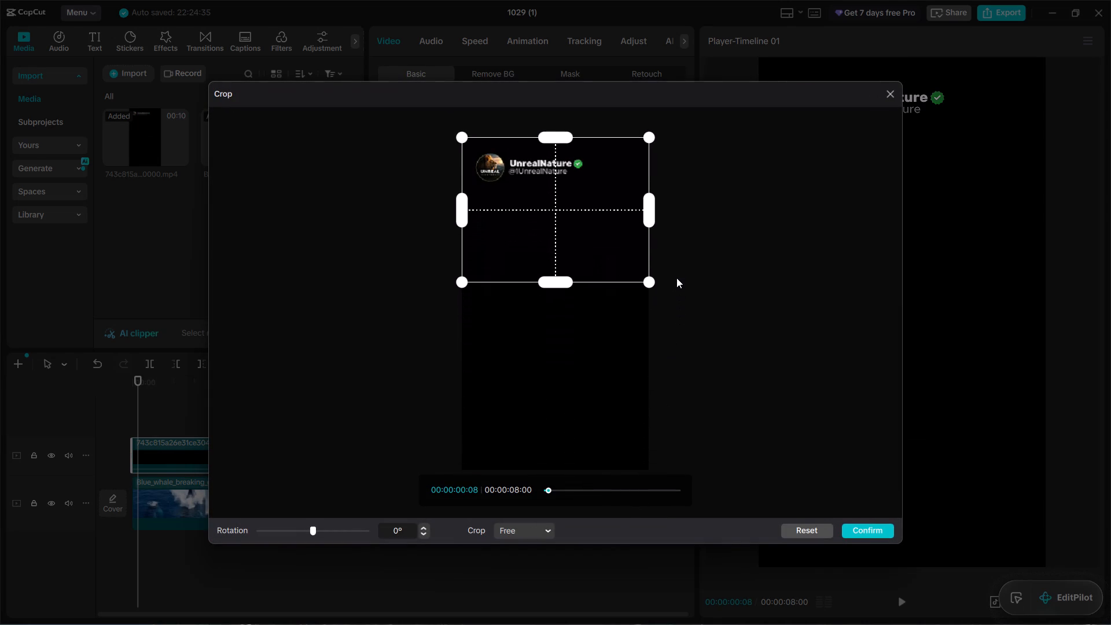
left_click_drag(676, 278, 690, 266)
left_click(860, 527)
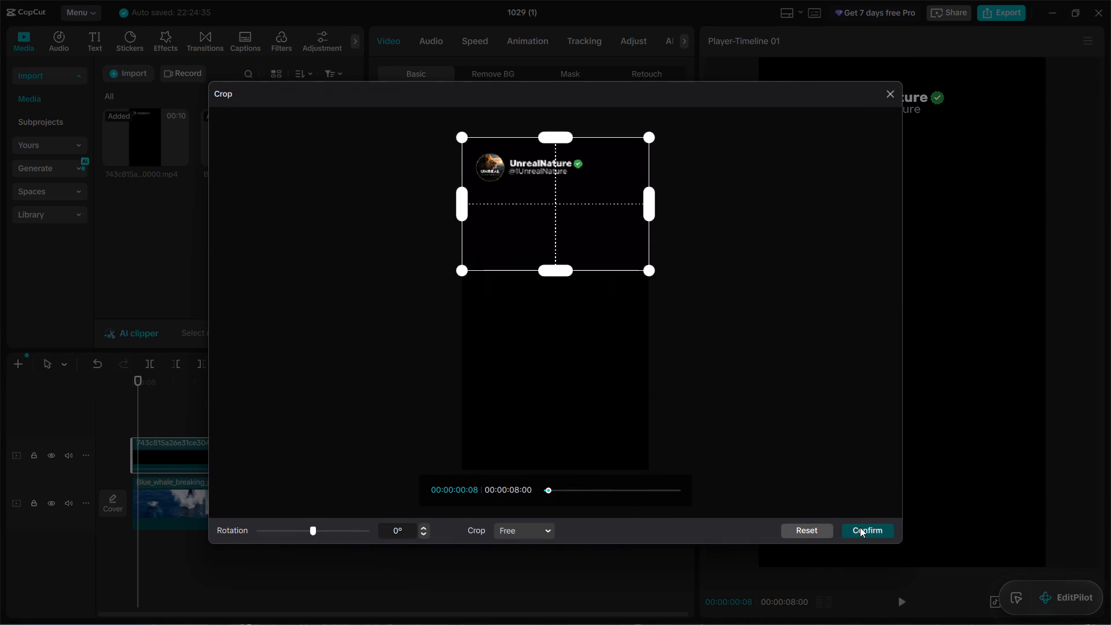
Move the cropped header clip up to the frame's top edge, centred horizontally at X 0, Y 1151.
left_click_drag(918, 323, 918, 170)
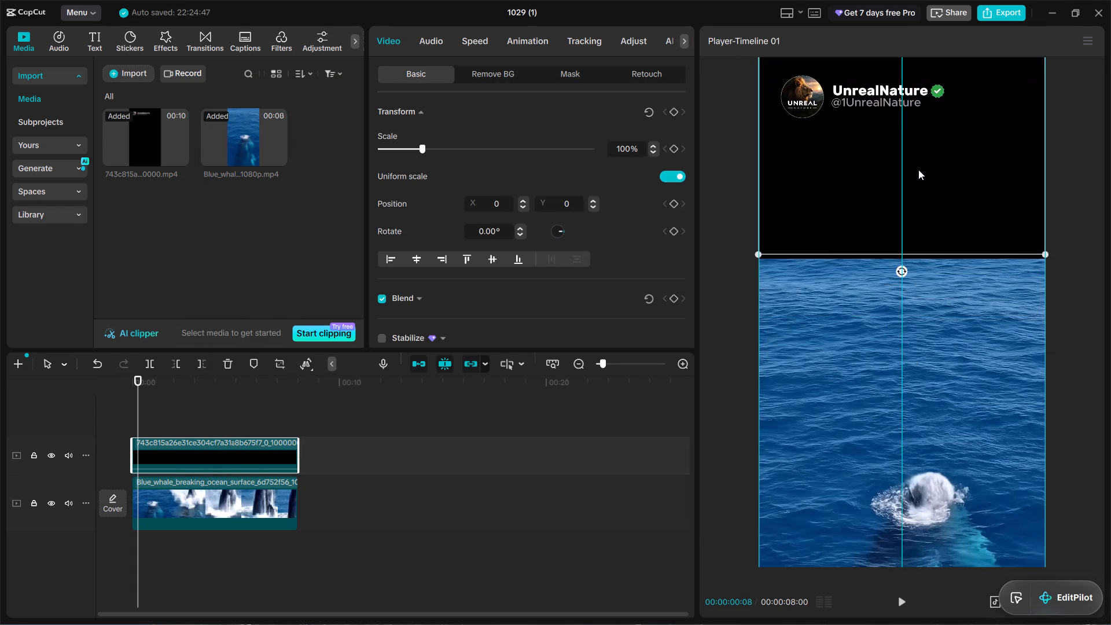
left_click_drag(918, 170, 919, 168)
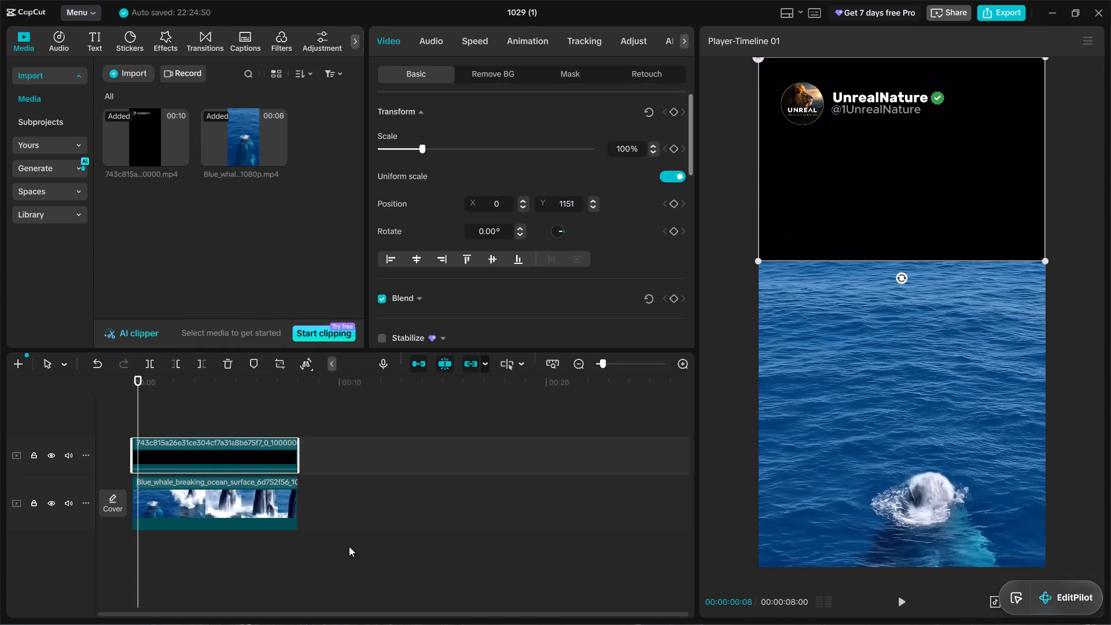
left_click_drag(230, 578, 241, 571)
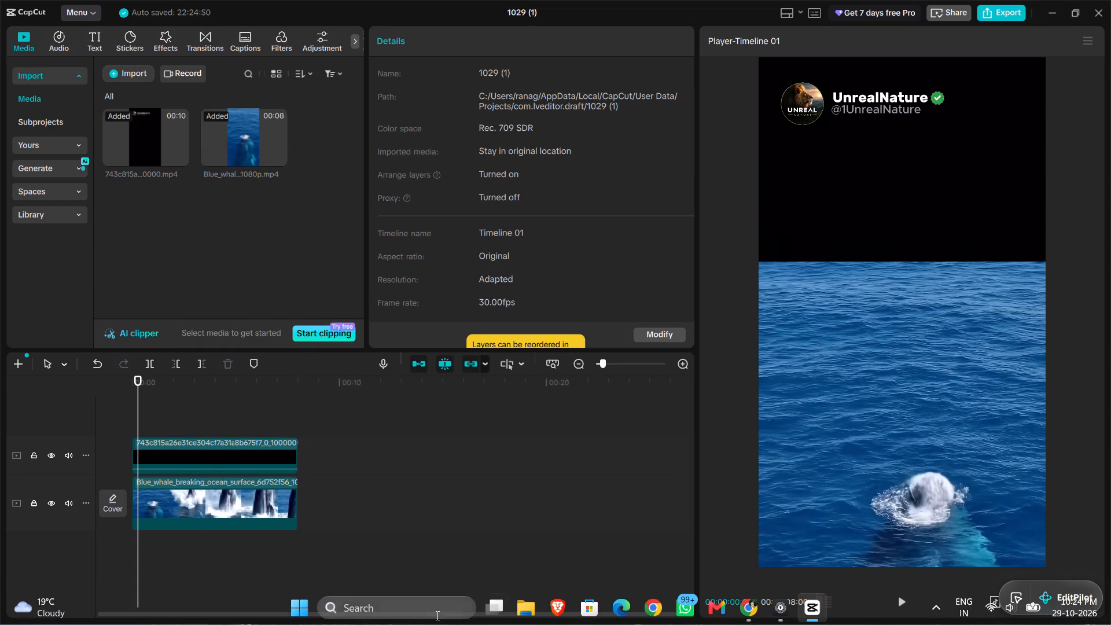
Switch to Chrome and check the layout of the NoWayNature reference short on YouTube, then return to CapCut.
left_click(756, 606)
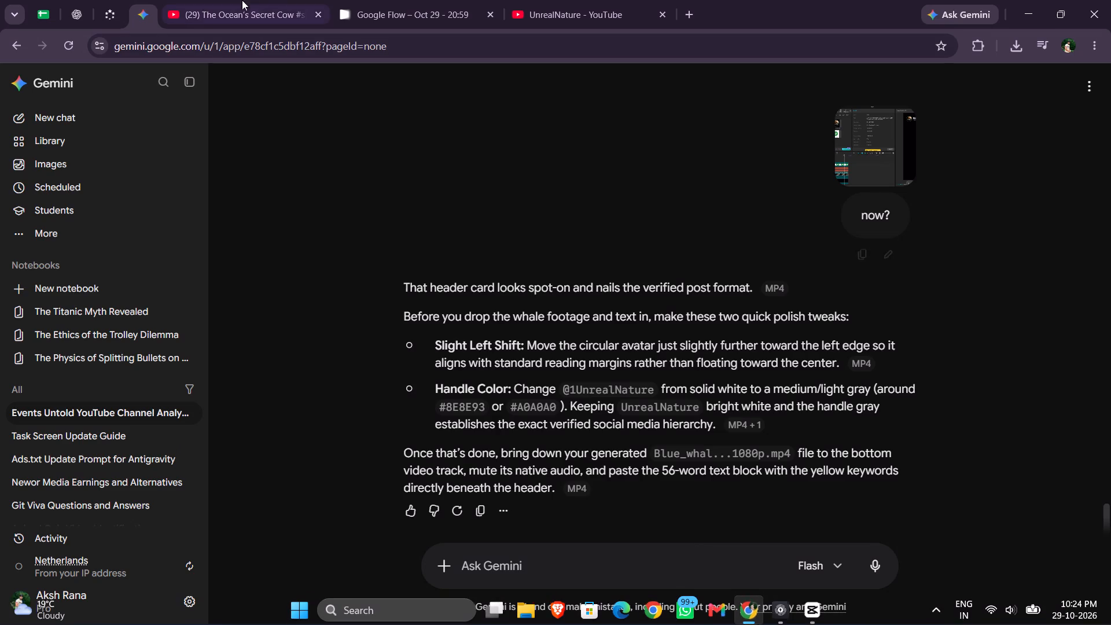
left_click(200, 0)
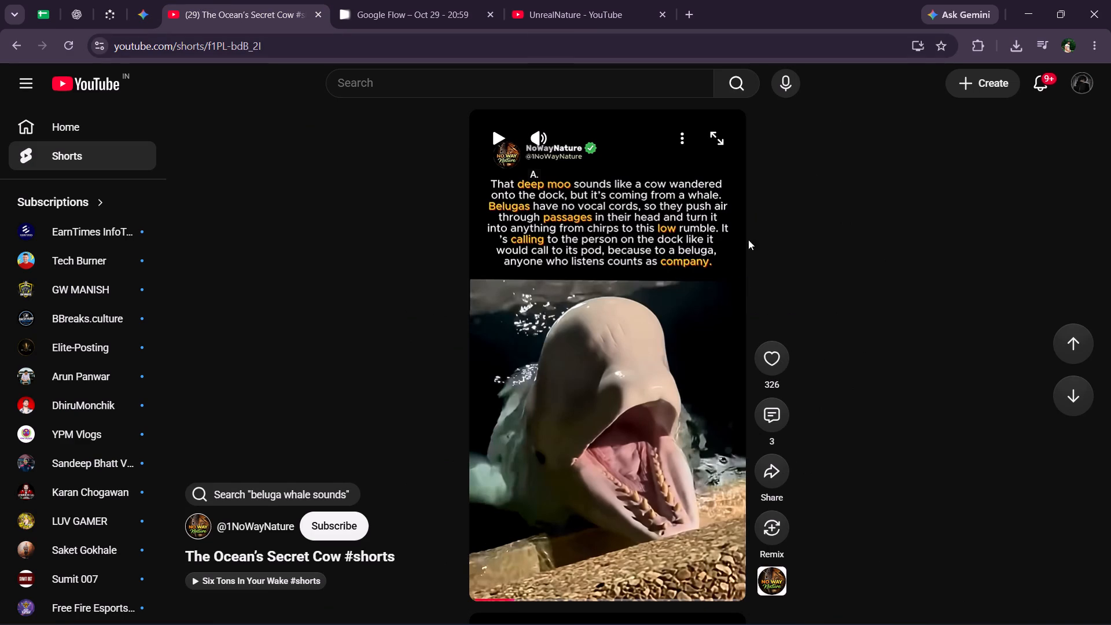
left_click(1024, 16)
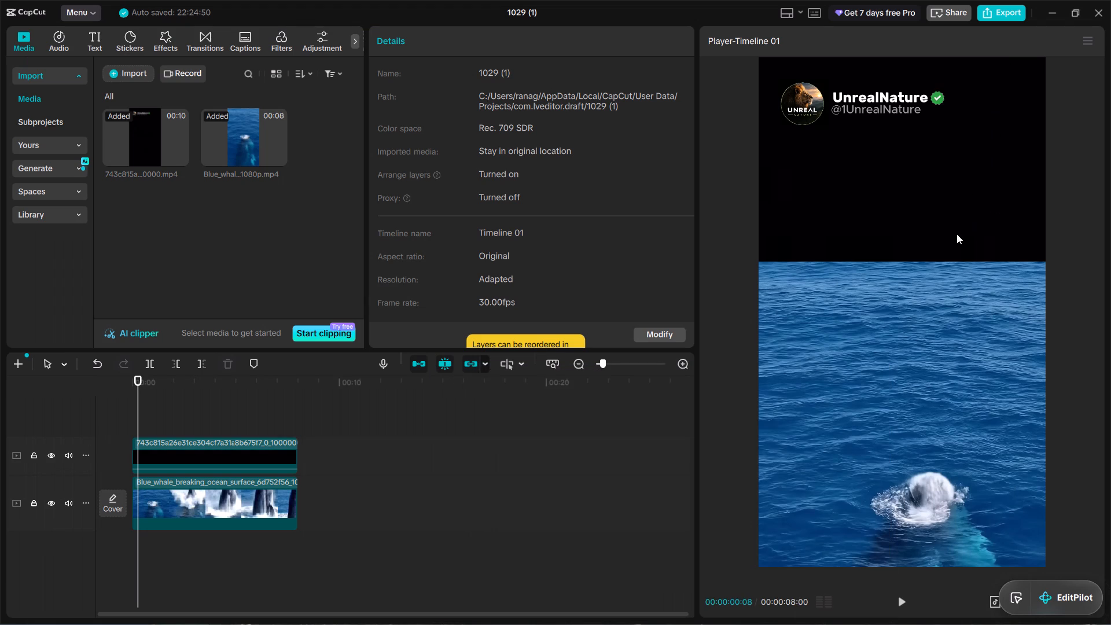
Play back the opening of the combined header and whale video and return the playhead to 00:00.
key("space")
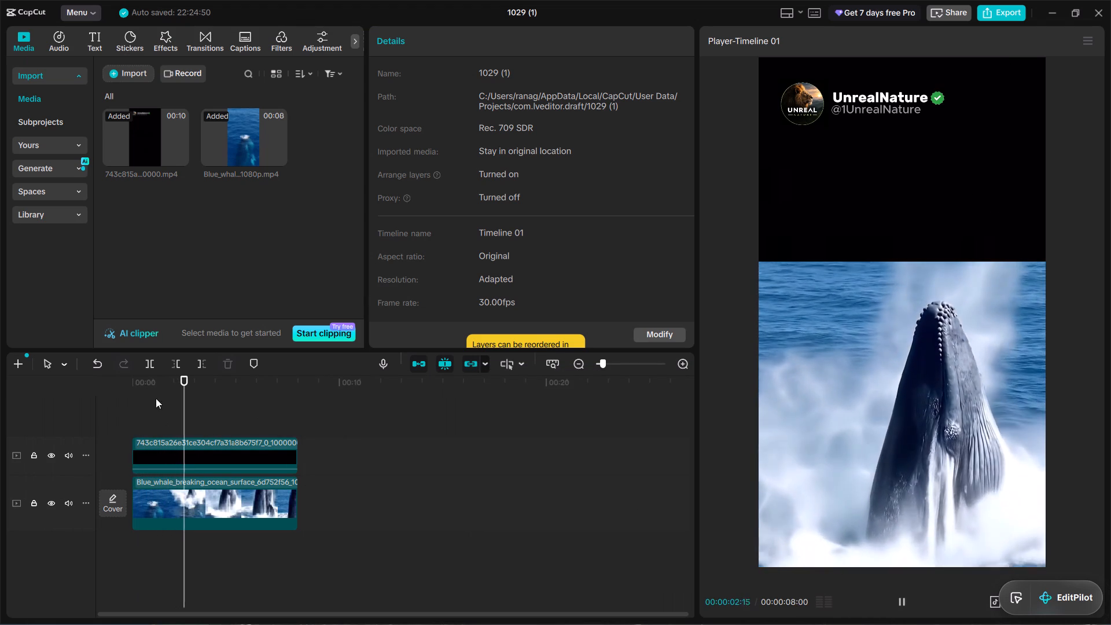
left_click_drag(163, 388, 65, 384)
Search the sound effects library for "ocean" and add Ocean Waves On the Shore to the timeline at 00:00.
left_click(62, 49)
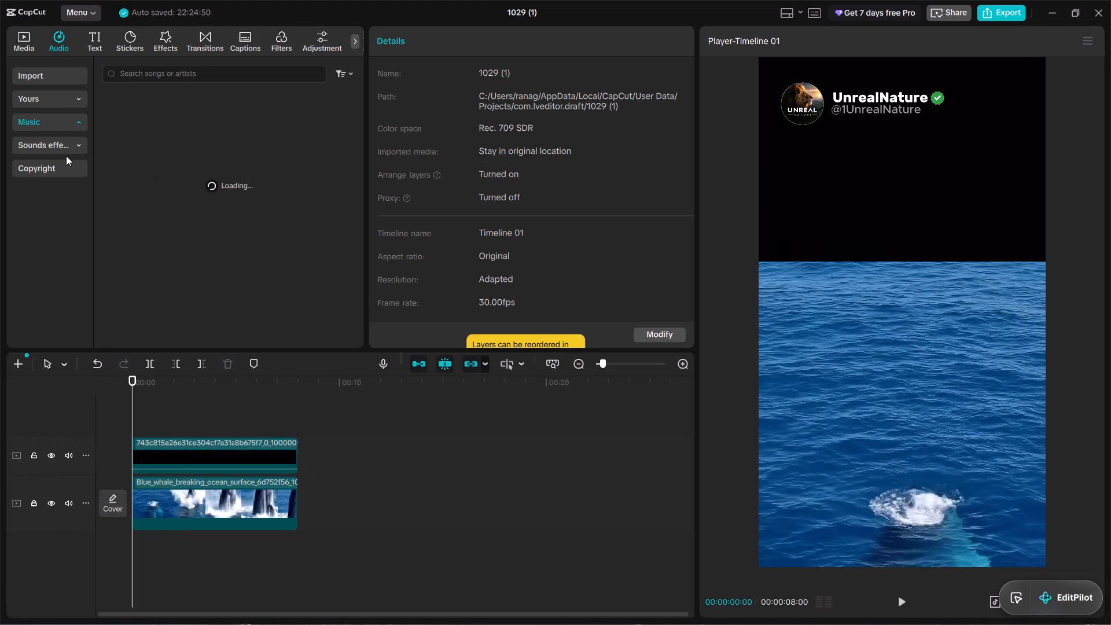
left_click(74, 124)
left_click(67, 143)
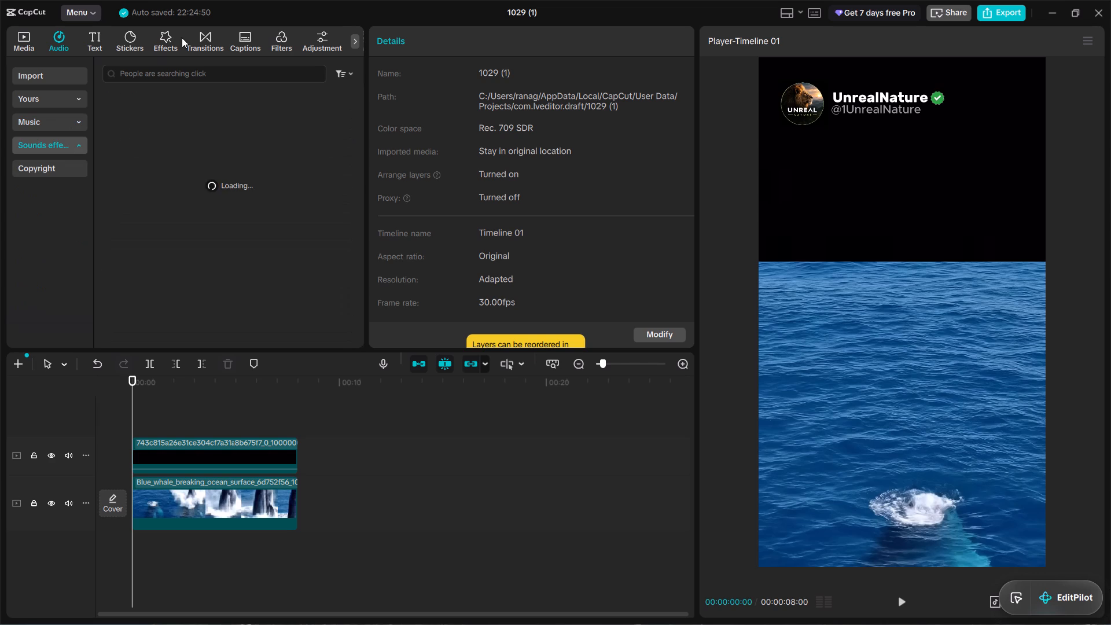
left_click(179, 65)
left_click(130, 112)
Preview the sound effects Ocean Waves On the Shore and Ocean Sleep Sounds from the "ocean" results.
left_click(257, 117)
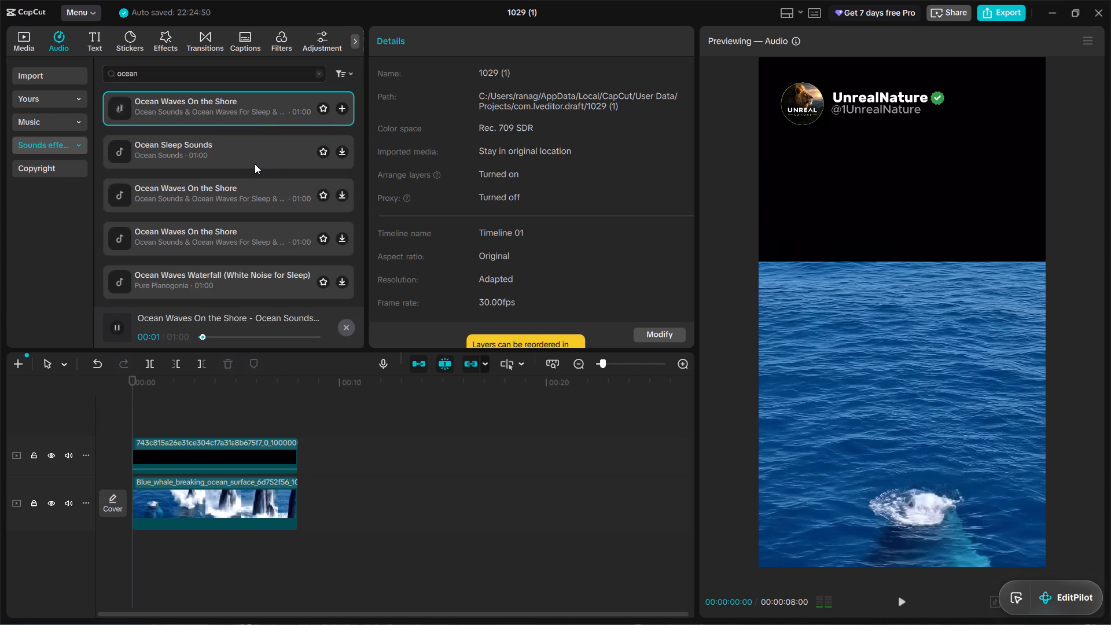
left_click(242, 155)
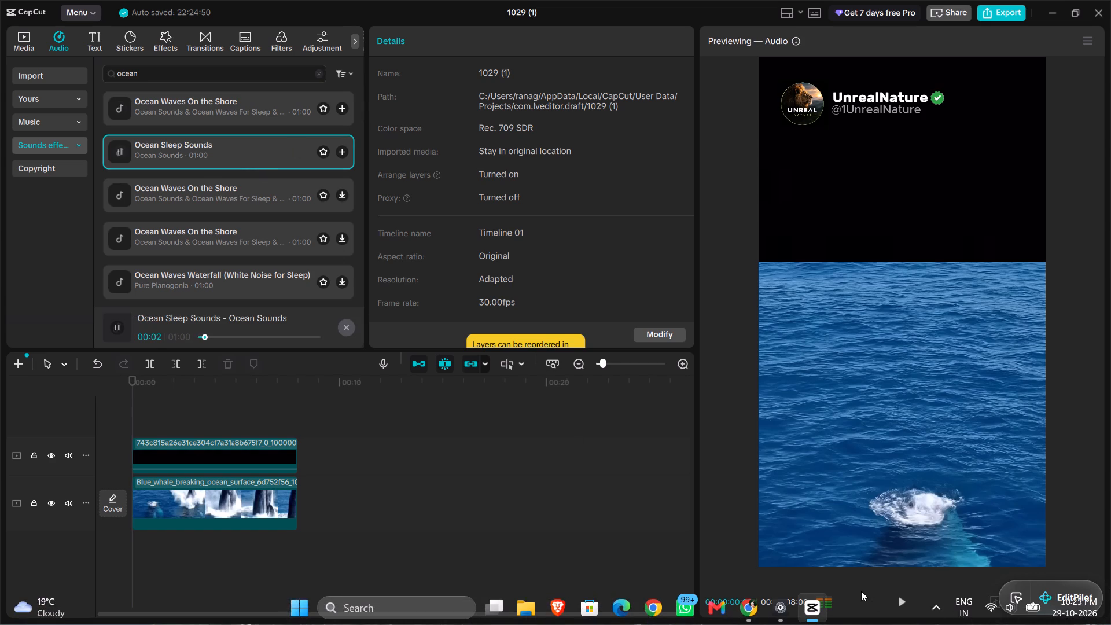
Toggle Bluetooth in the Windows quick settings to connect the soundcore R50i audio device, then return to CapCut.
left_click(1002, 615)
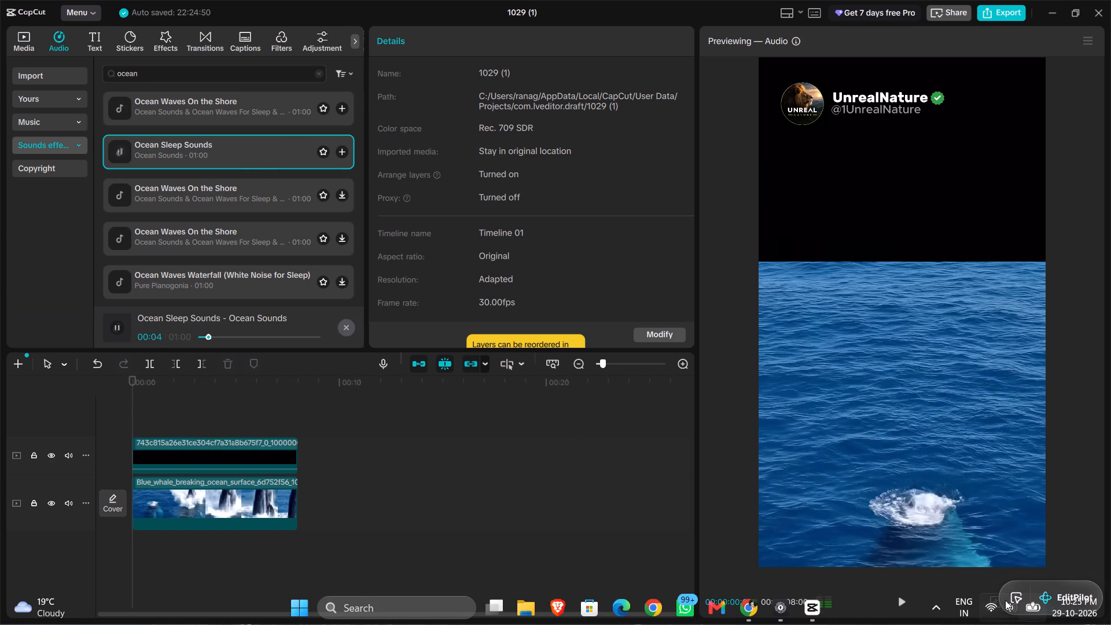
left_click(1009, 610)
left_click(1009, 608)
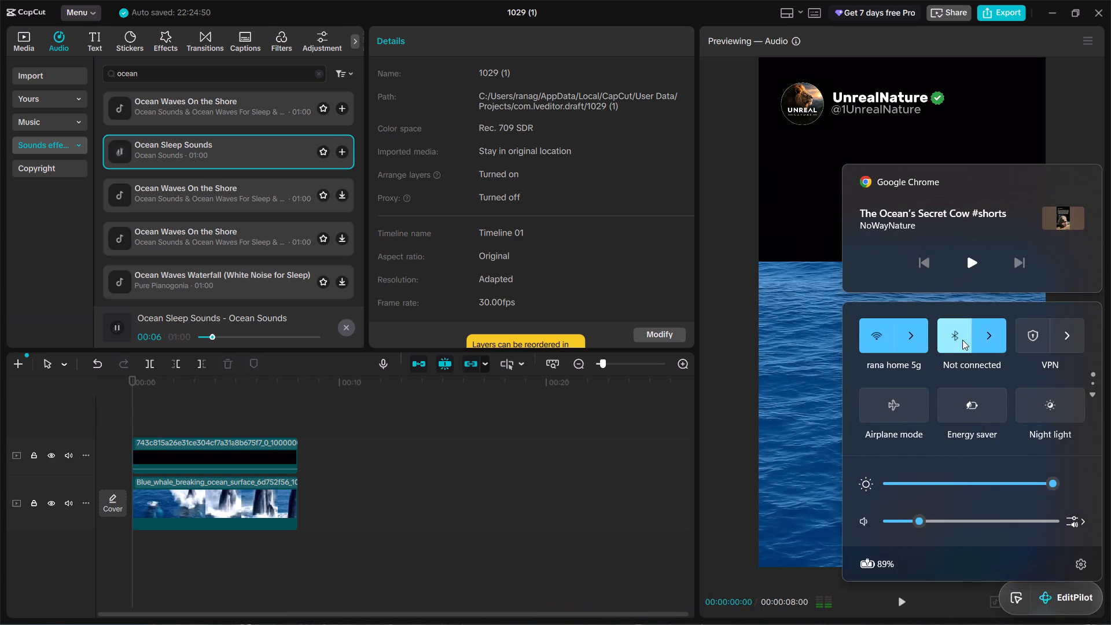
double_click(963, 339)
left_click(951, 340)
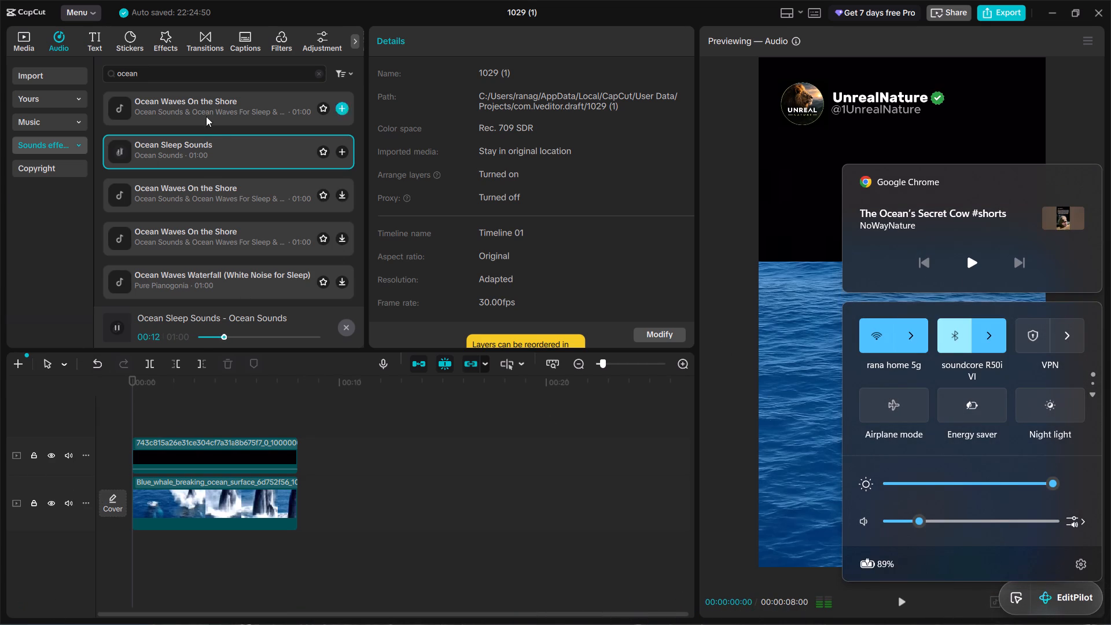
left_click(227, 146)
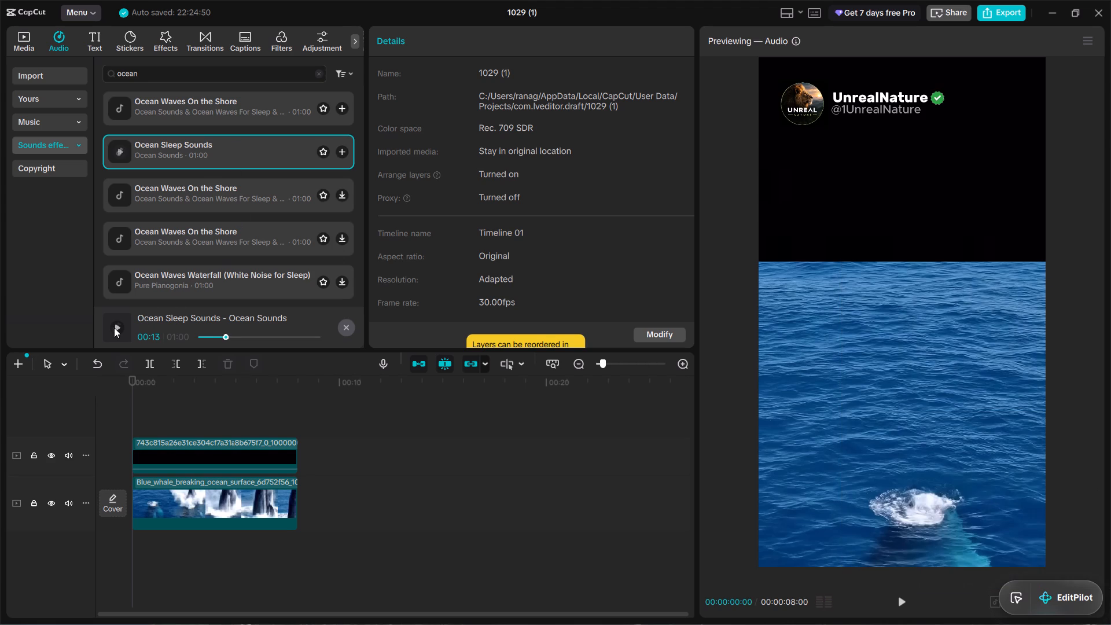
Preview Ocean Waves On the Shore again and add it to the timeline at 00:00.
left_click(114, 328)
left_click(229, 110)
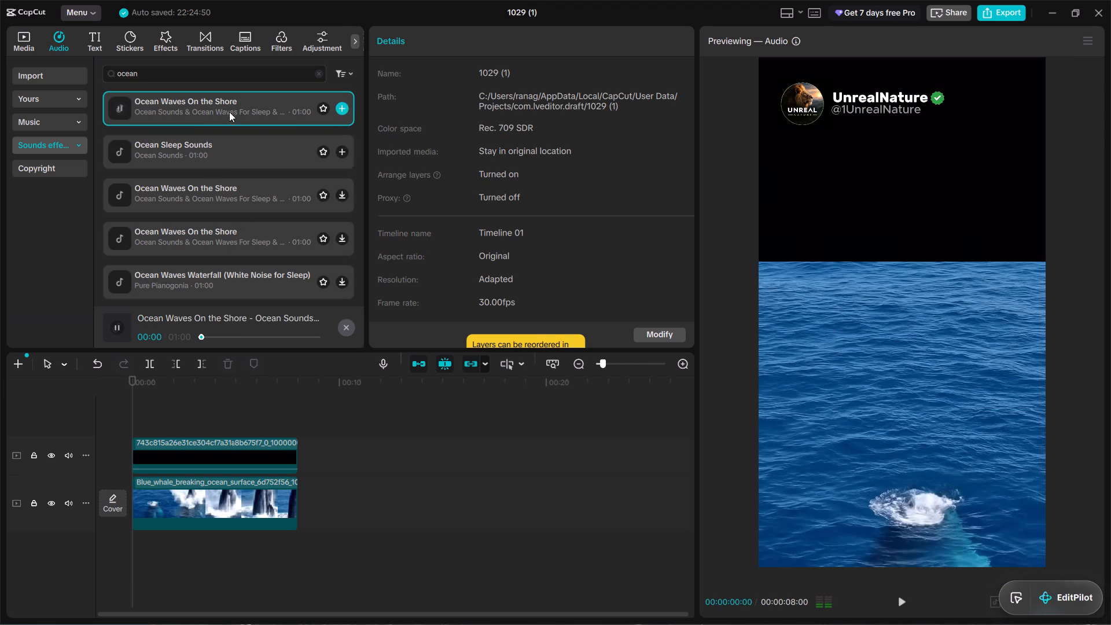
scroll(218, 197, "up", 3)
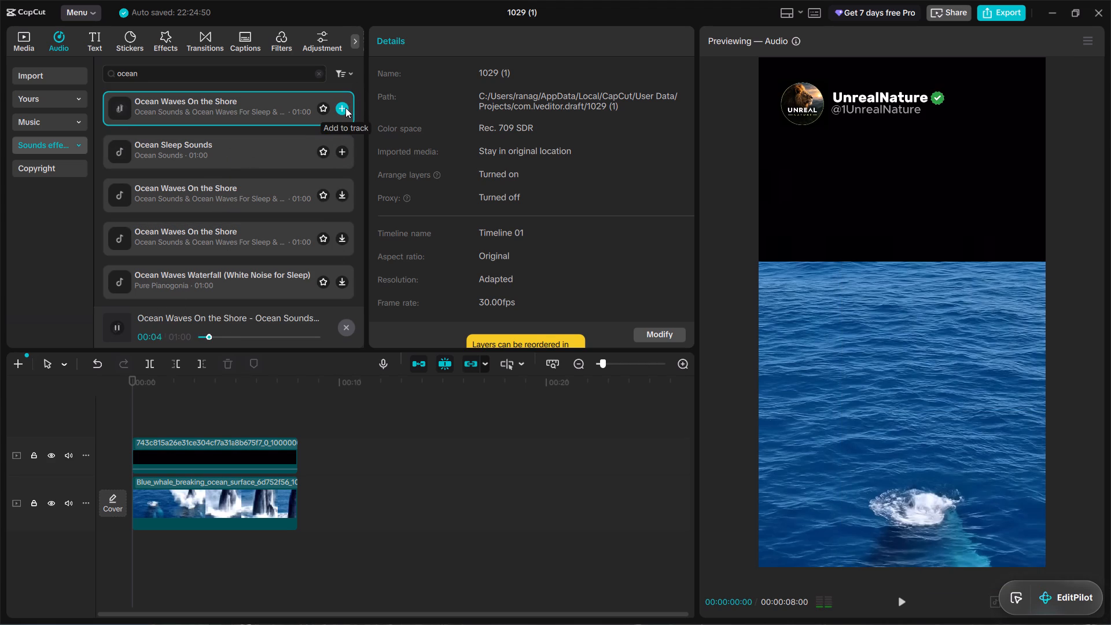
left_click(341, 108)
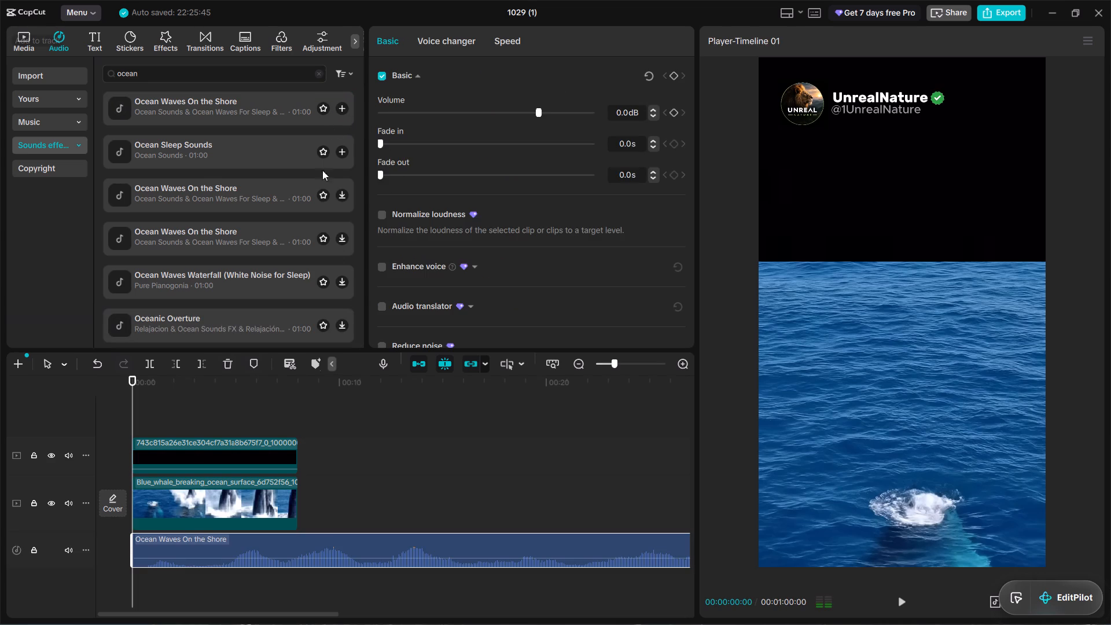
Play back the timeline from 00:00 to hear the ocean sound with the whale video.
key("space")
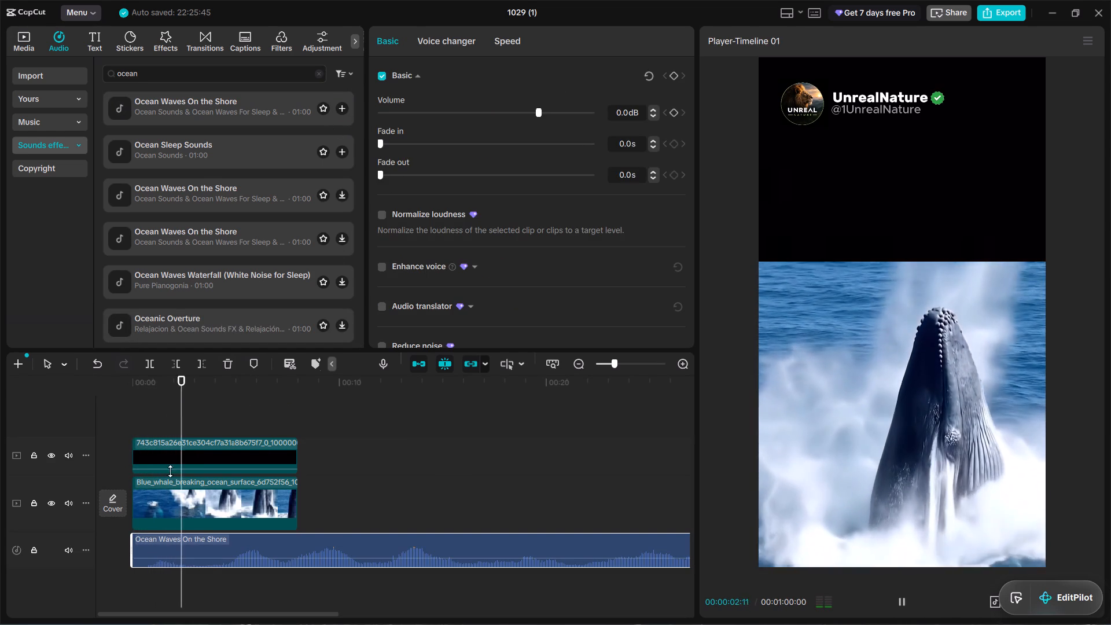
Trim about 0.4 s off the start of the ocean waves audio and move the clip back to 00:00.
left_click_drag(133, 540, 141, 540)
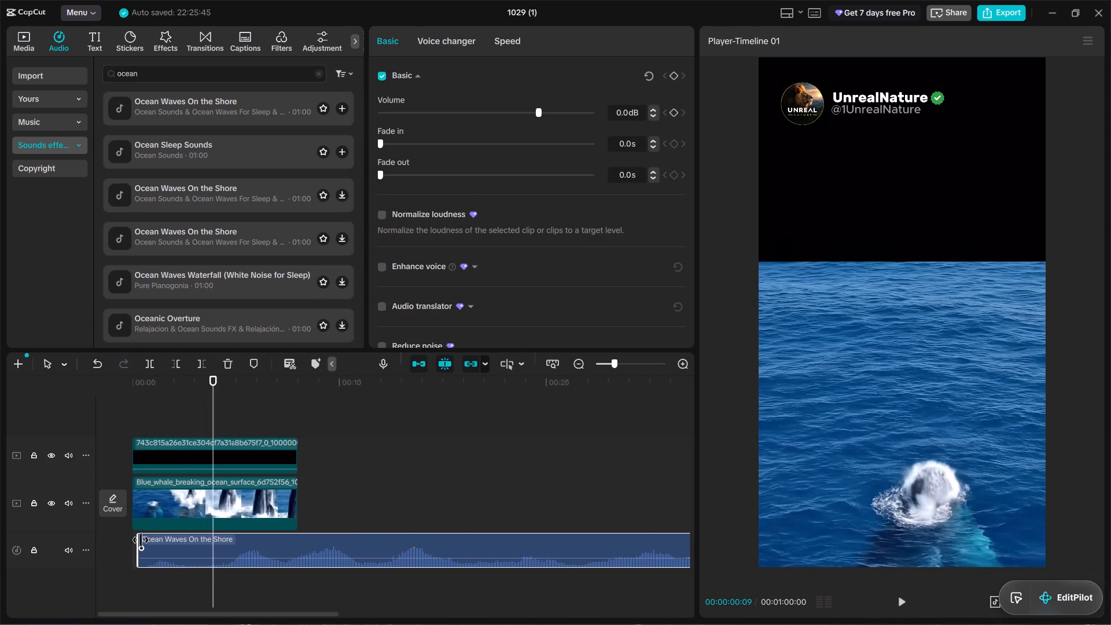
left_click_drag(141, 540, 141, 540)
left_click_drag(184, 535, 175, 535)
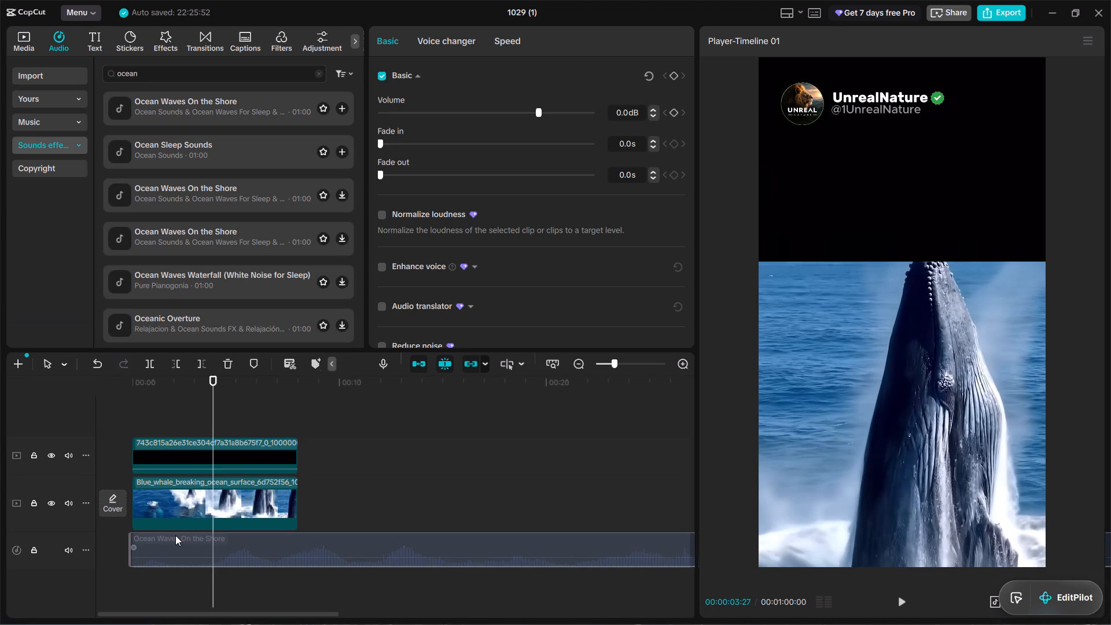
left_click_drag(175, 535, 178, 535)
Play the timeline from the start and cut off the ocean waves audio after 00:00:07:26.
left_click_drag(144, 393, 136, 393)
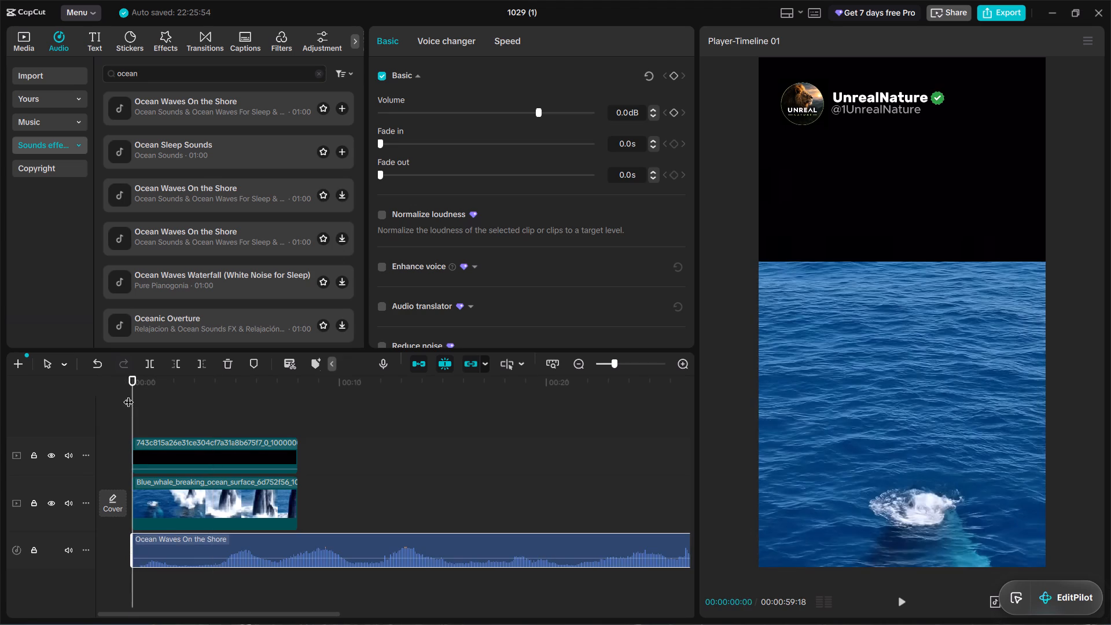
key("space")
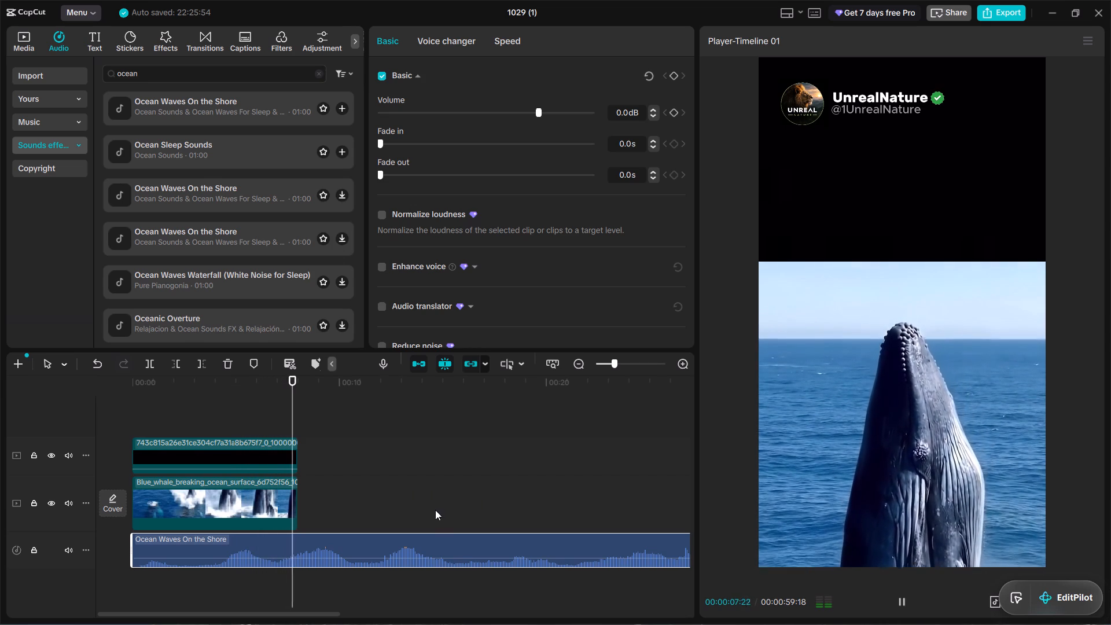
key("space")
left_click(207, 366)
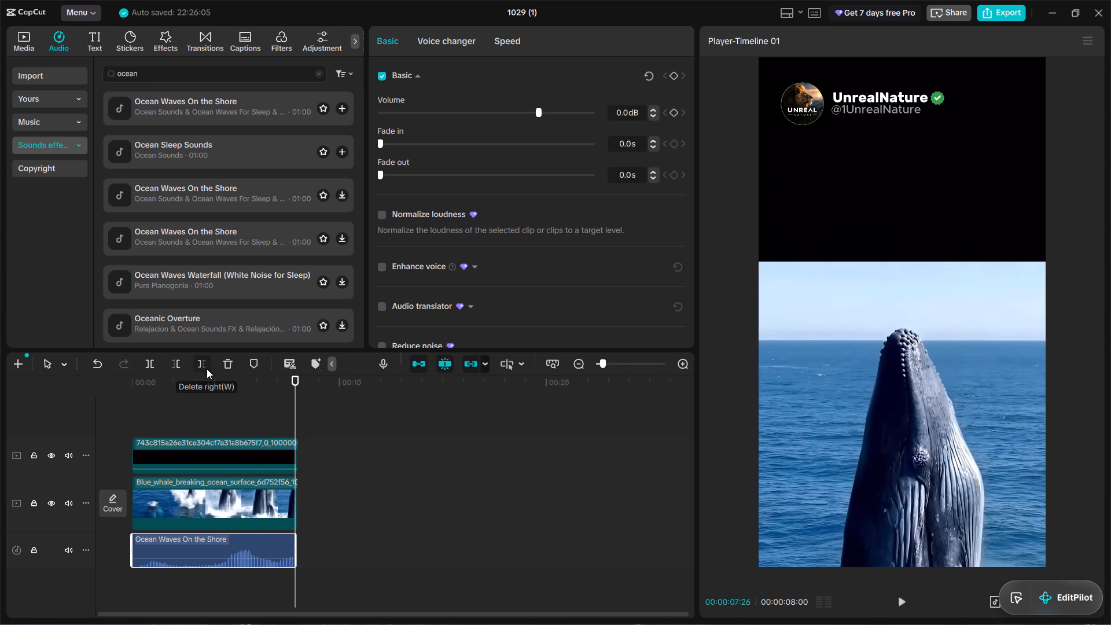
Preview several ocean search results, including Ocean Waves On the Shore versions, Ocean Sleep Sounds, Ocean Waves Waterfall and Oceanic Overture.
left_click(227, 241)
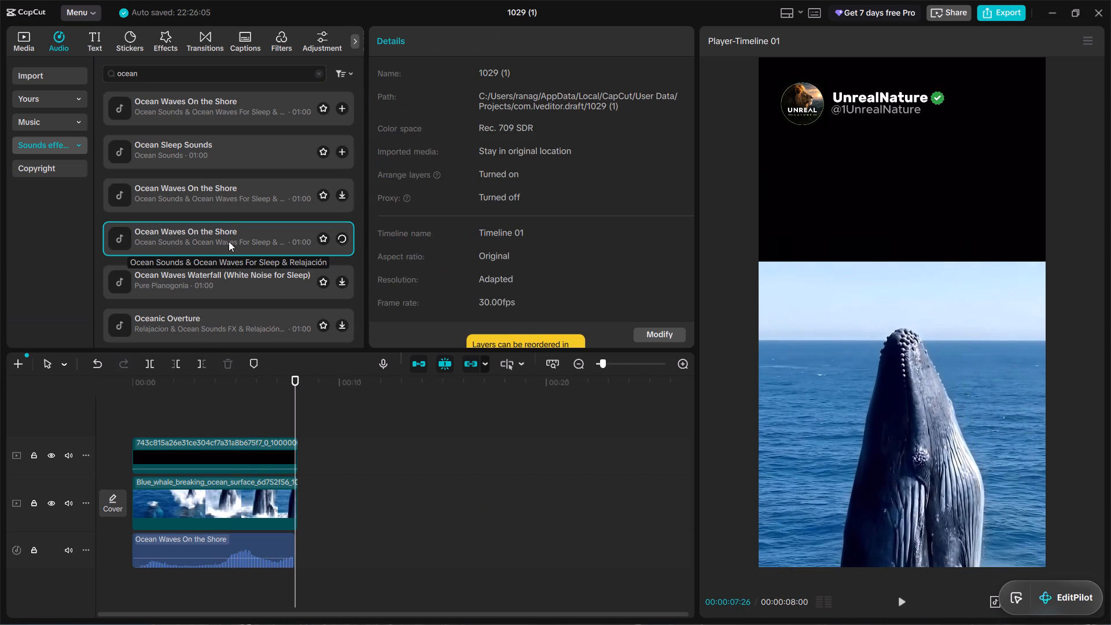
left_click(233, 184)
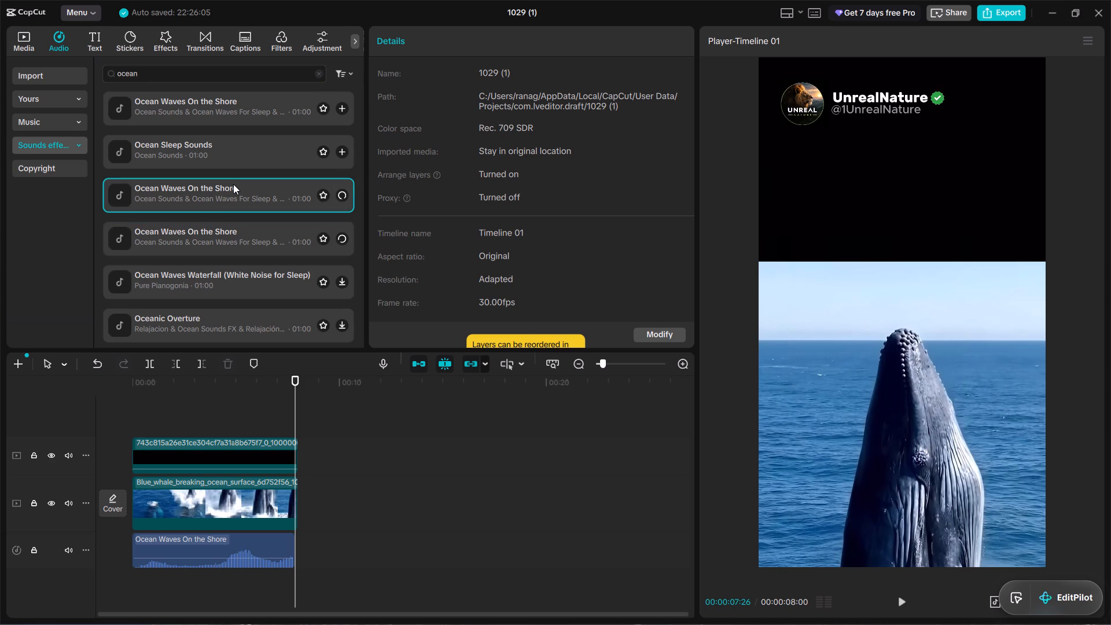
left_click(229, 241)
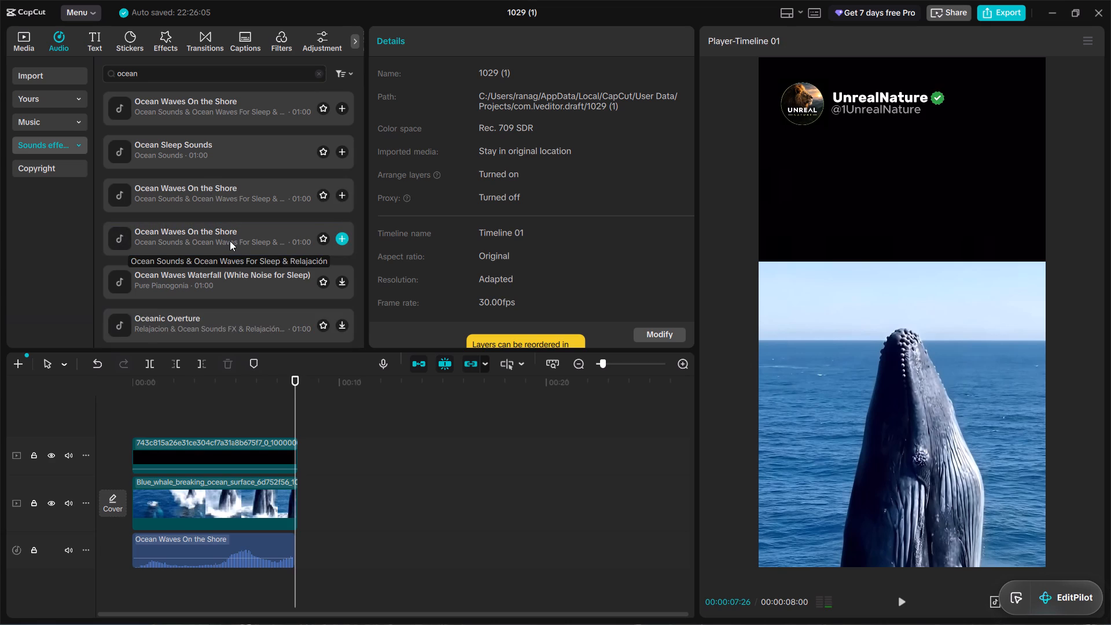
left_click(235, 241)
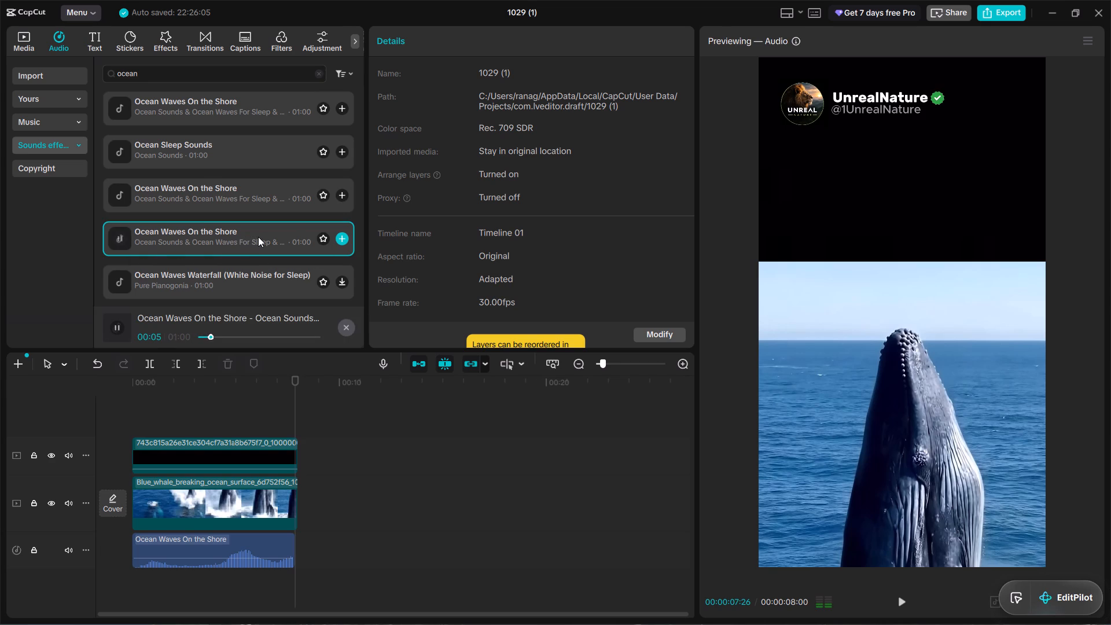
left_click(291, 196)
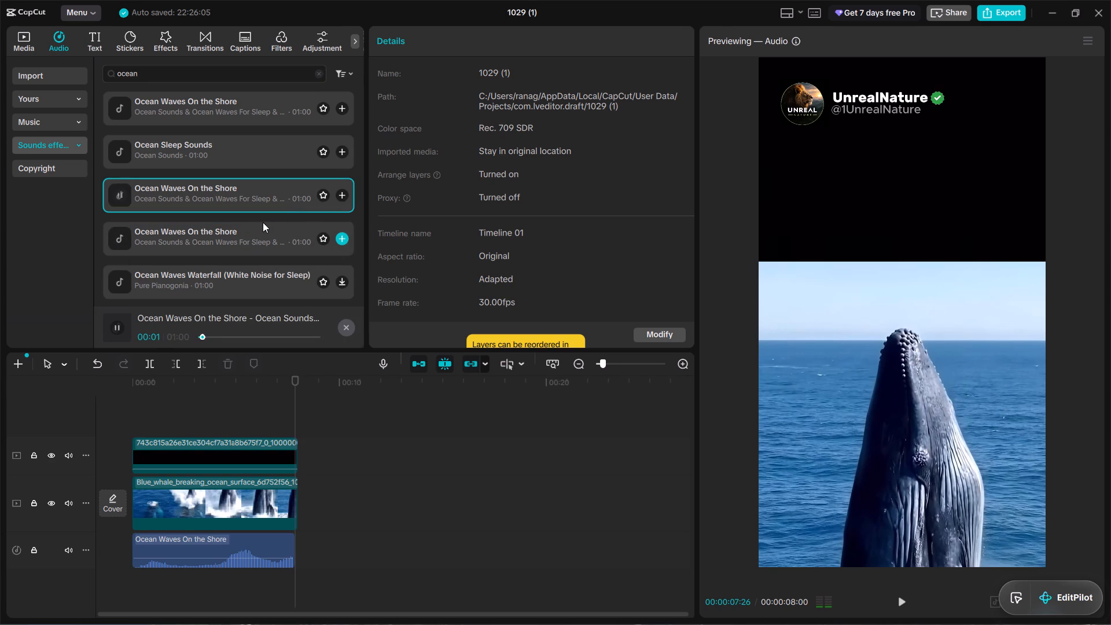
scroll(255, 243, "down", 1)
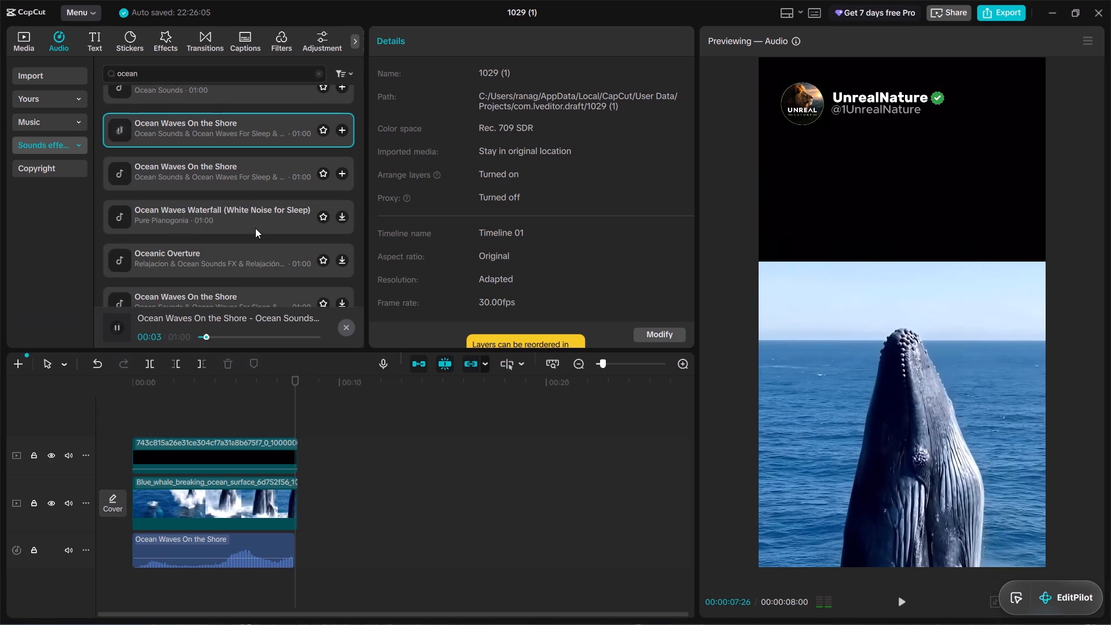
scroll(258, 241, "up", 2)
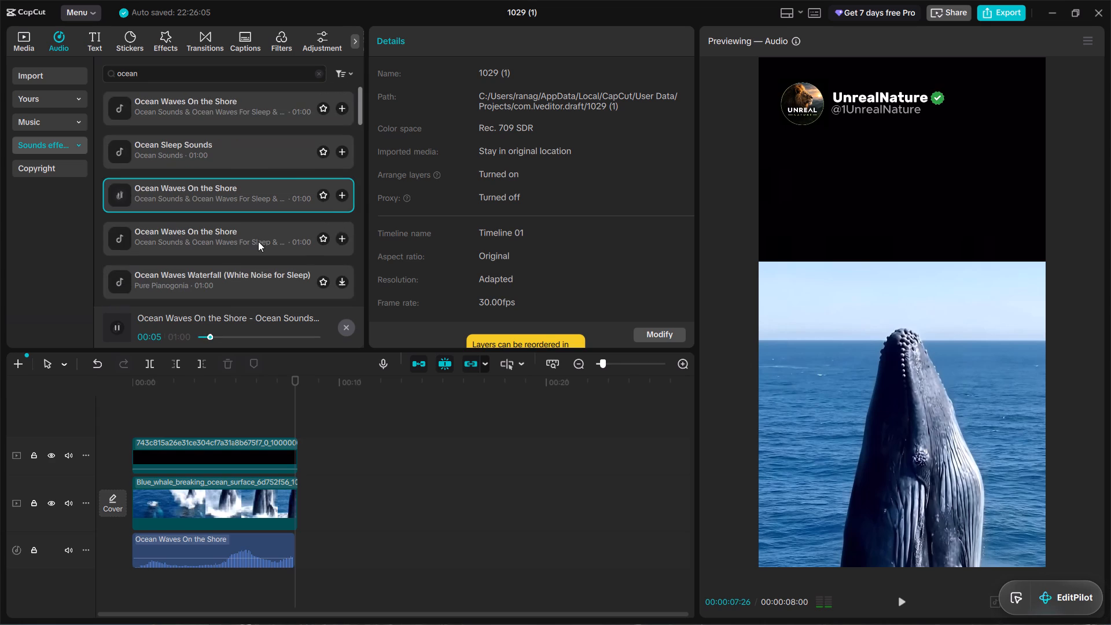
left_click(271, 164)
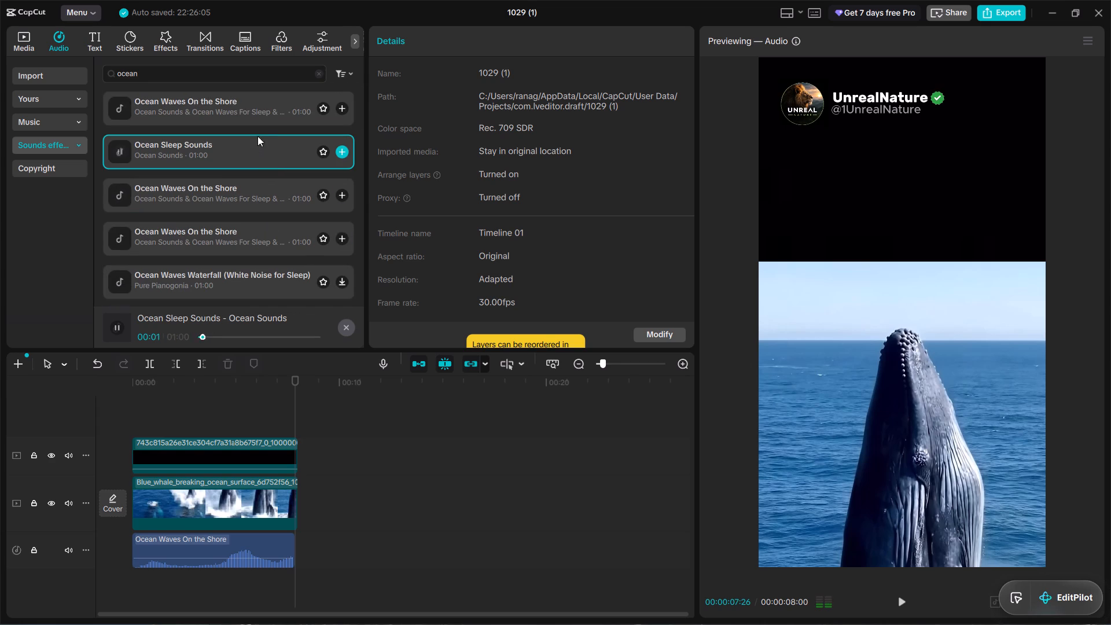
left_click(255, 116)
scroll(252, 216, "down", 1)
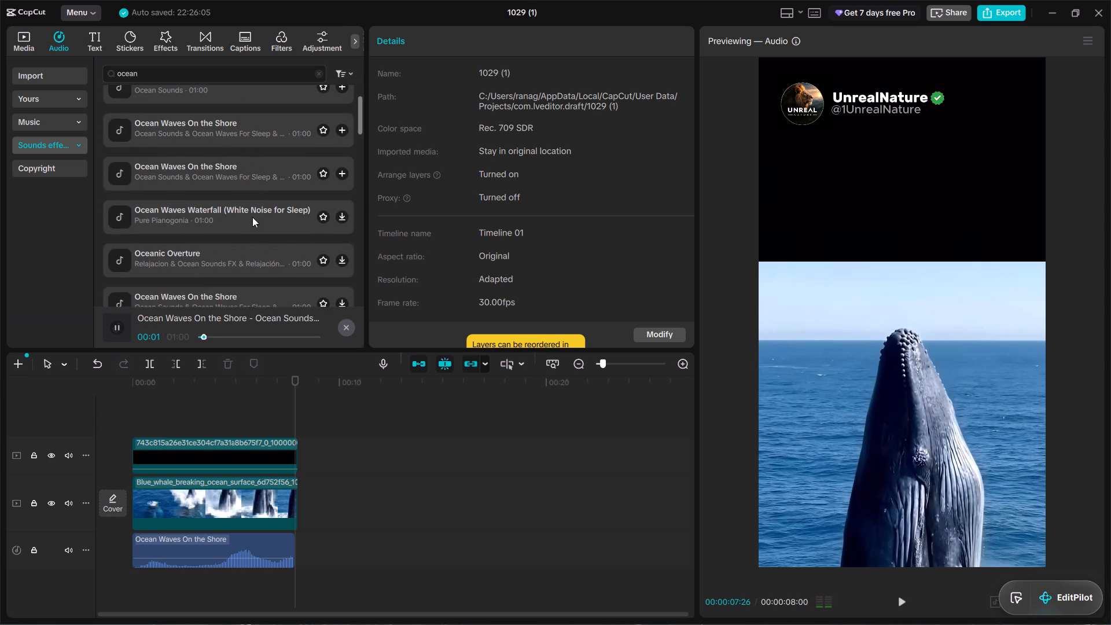
left_click(252, 217)
scroll(256, 218, "down", 1)
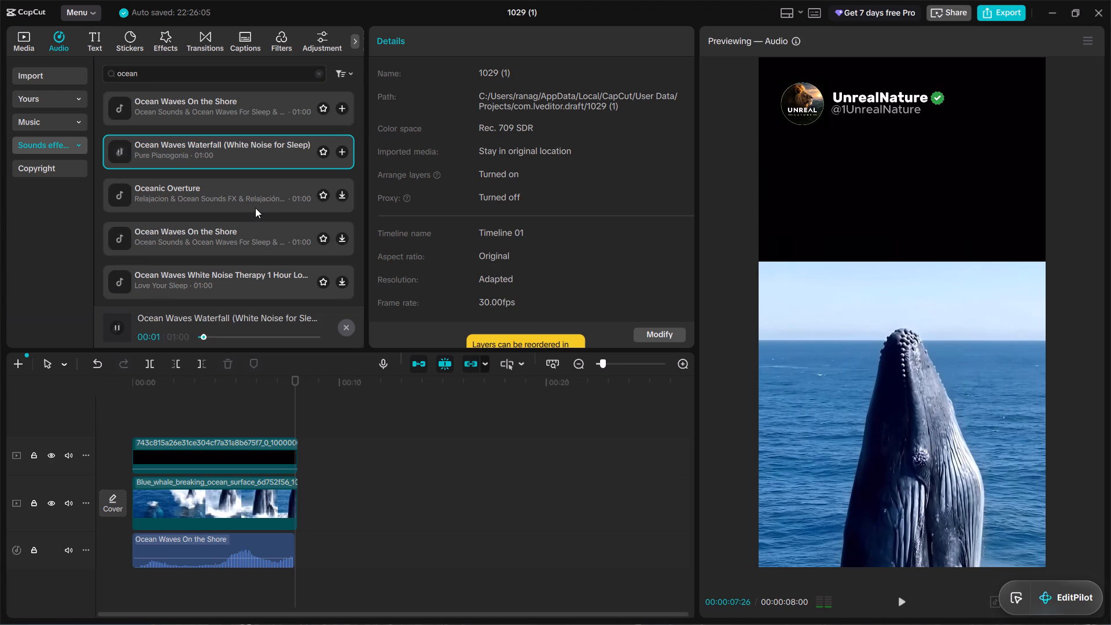
left_click(255, 208)
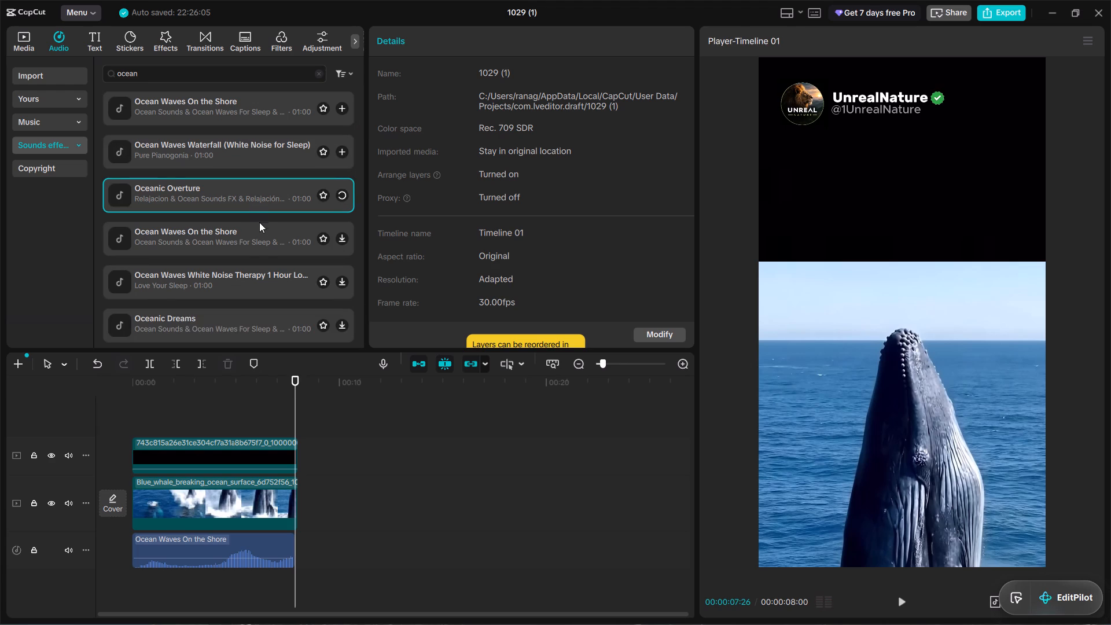
scroll(256, 269, "down", 1)
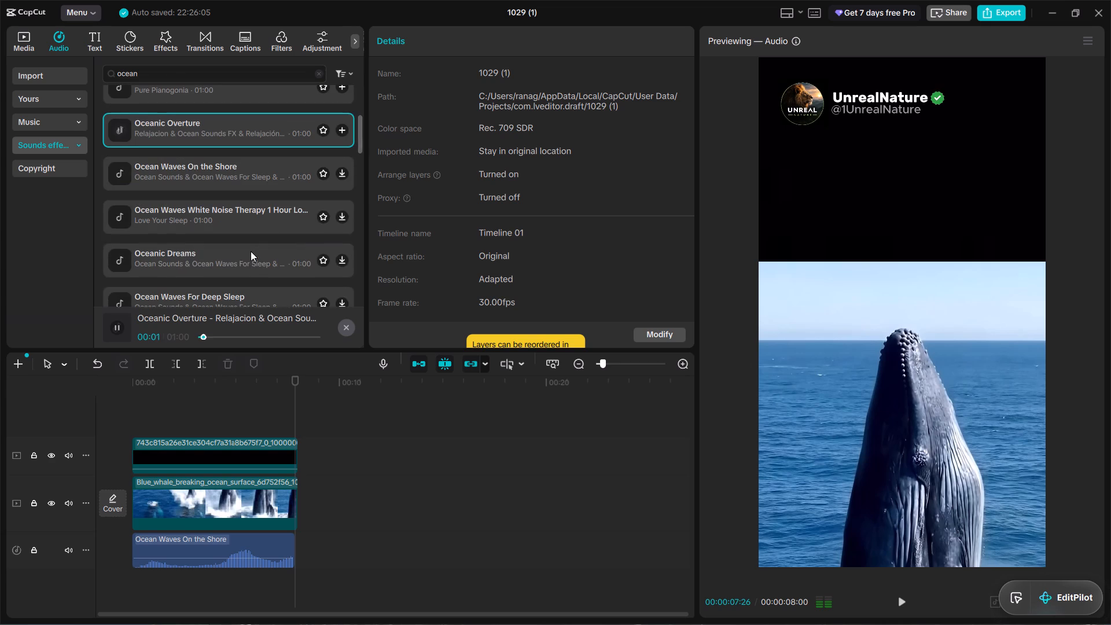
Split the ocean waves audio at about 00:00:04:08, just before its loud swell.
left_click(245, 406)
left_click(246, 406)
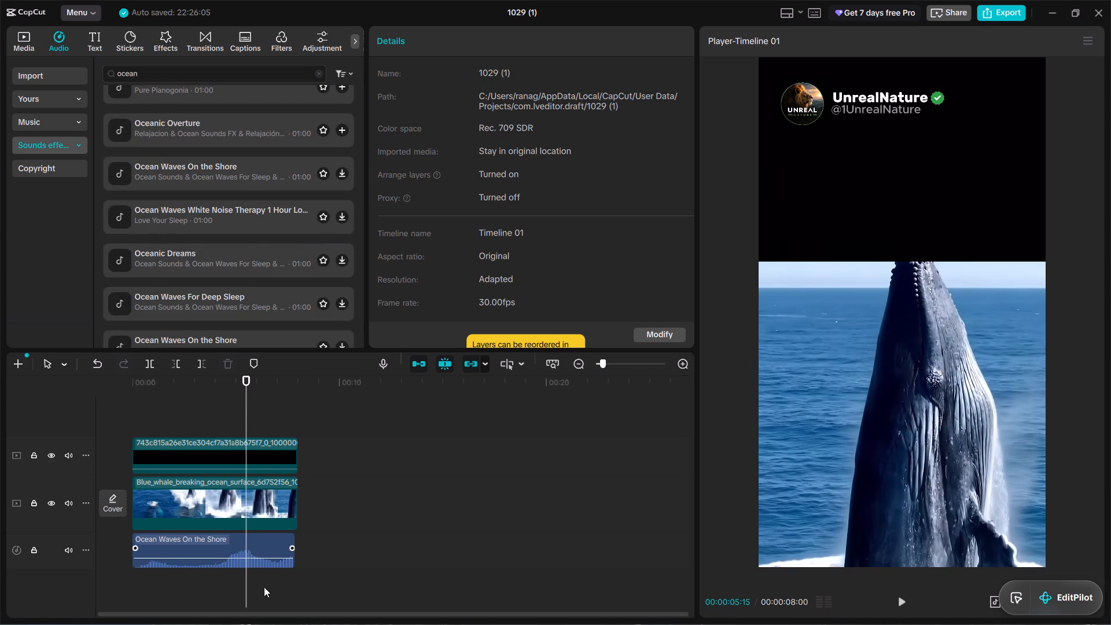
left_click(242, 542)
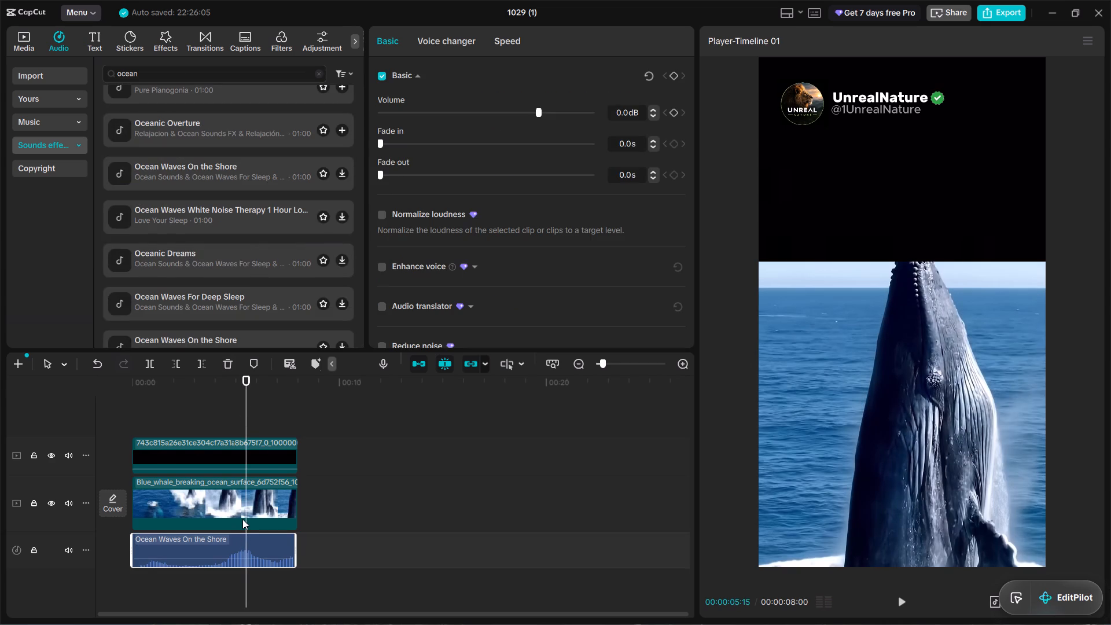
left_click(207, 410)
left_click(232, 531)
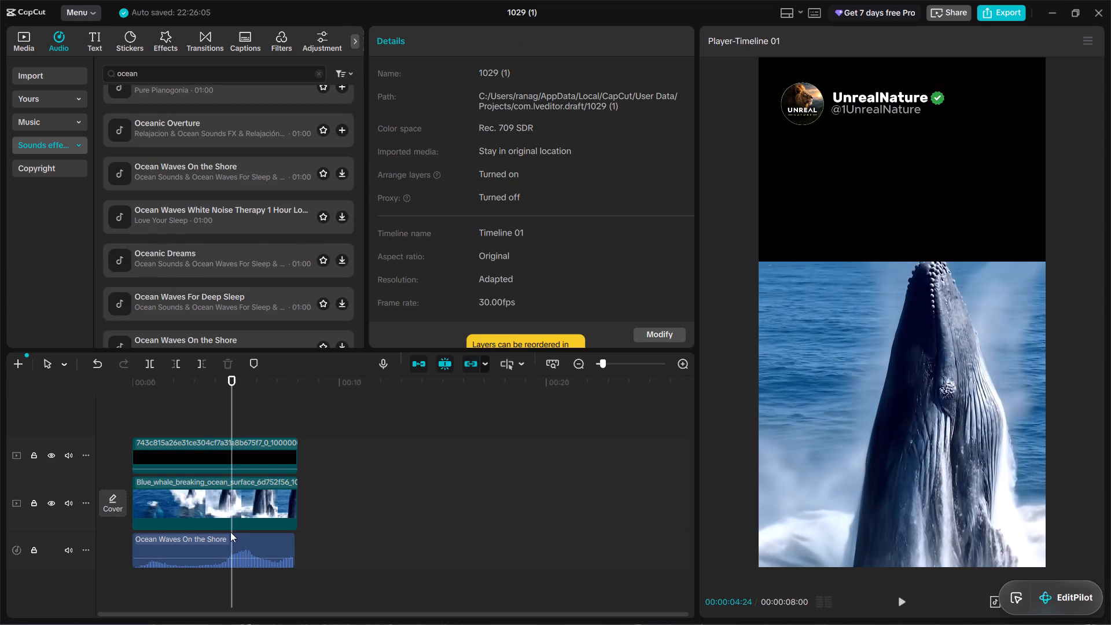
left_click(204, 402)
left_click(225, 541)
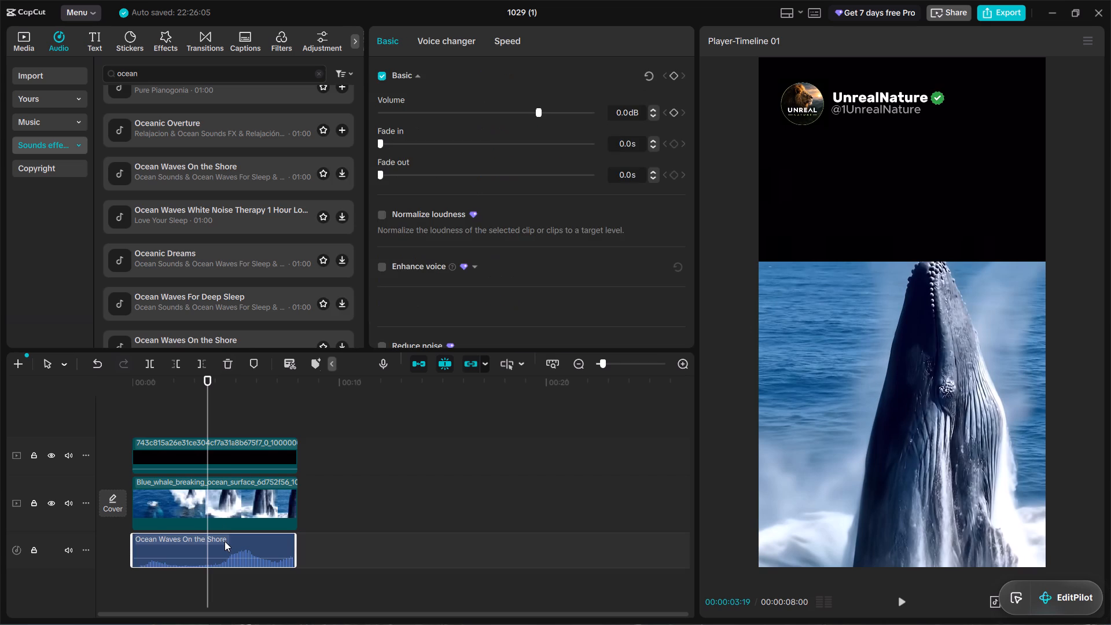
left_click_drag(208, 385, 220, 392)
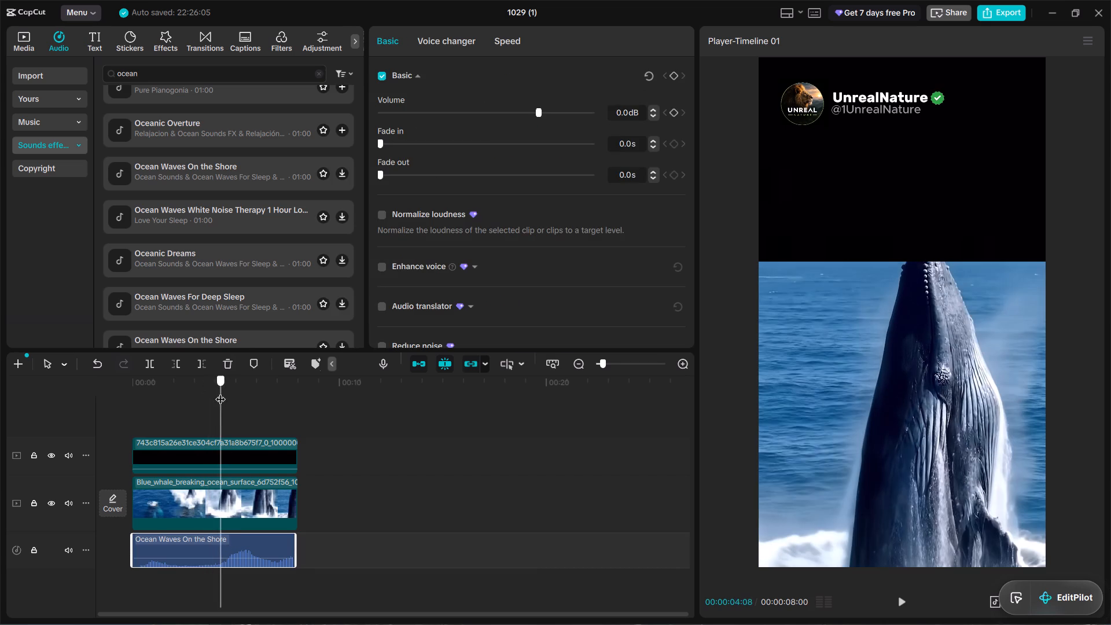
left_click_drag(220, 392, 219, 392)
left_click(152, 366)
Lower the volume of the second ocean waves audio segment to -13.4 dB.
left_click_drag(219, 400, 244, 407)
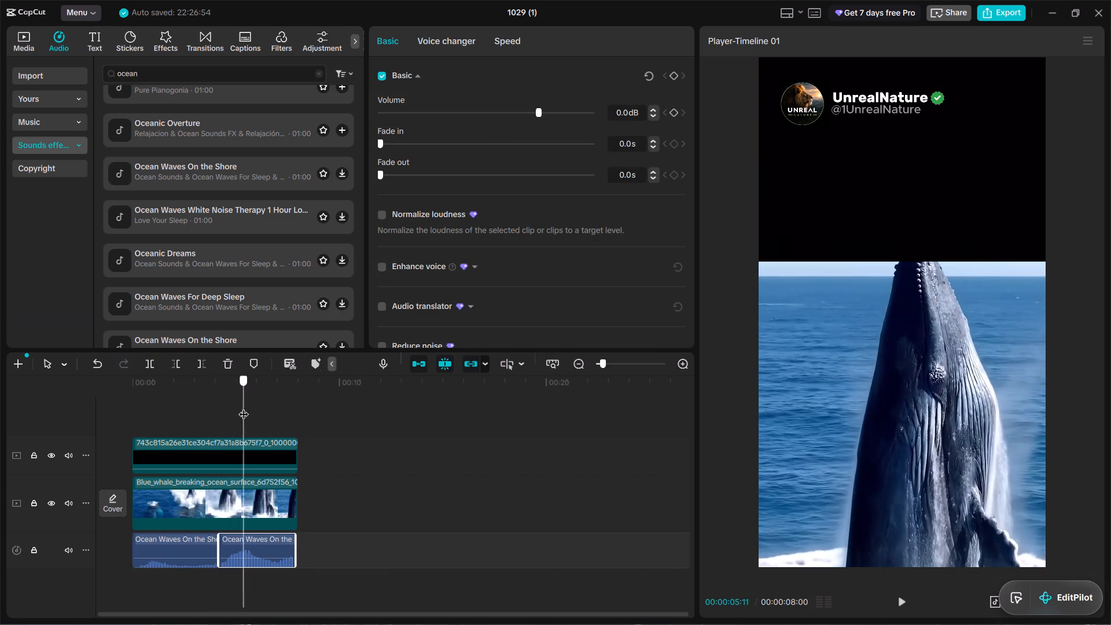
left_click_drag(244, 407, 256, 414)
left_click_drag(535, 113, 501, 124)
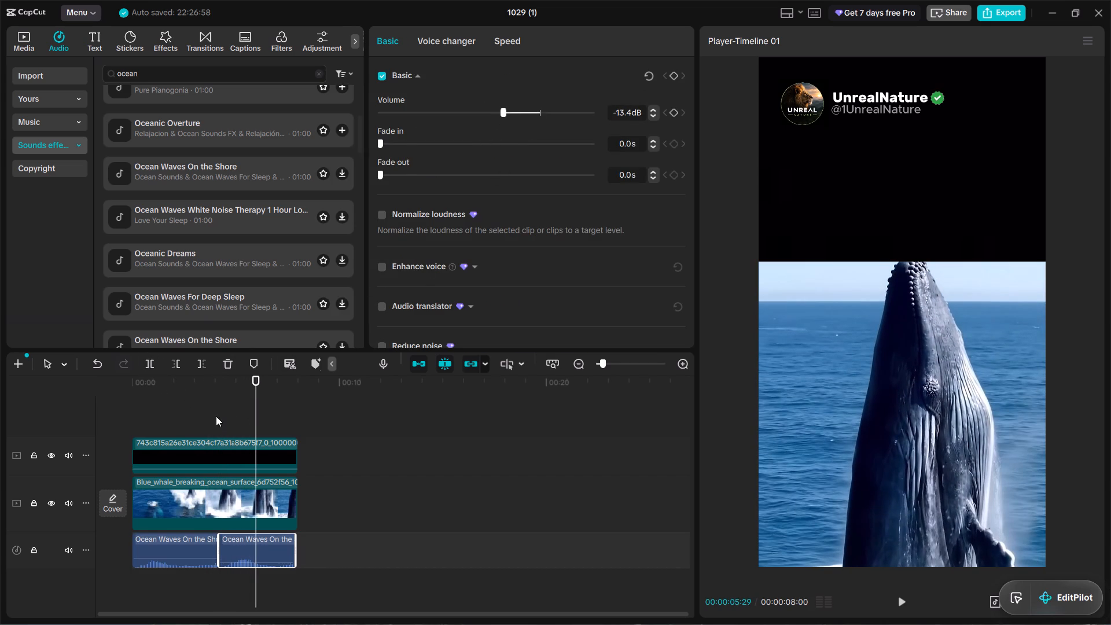
Play back the timeline from just before the audio split to hear the transition into the second segment.
left_click(213, 415)
key("space")
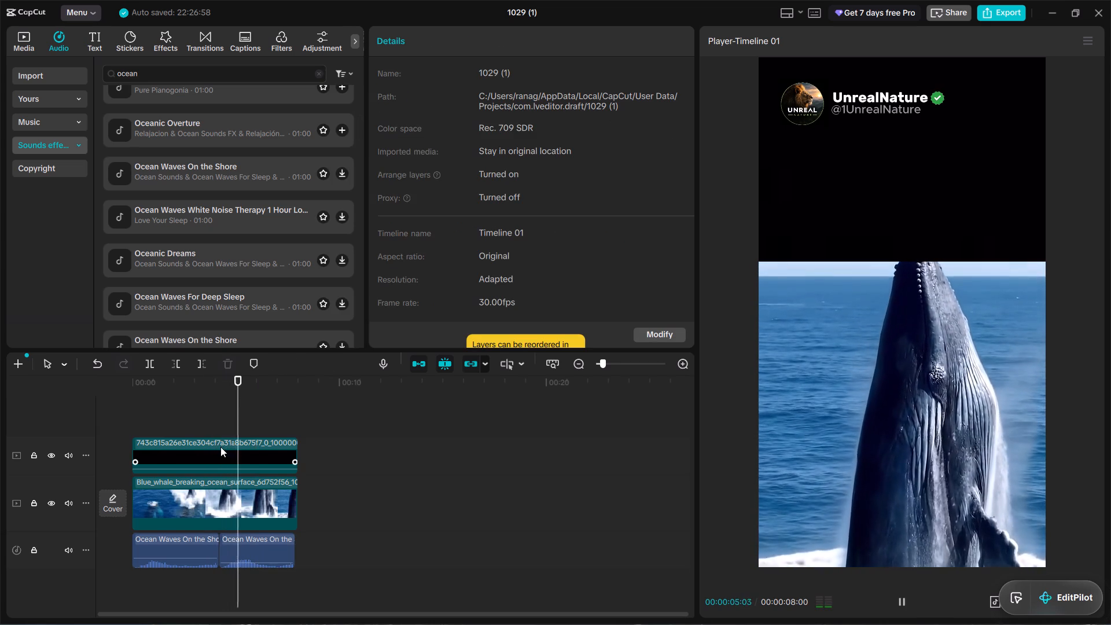
key("space")
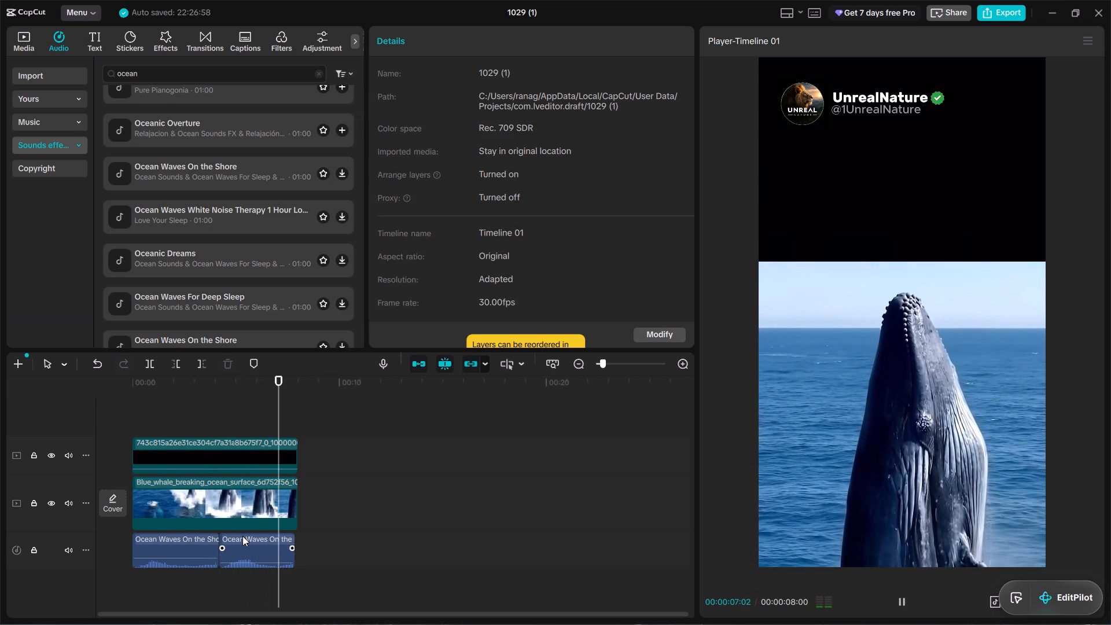
left_click(242, 536)
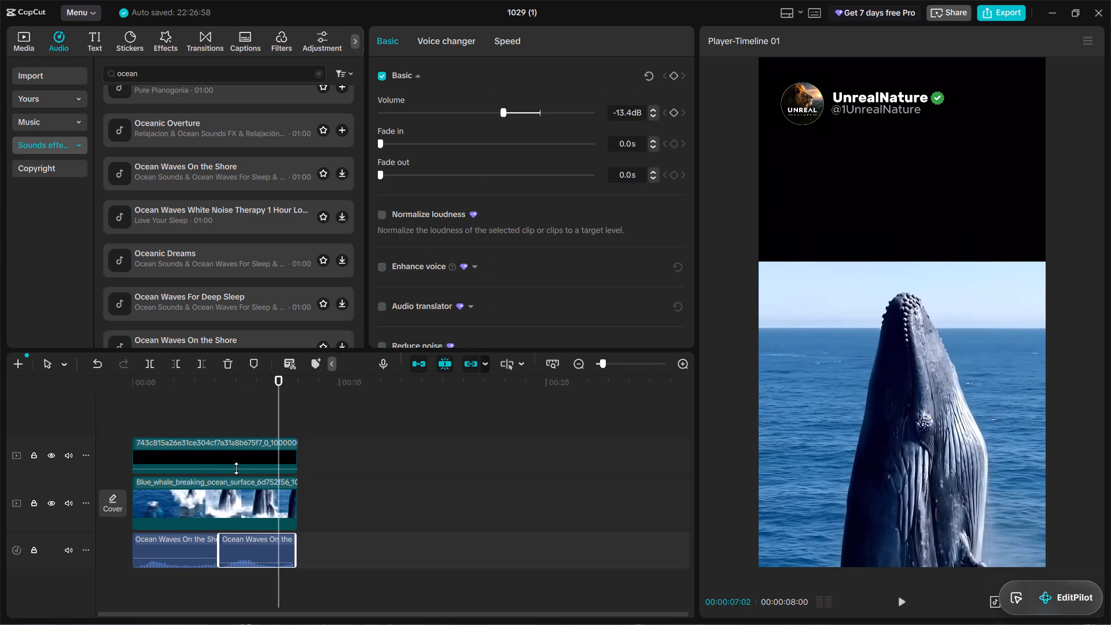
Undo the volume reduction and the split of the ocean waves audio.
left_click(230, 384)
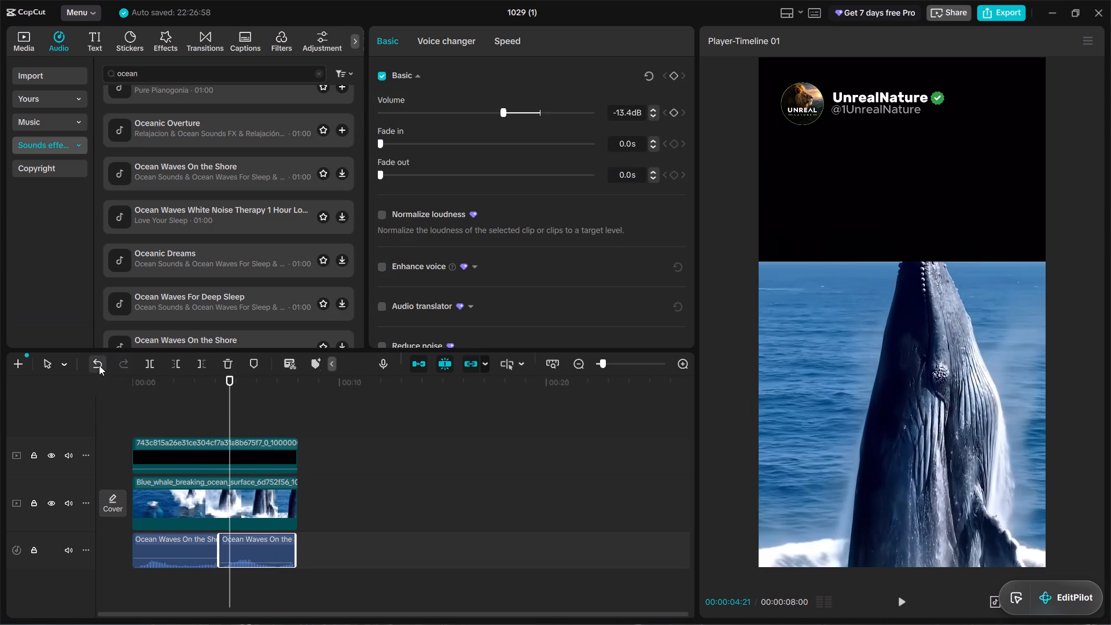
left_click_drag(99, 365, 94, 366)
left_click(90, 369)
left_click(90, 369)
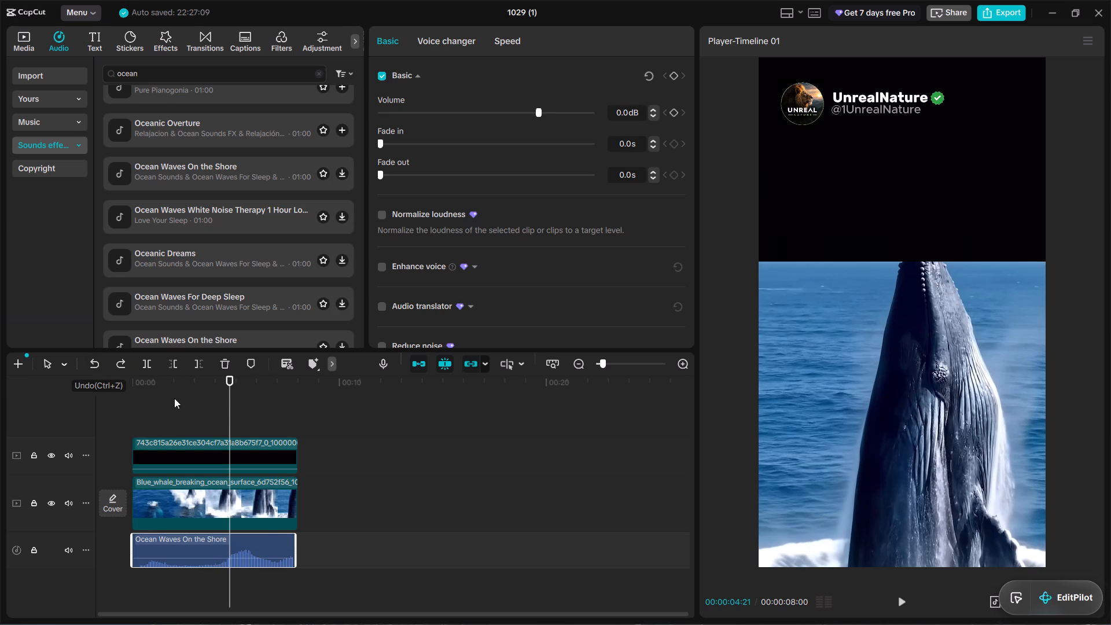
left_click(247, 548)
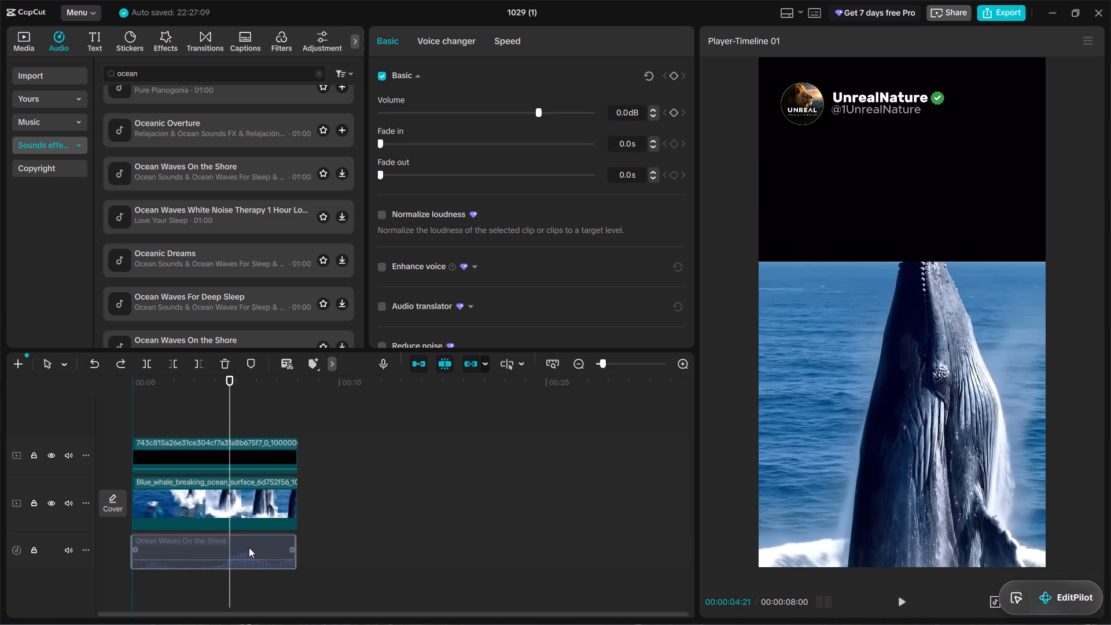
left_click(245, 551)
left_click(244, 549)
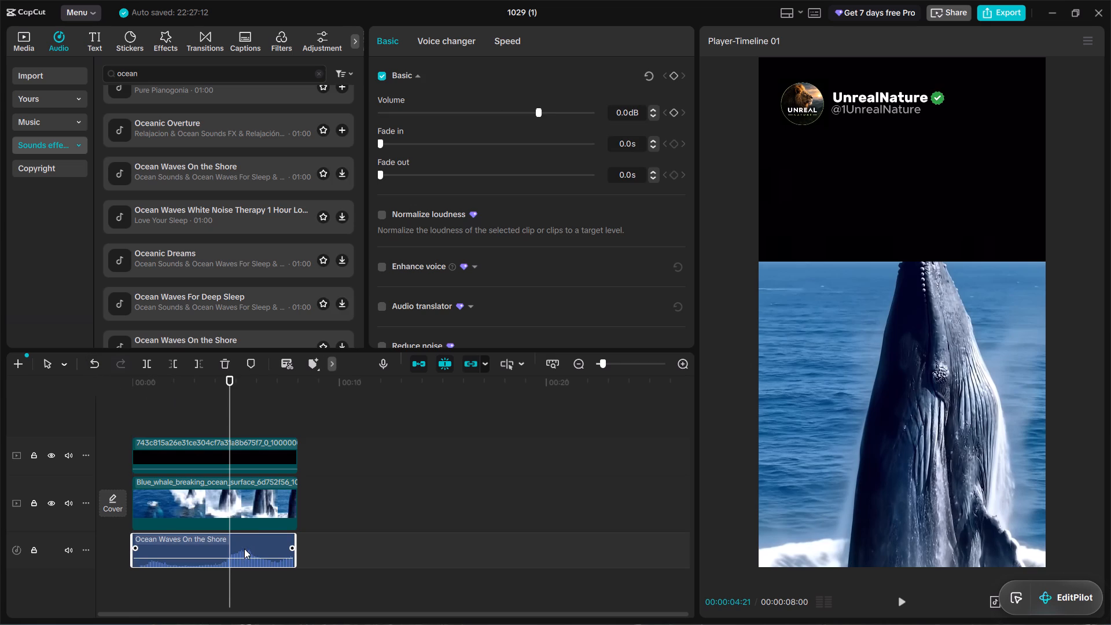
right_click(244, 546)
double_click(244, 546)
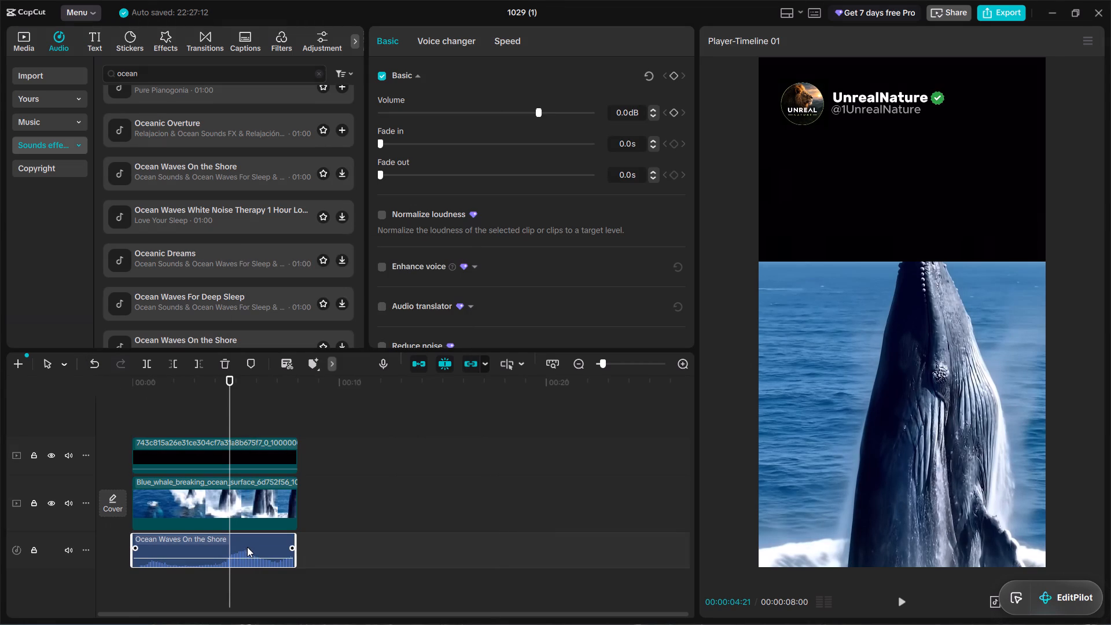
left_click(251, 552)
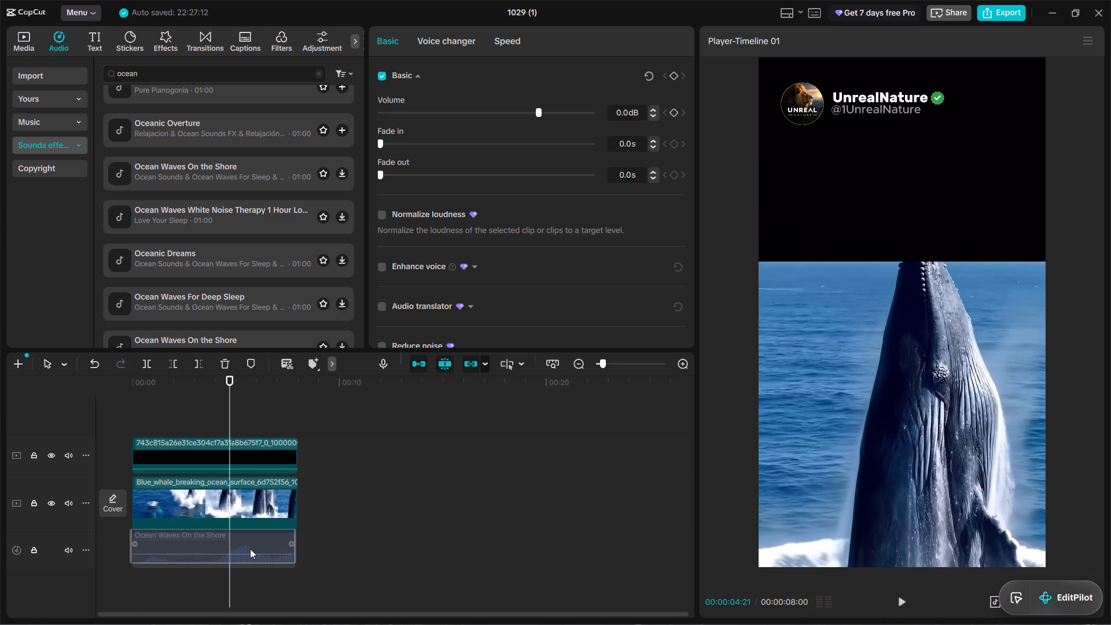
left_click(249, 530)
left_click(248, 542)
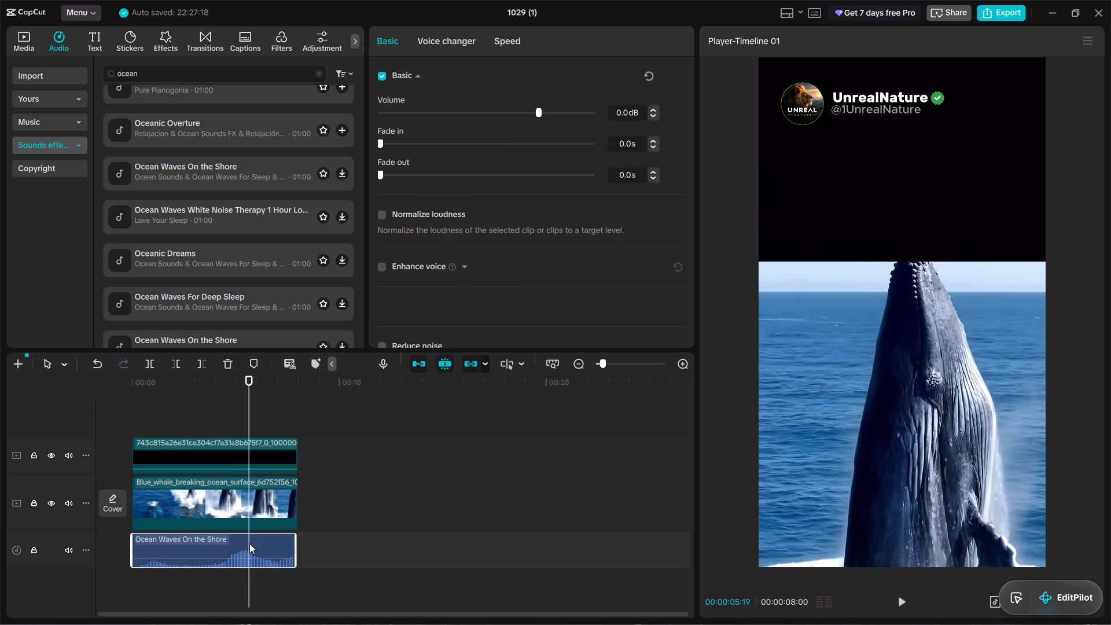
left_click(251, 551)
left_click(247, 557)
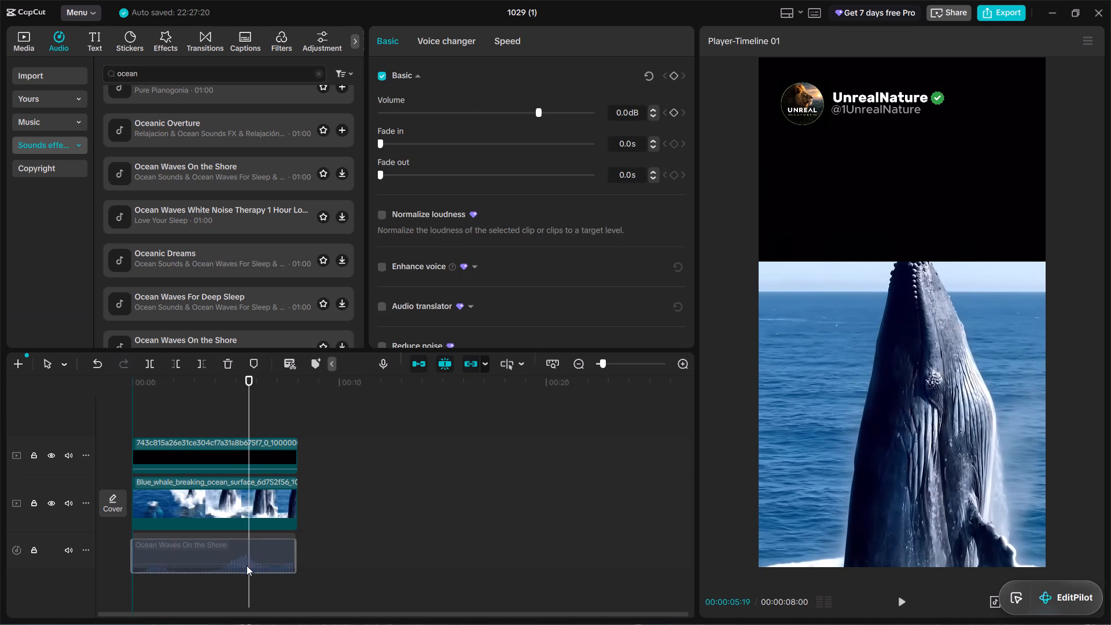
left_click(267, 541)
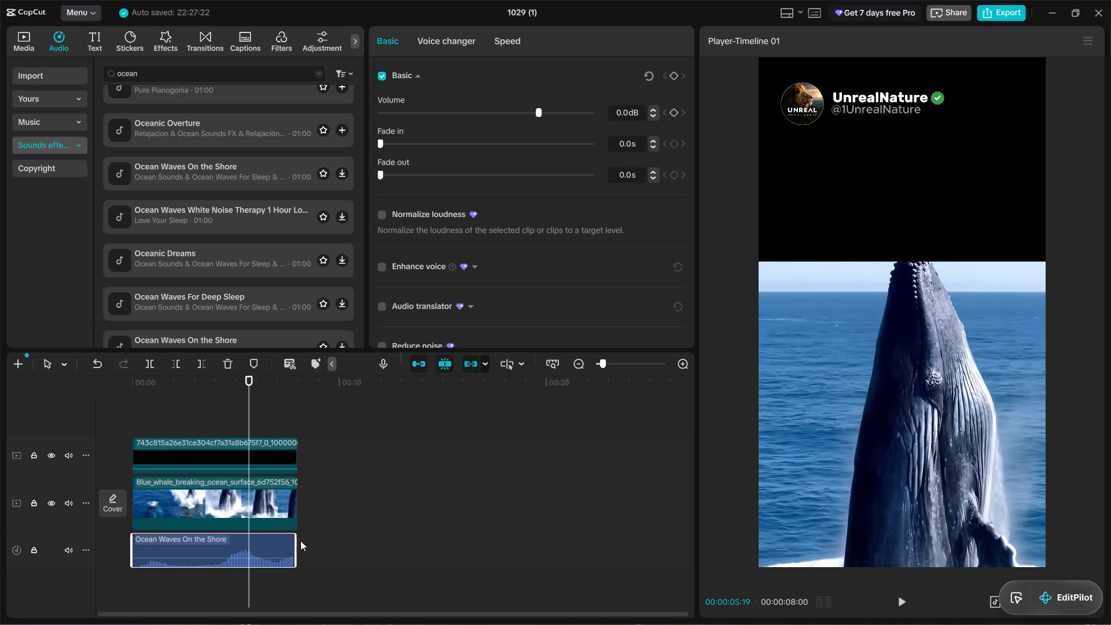
Extend the end of the ocean waves audio to line up with the end of the video clips.
left_click_drag(295, 541, 295, 579)
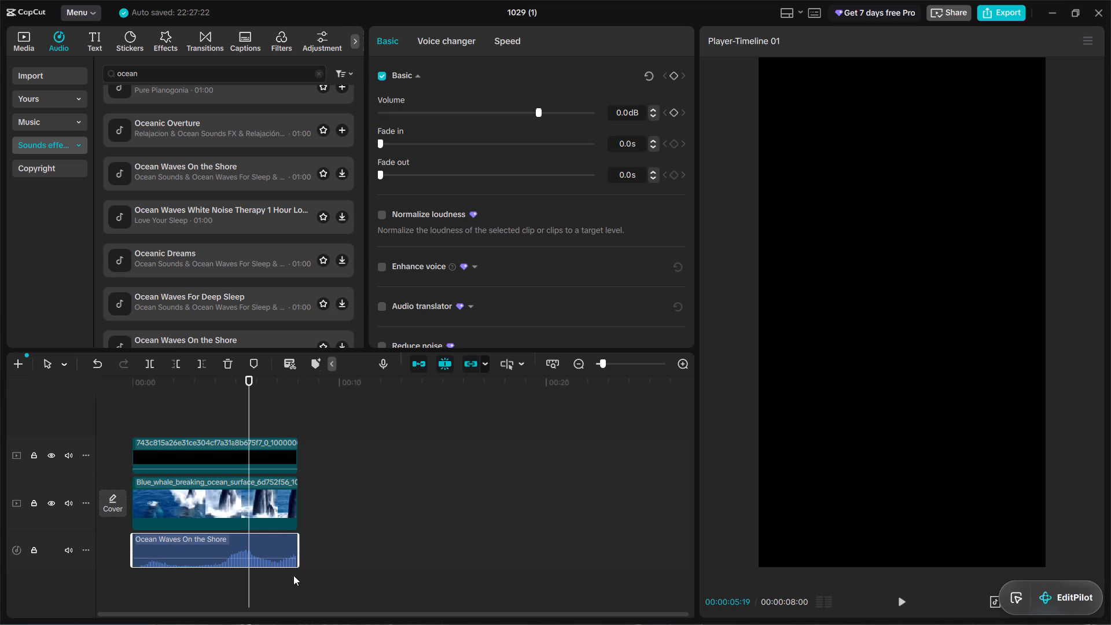
left_click_drag(294, 549, 295, 563)
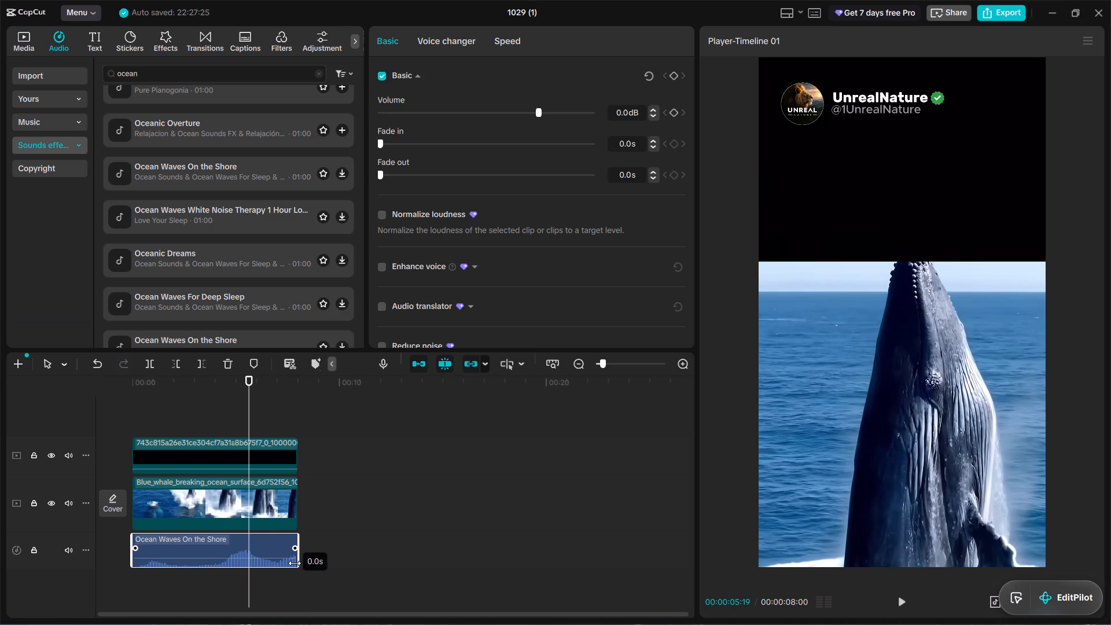
left_click_drag(295, 563, 294, 612)
Turn on Normalize loudness for the ocean waves audio.
left_click(384, 218)
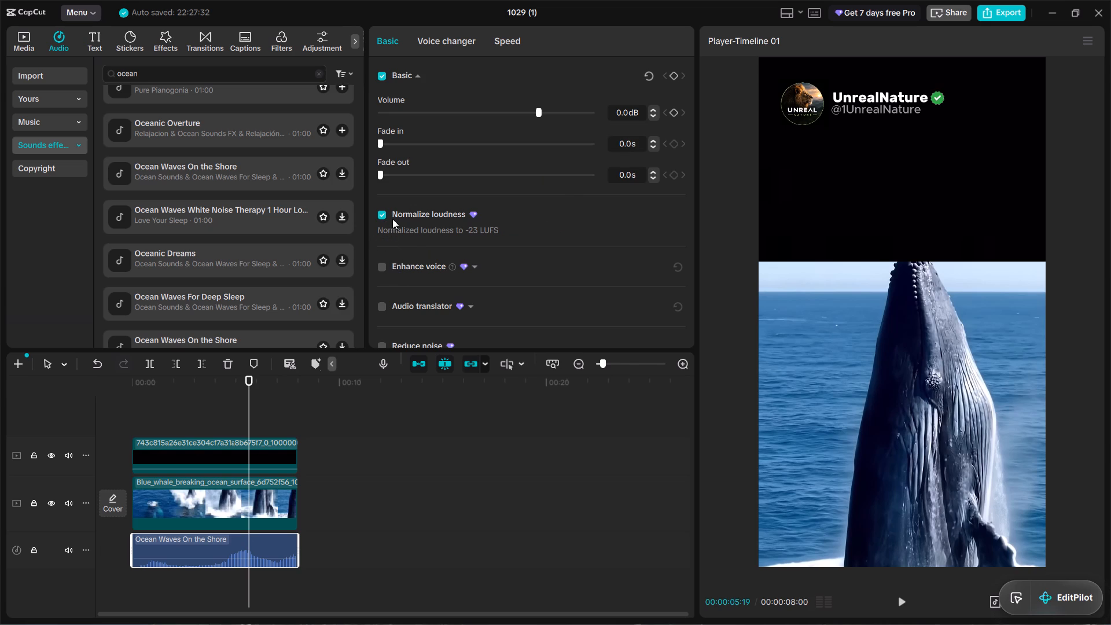
Turn off Normalize loudness for the ocean waves audio.
left_click(381, 214)
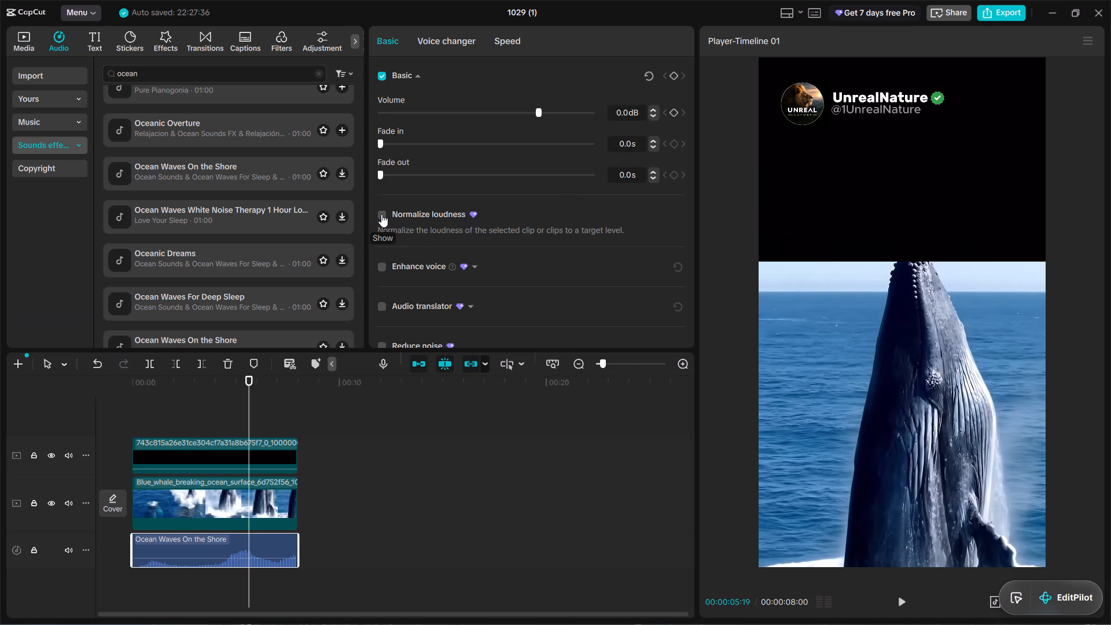
left_click(381, 214)
left_click(381, 214)
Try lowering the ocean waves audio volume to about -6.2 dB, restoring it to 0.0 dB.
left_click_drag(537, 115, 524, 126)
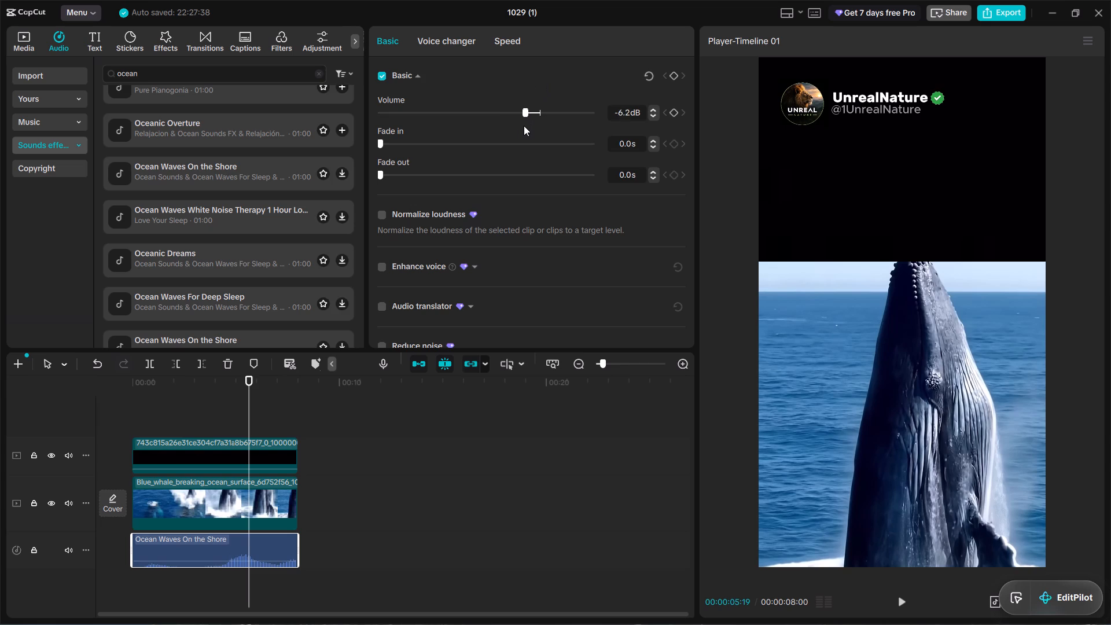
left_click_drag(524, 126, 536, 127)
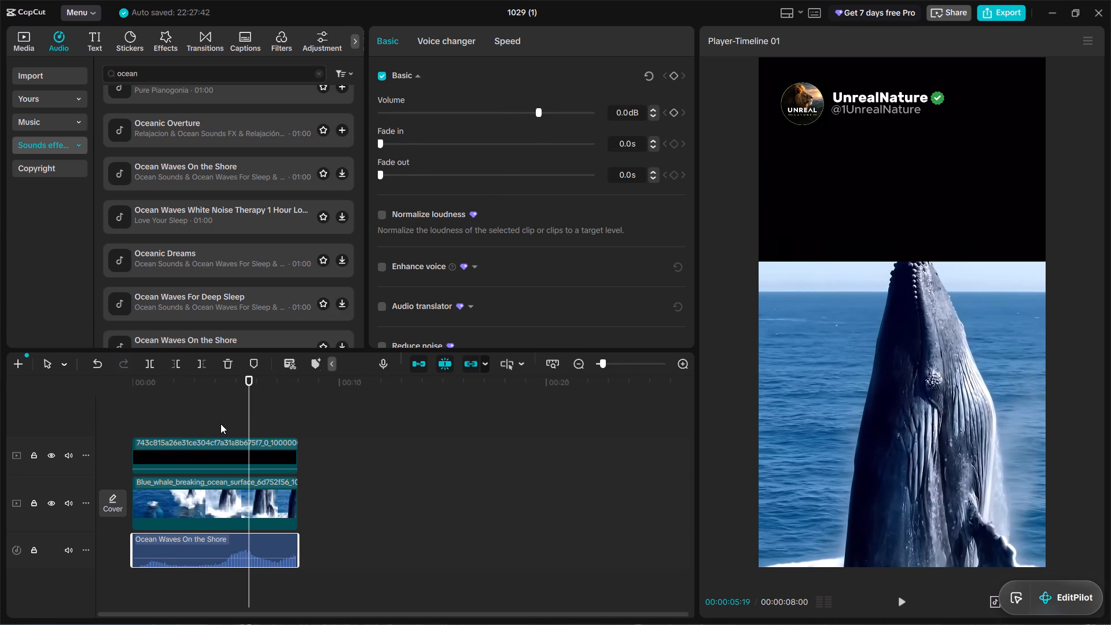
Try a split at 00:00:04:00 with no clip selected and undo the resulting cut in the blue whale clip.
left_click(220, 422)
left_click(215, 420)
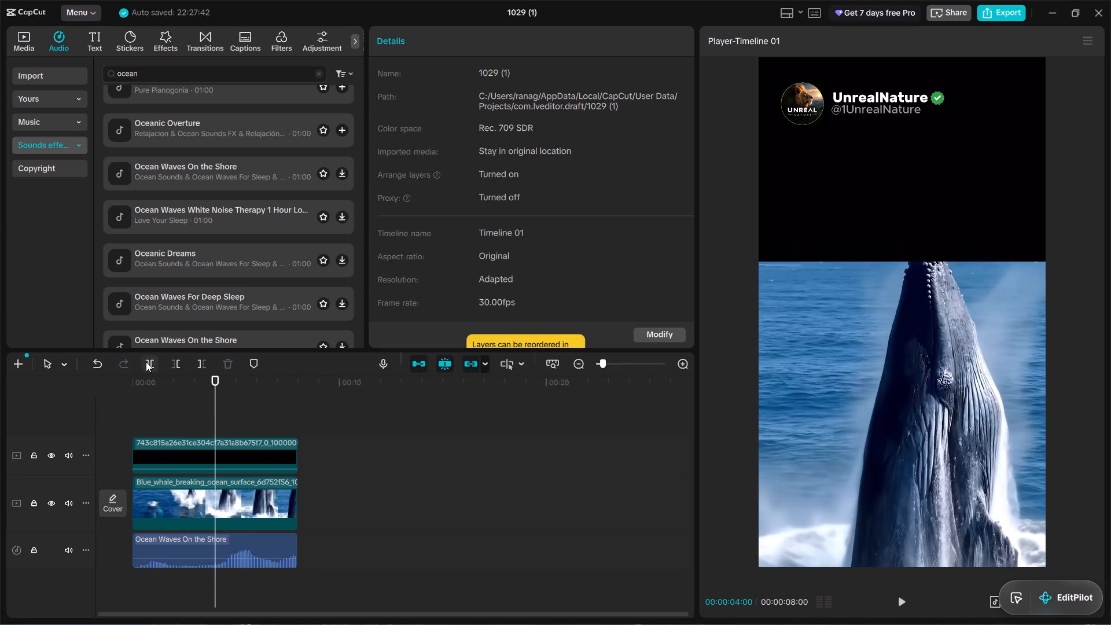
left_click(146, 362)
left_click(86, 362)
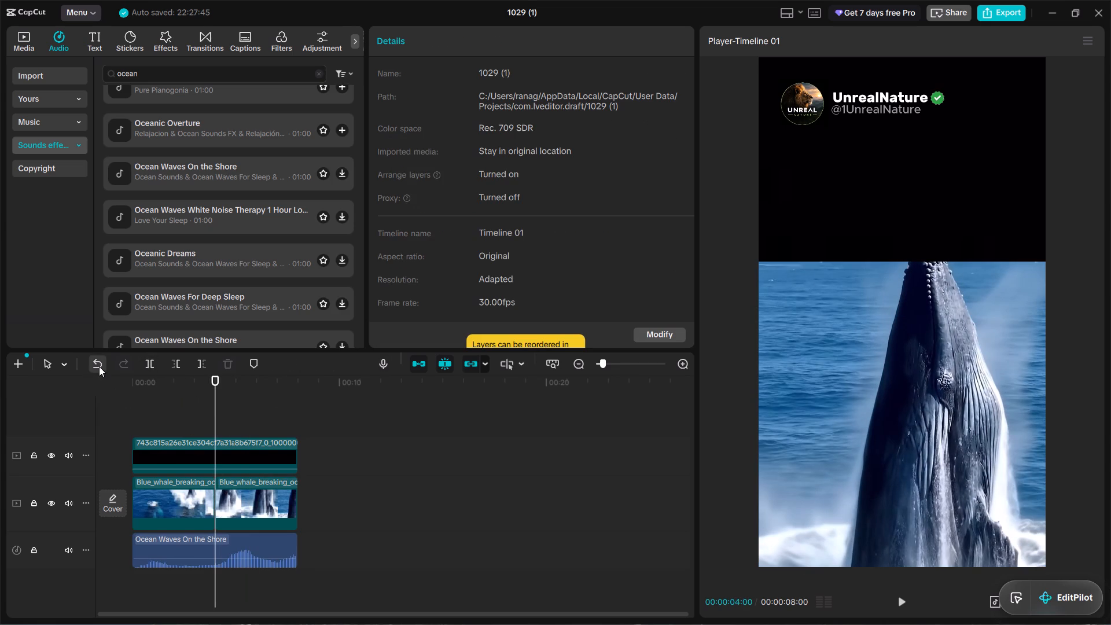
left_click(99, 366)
Split the ocean waves audio at 00:00:04:00.
left_click(226, 550)
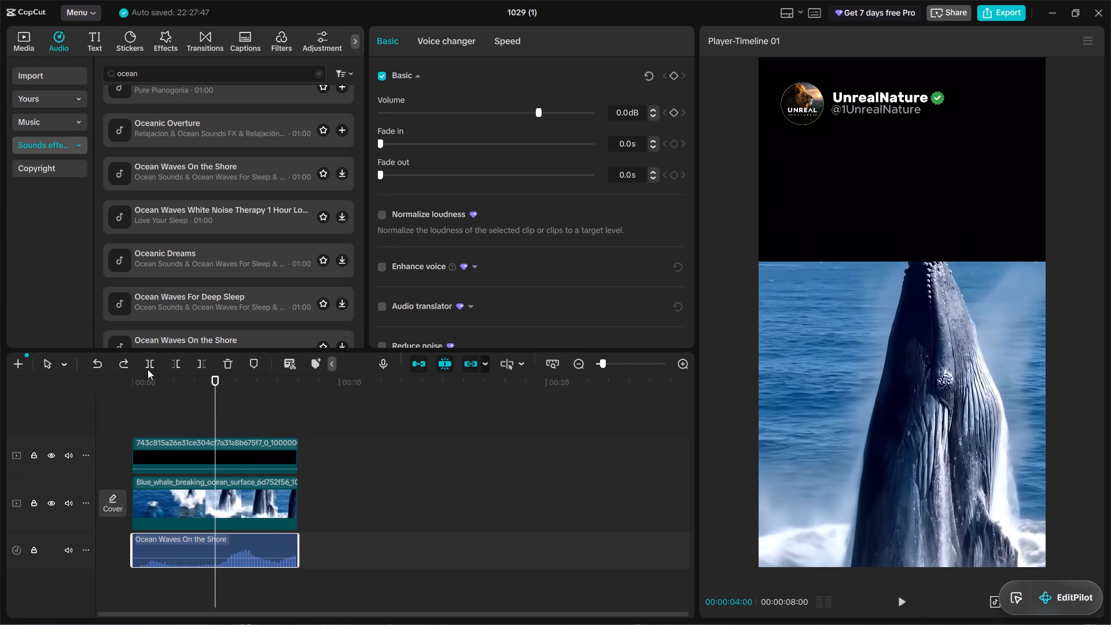
left_click(148, 367)
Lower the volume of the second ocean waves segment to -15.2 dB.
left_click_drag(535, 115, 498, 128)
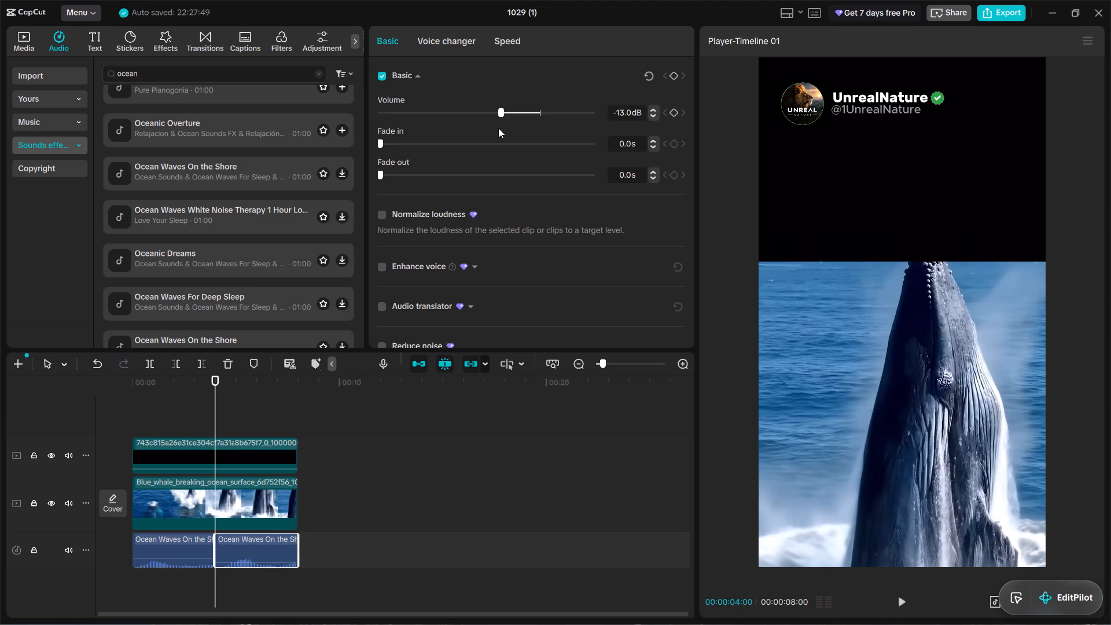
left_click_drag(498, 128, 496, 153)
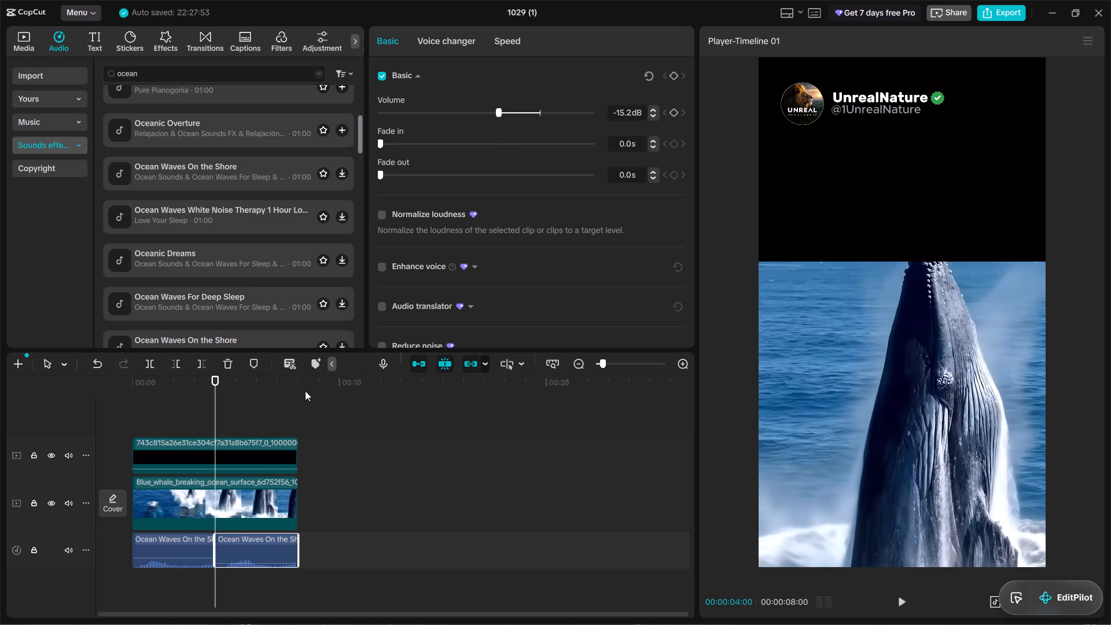
Play back the timeline and replay the part around the audio split to judge the volume transition.
left_click(247, 598)
left_click_drag(188, 376, 77, 392)
key("space")
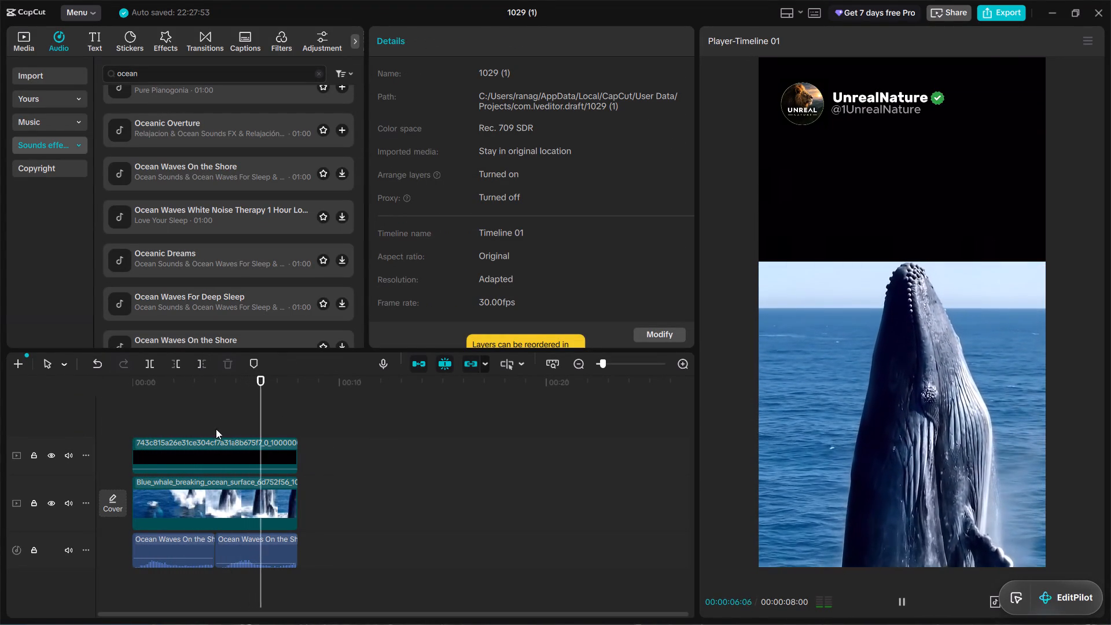
left_click(205, 402)
key("space")
key("space")
key("space")
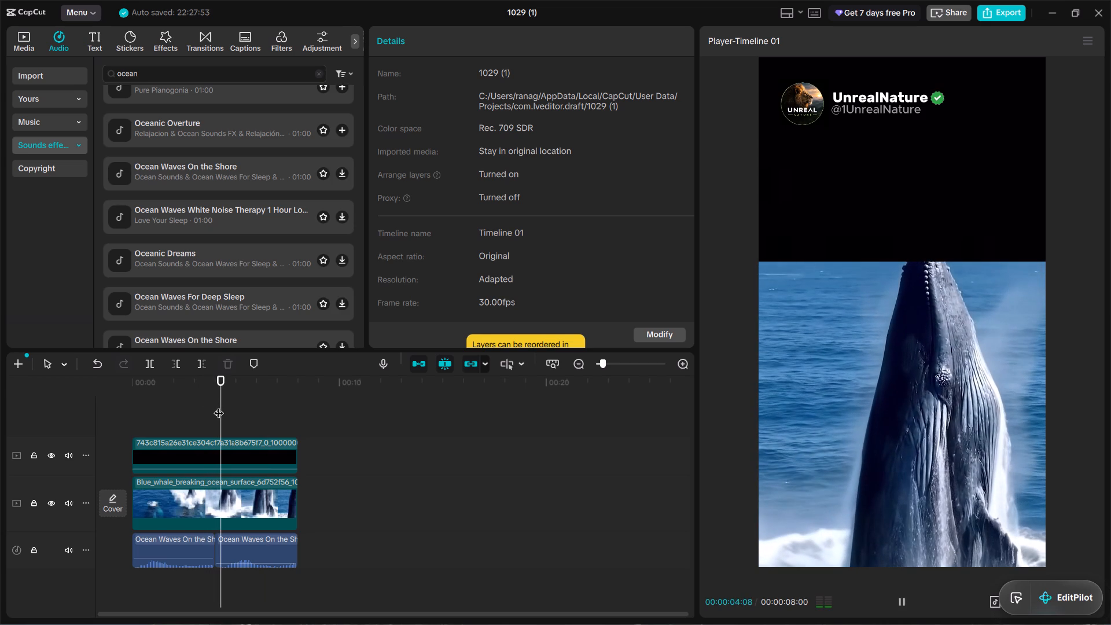
key("space")
key("space")
left_click(227, 416)
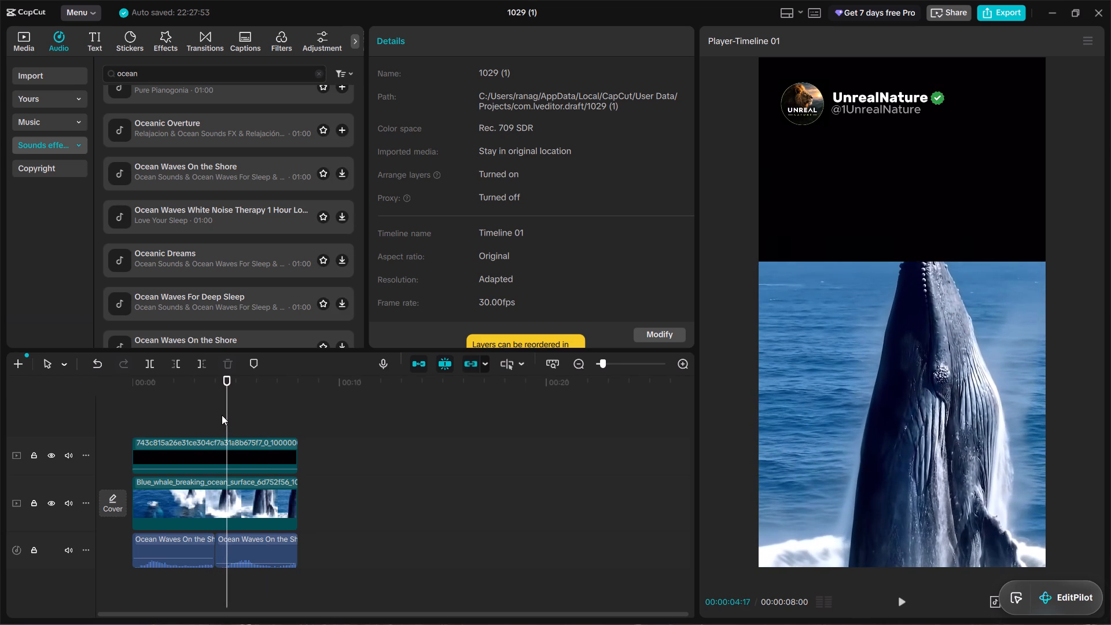
left_click(222, 415)
key("space")
key("space")
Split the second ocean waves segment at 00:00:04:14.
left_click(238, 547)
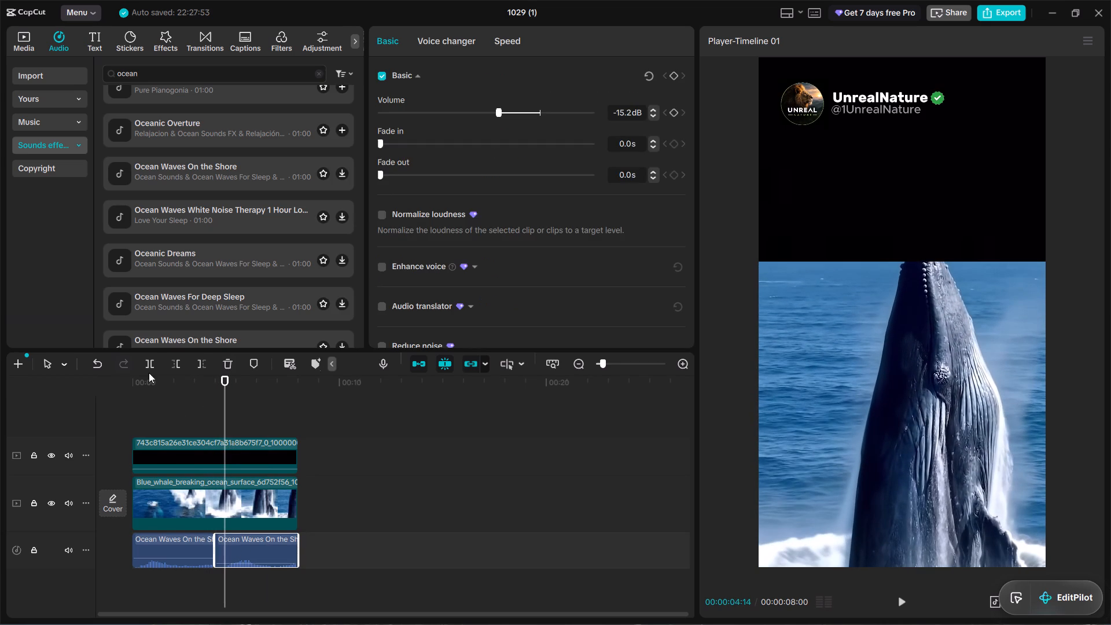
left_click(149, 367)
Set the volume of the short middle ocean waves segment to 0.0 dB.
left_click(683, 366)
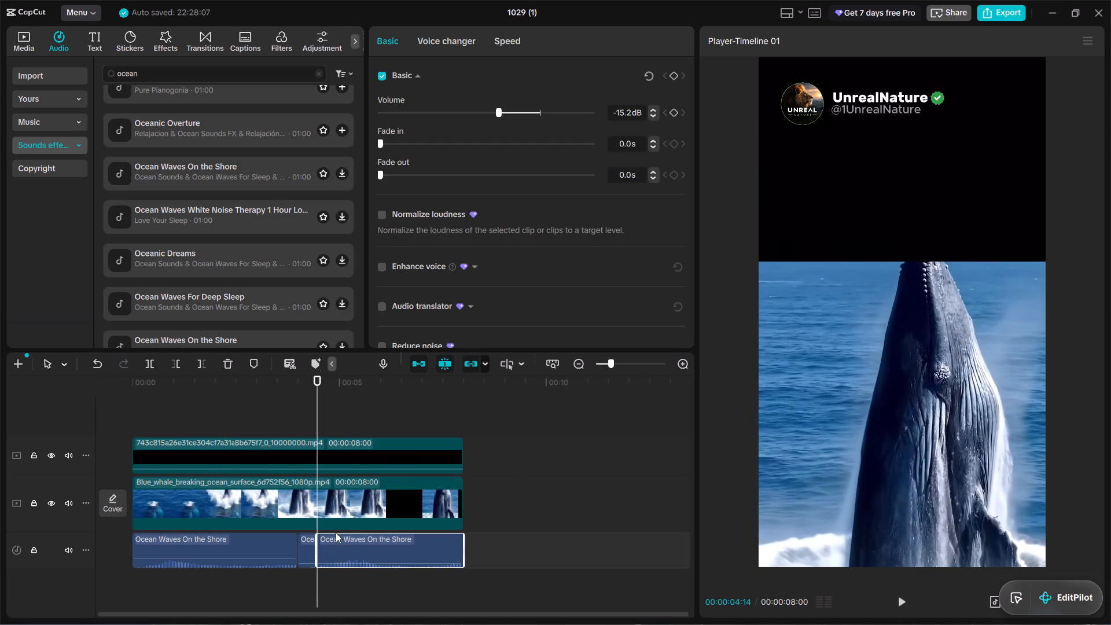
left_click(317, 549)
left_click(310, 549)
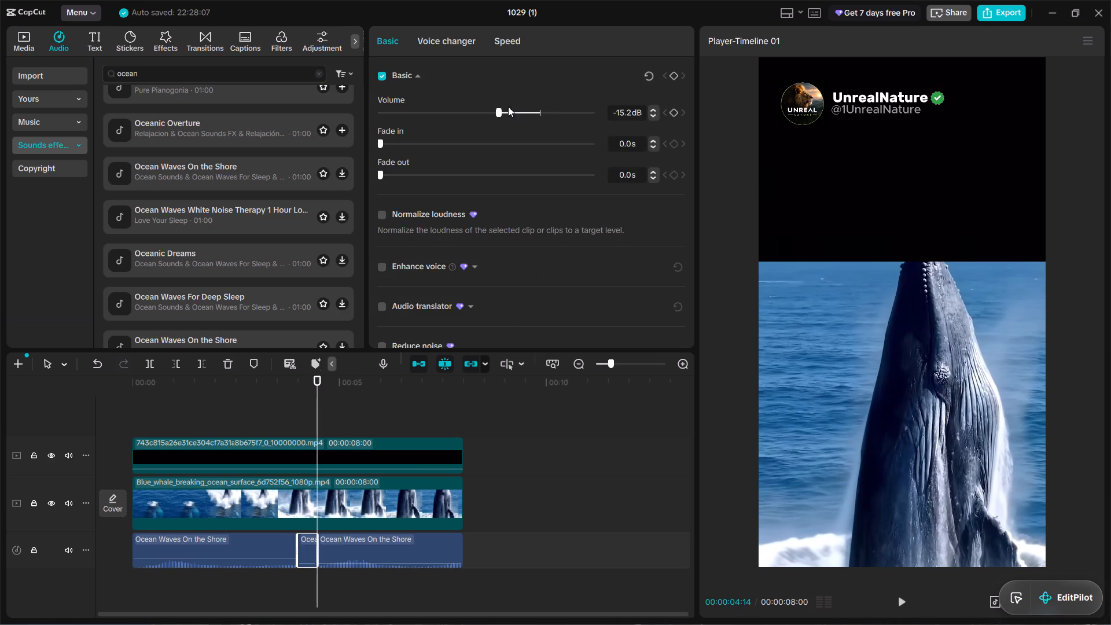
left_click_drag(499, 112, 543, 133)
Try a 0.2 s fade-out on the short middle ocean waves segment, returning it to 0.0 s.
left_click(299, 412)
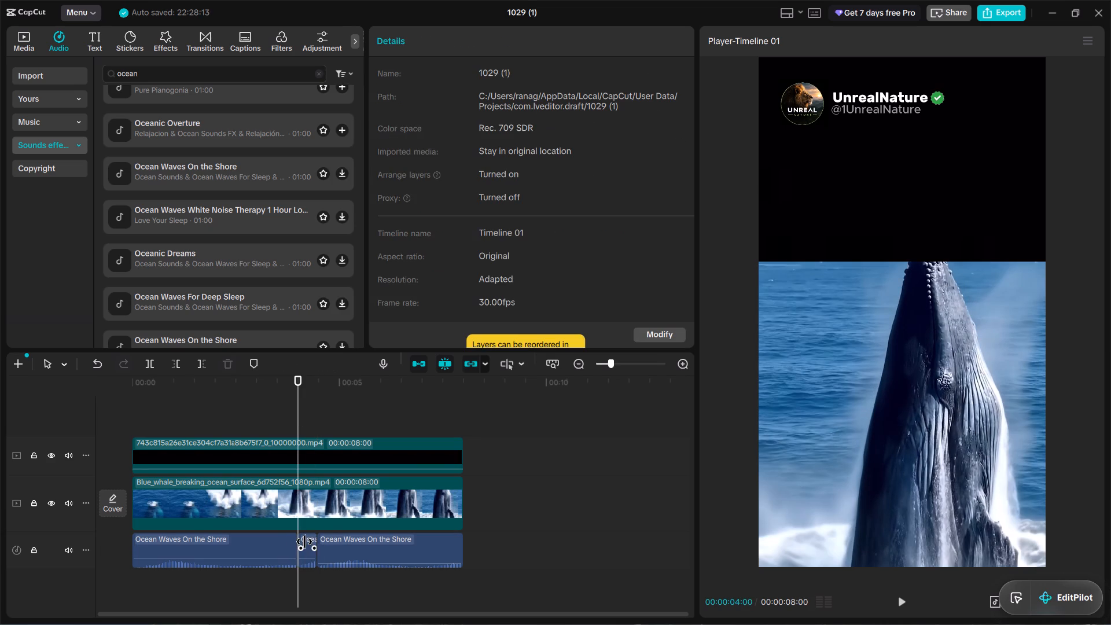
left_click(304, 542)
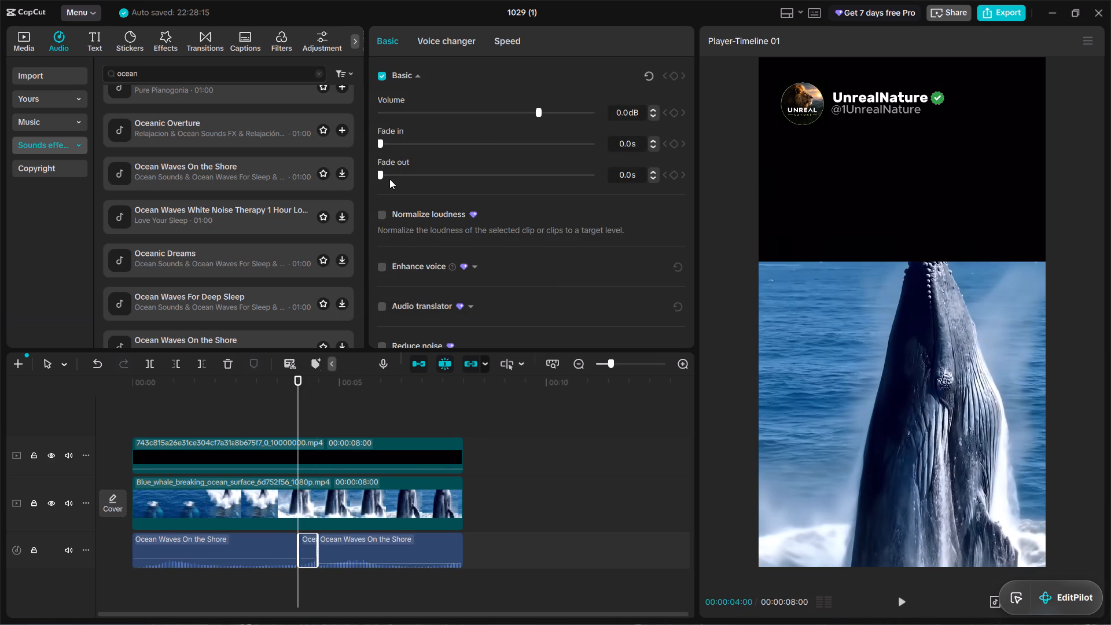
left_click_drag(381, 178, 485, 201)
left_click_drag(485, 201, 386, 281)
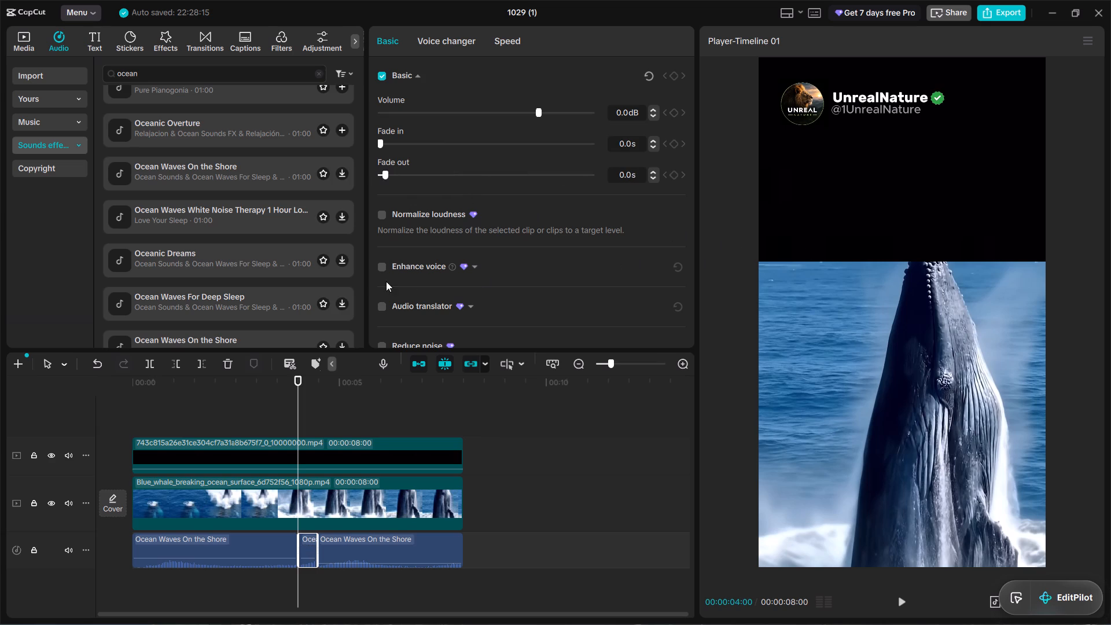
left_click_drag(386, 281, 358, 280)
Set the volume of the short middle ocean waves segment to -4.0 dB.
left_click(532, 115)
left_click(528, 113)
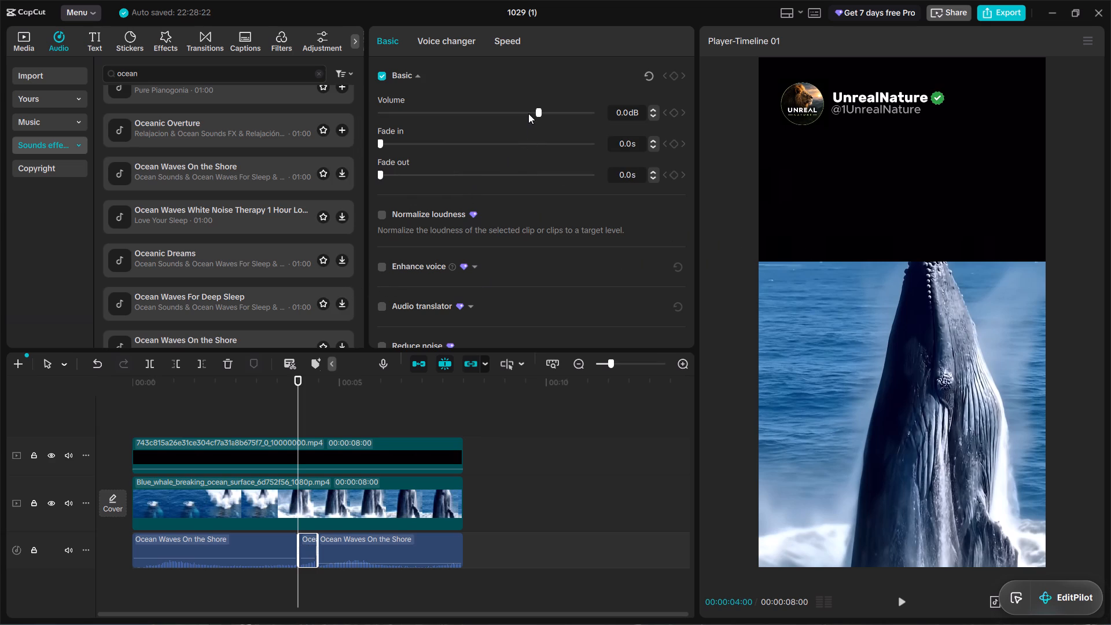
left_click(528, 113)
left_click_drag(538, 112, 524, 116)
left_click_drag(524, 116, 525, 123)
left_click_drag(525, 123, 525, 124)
Replay the timeline from just before the short middle audio segment to hear how the volume steps sound.
left_click(293, 406)
left_click(289, 400)
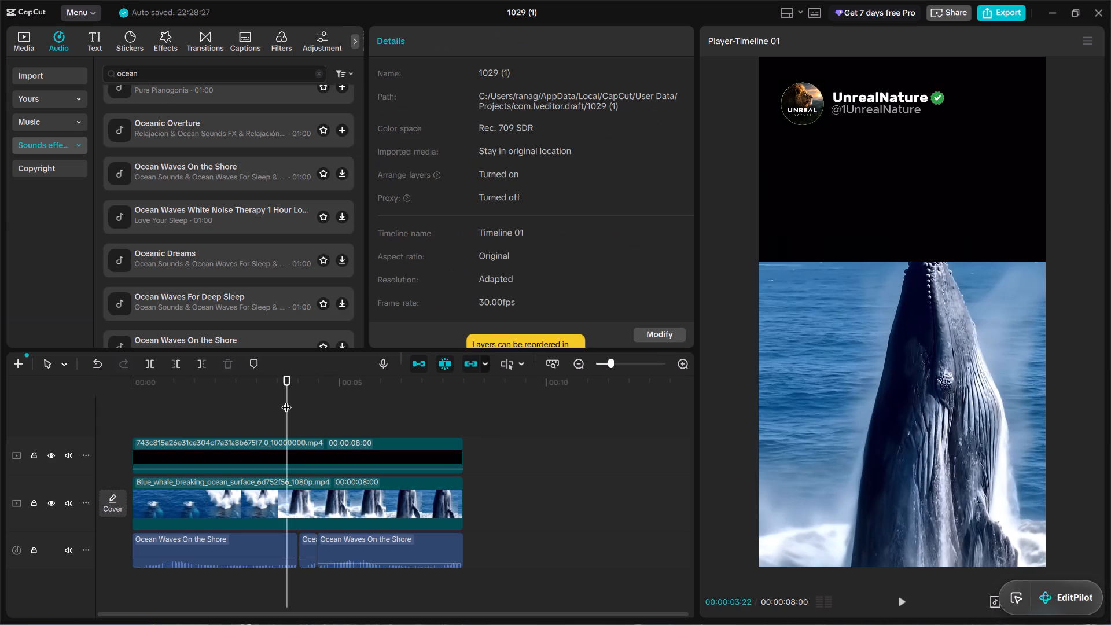
key("space")
left_click(289, 424)
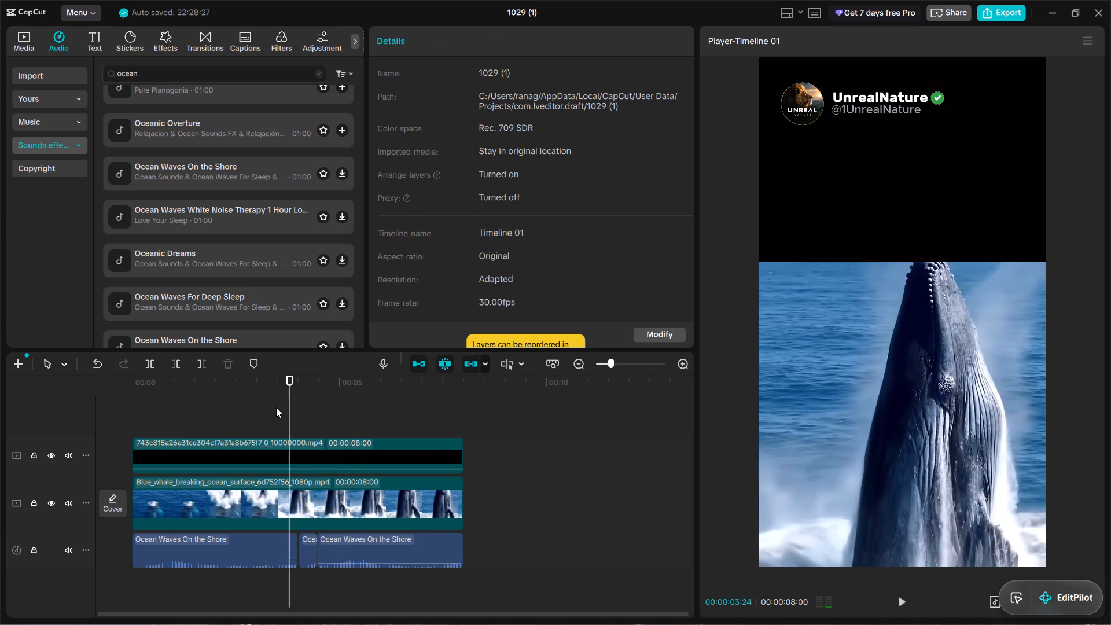
key("space")
left_click(292, 410)
key("space")
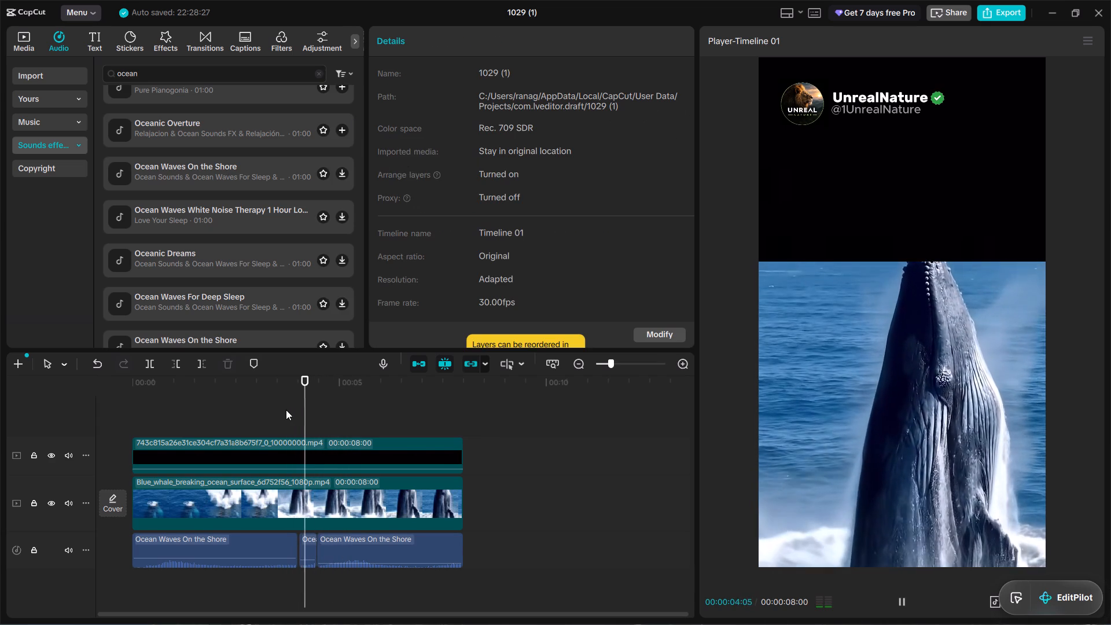
left_click(300, 411)
key("space")
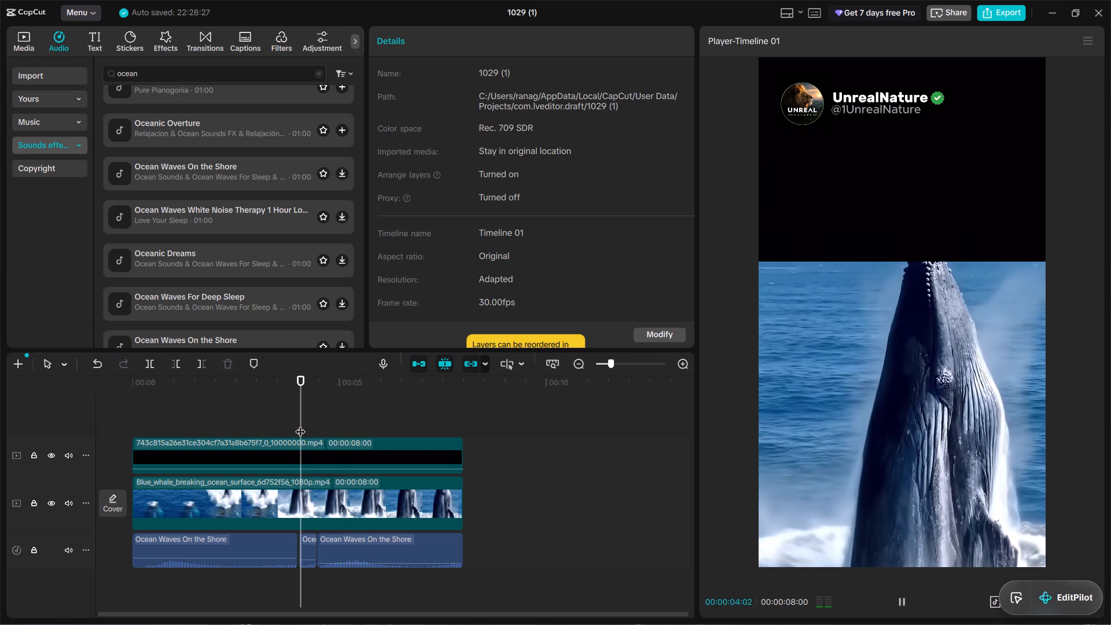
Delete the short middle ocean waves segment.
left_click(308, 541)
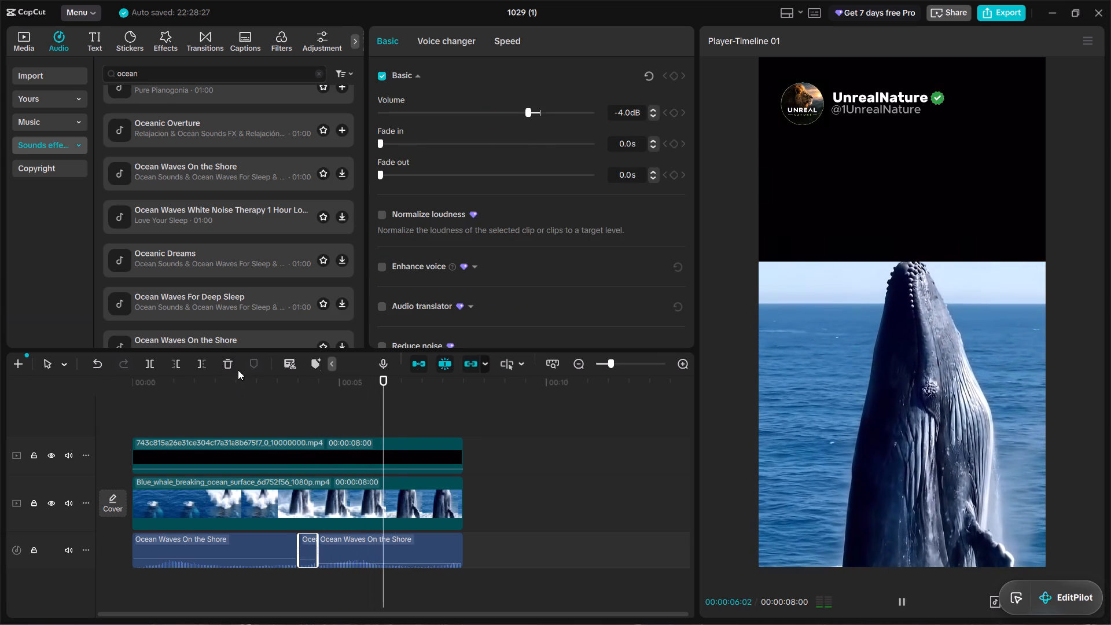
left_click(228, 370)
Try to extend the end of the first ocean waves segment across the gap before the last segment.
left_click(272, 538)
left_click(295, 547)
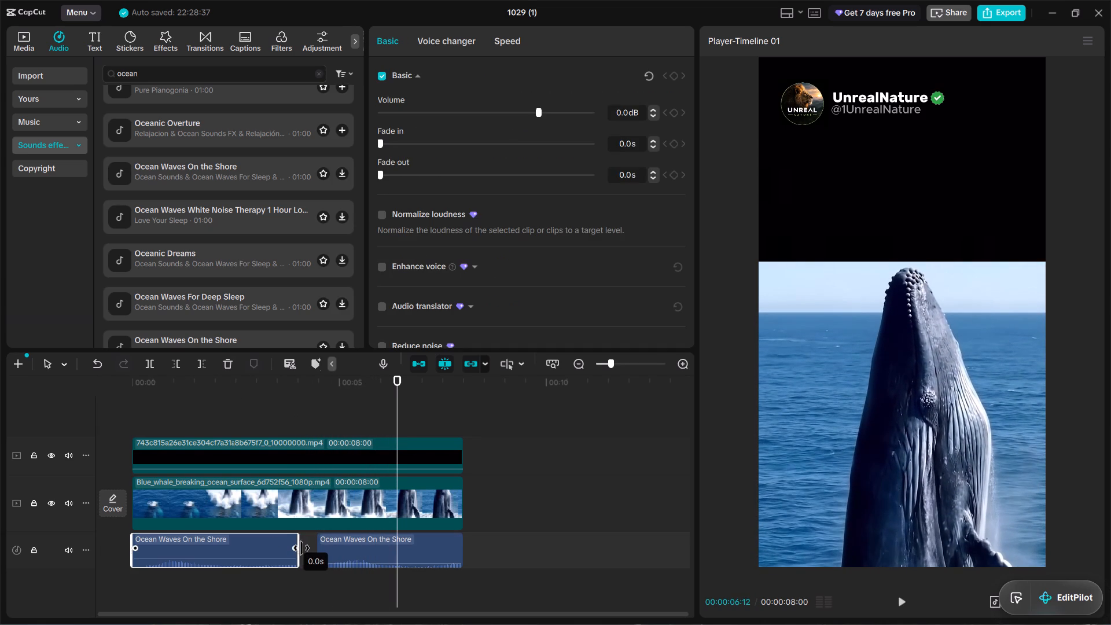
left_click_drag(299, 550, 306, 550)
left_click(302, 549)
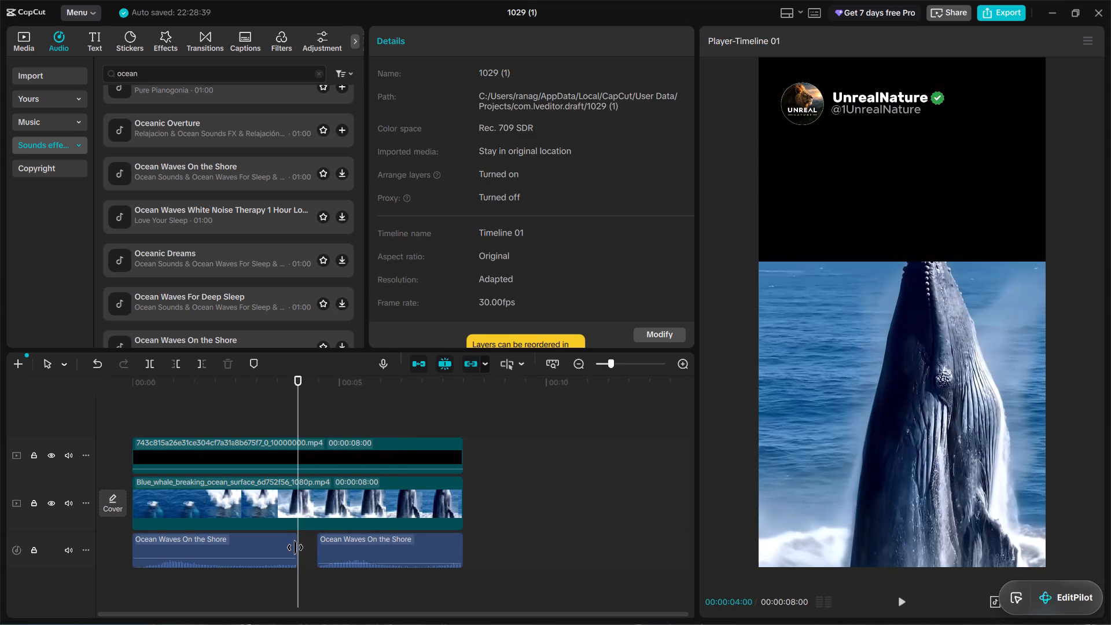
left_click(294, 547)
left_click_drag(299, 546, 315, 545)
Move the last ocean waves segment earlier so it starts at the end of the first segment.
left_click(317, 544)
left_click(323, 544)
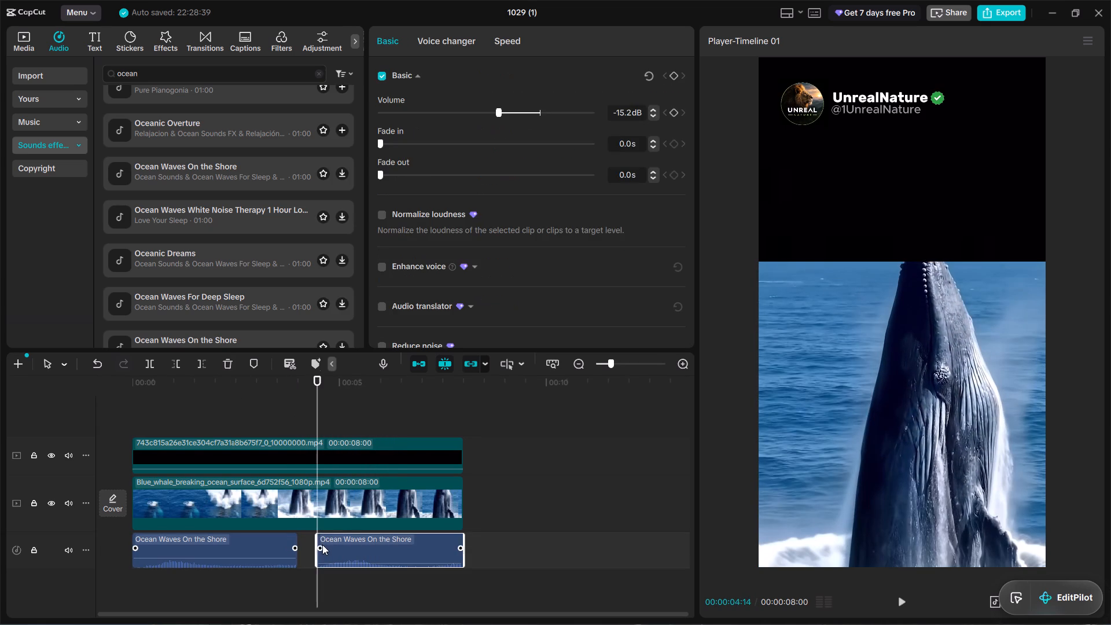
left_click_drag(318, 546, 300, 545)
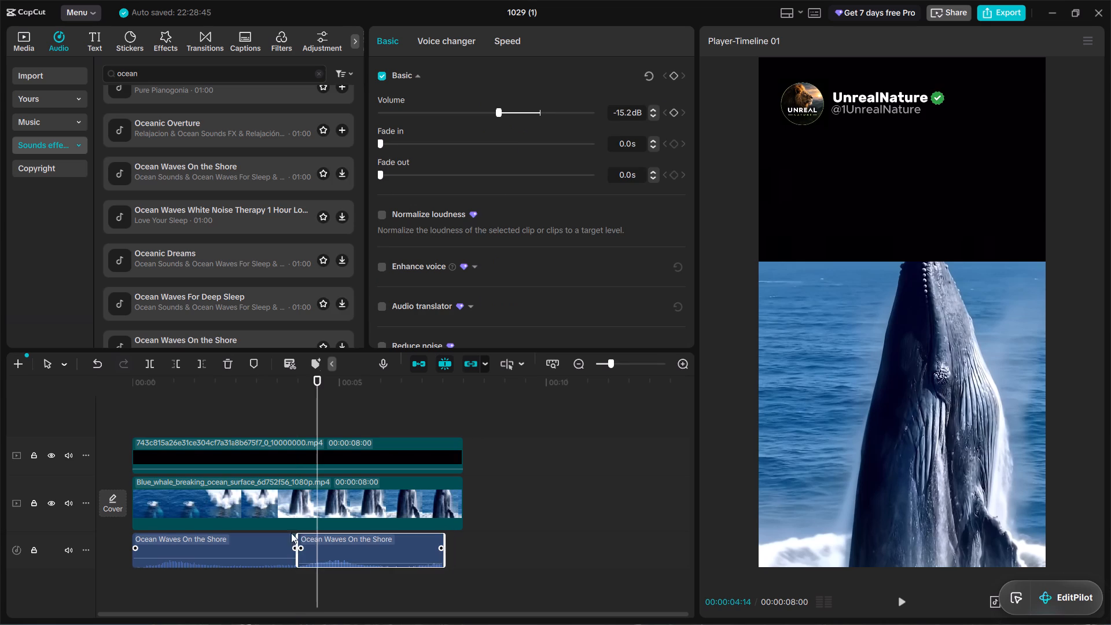
Play back the timeline from about three seconds to hear the join between the two ocean waves segments.
left_click(292, 406)
key("space")
left_click(266, 411)
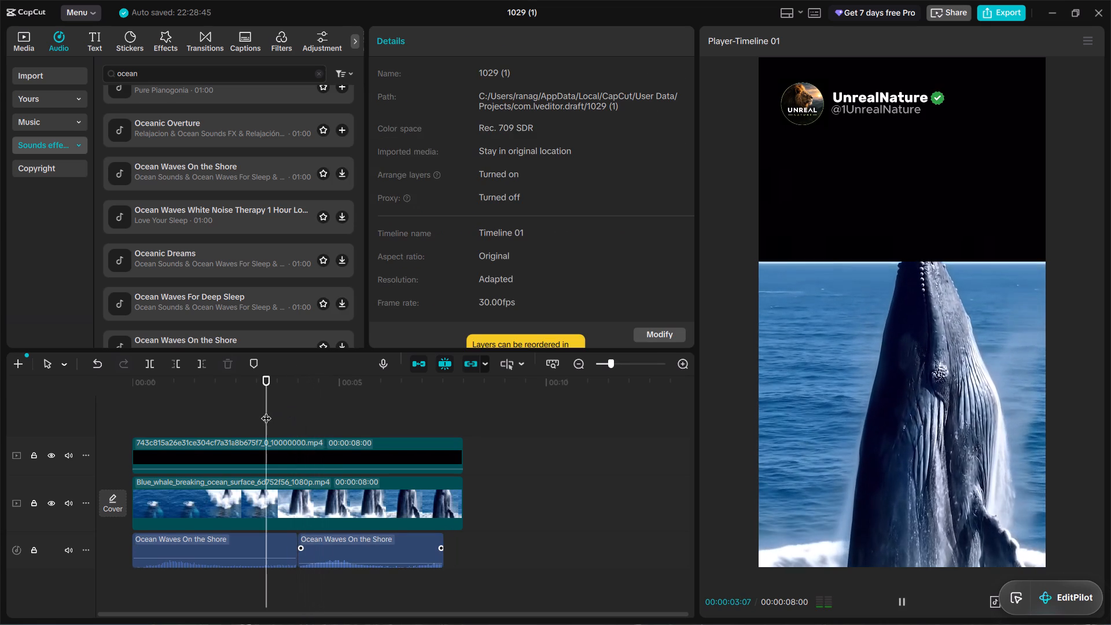
key("space")
key("space")
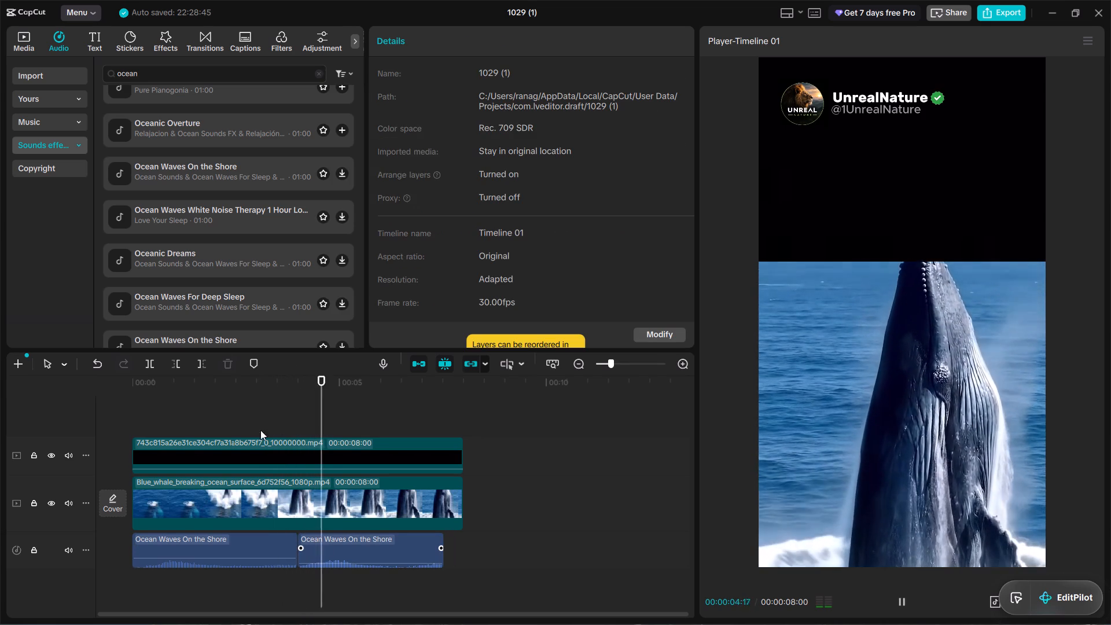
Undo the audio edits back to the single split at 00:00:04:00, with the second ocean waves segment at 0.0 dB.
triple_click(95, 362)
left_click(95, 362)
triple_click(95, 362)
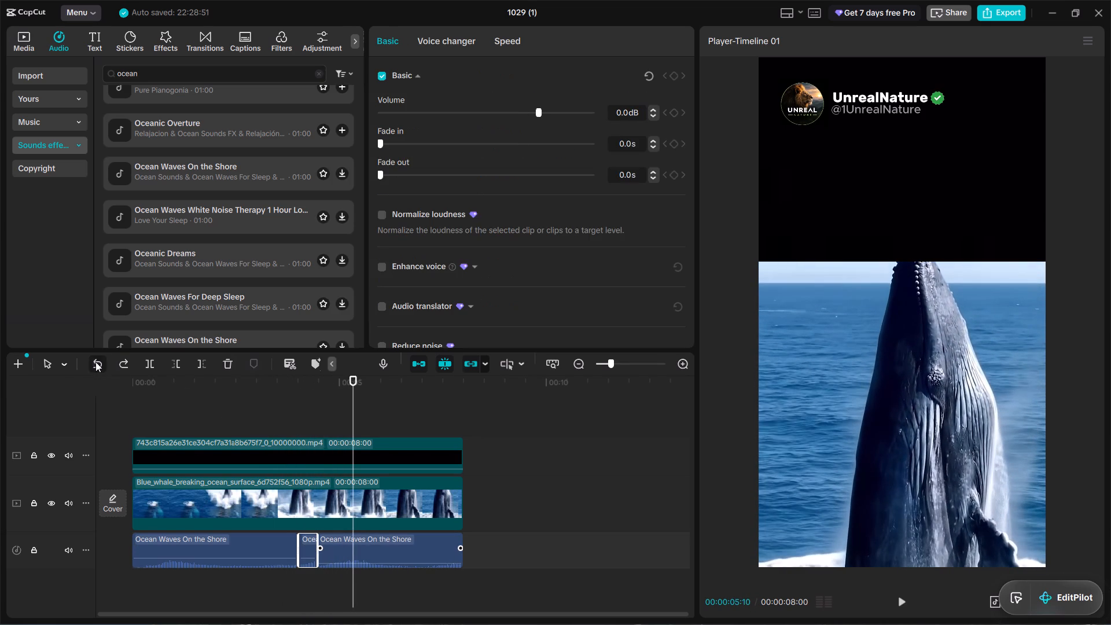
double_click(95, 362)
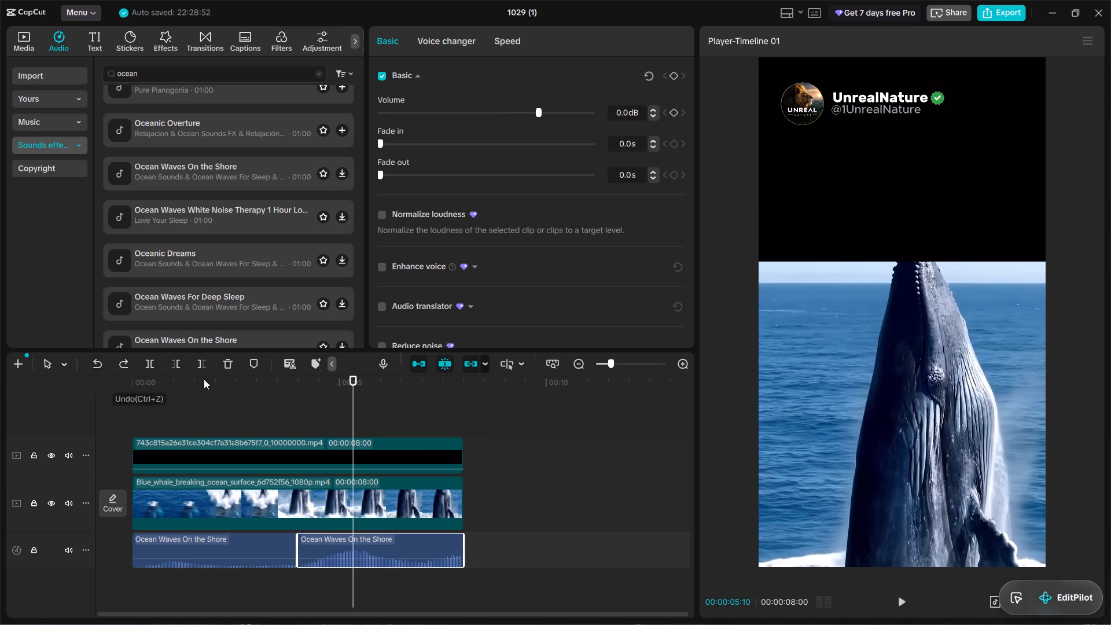
Play back the timeline between about three and a half and six seconds to hear the join between the two ocean waves segments.
left_click(307, 428)
left_click(294, 424)
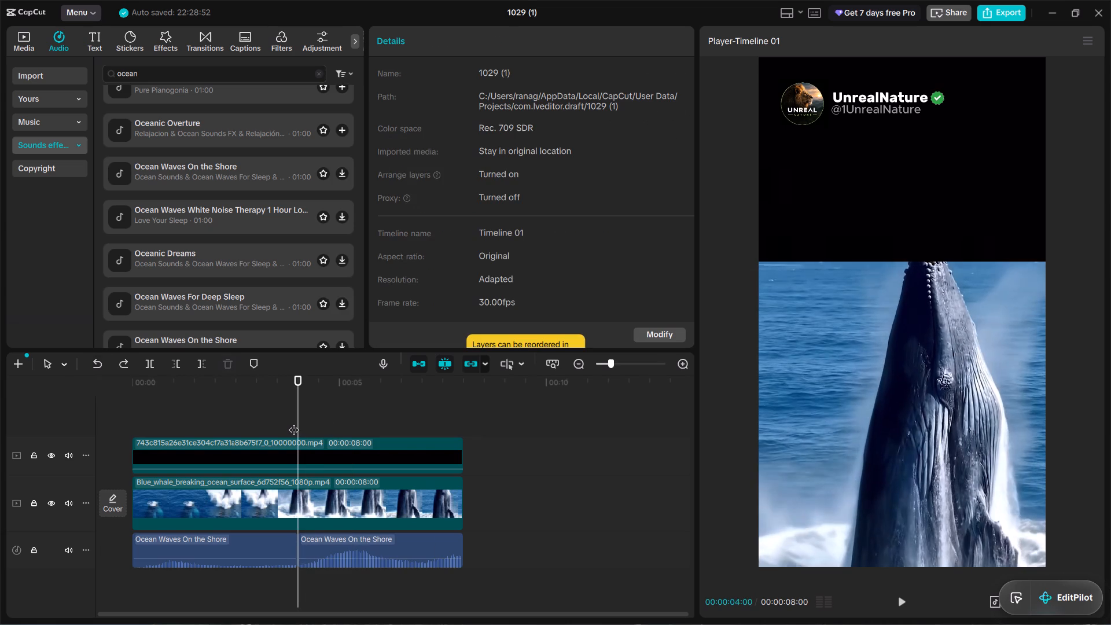
key("space")
left_click(276, 422)
key("space")
key("space")
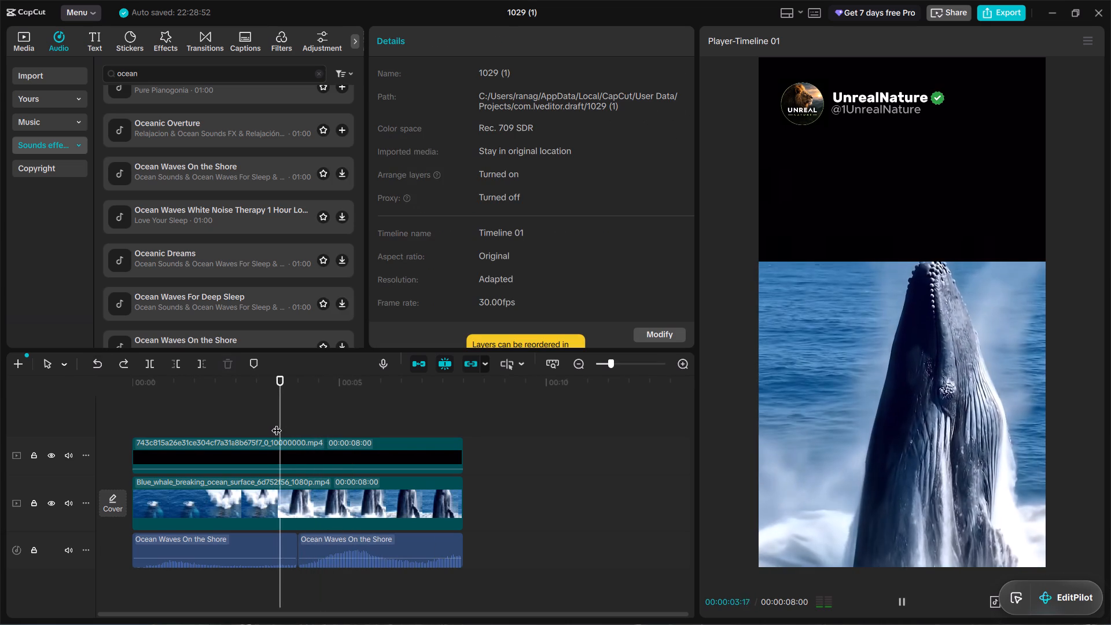
left_click(324, 417)
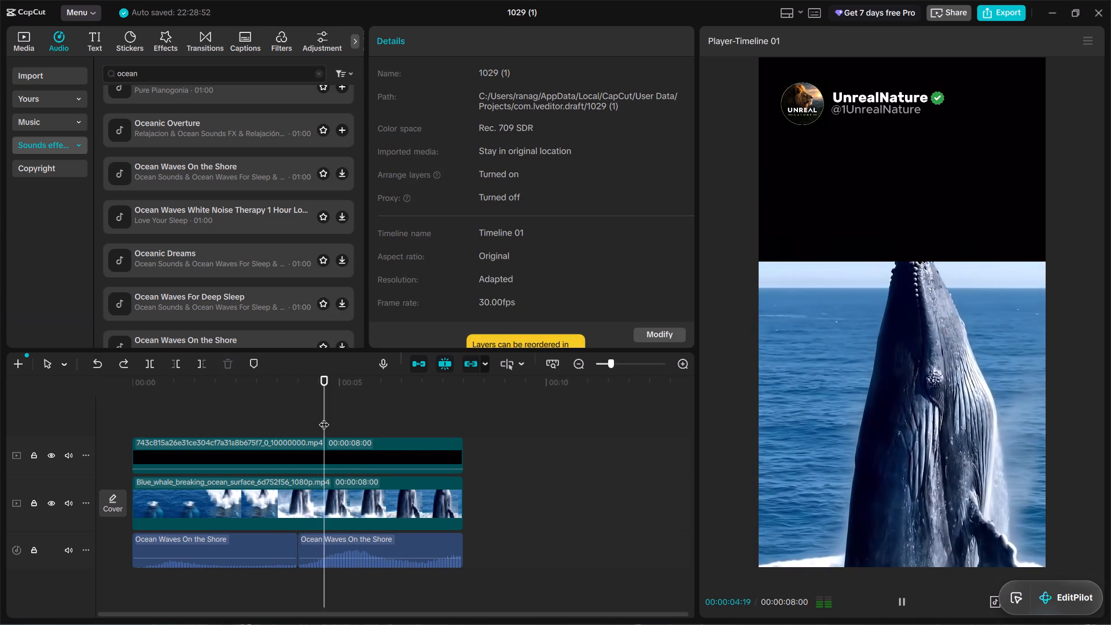
key("space")
key("space")
key("space")
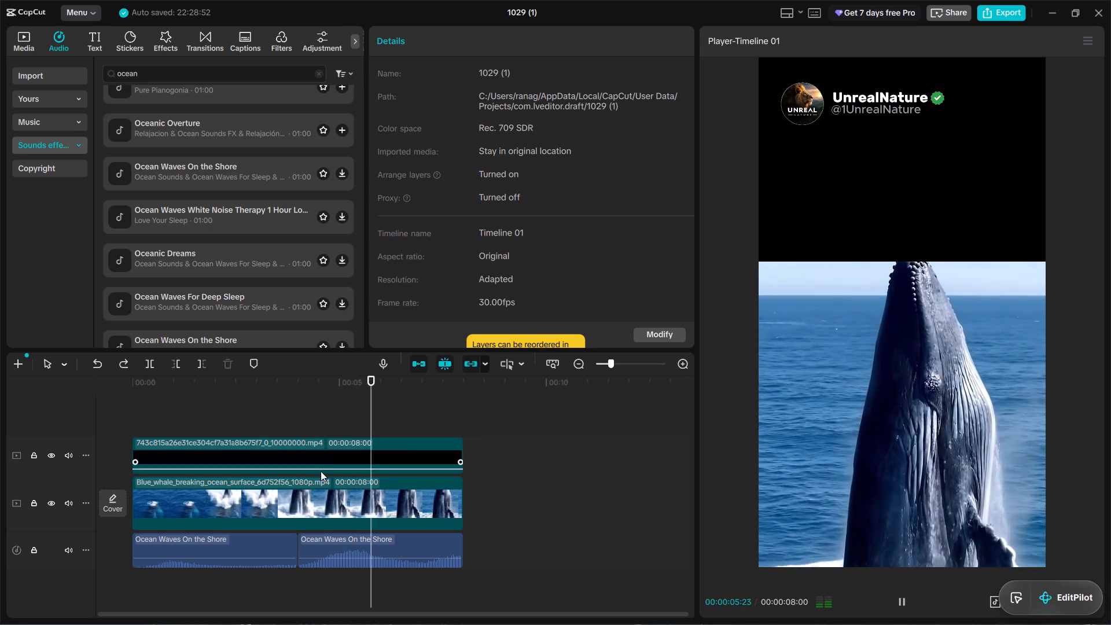
left_click(376, 392)
left_click(333, 417)
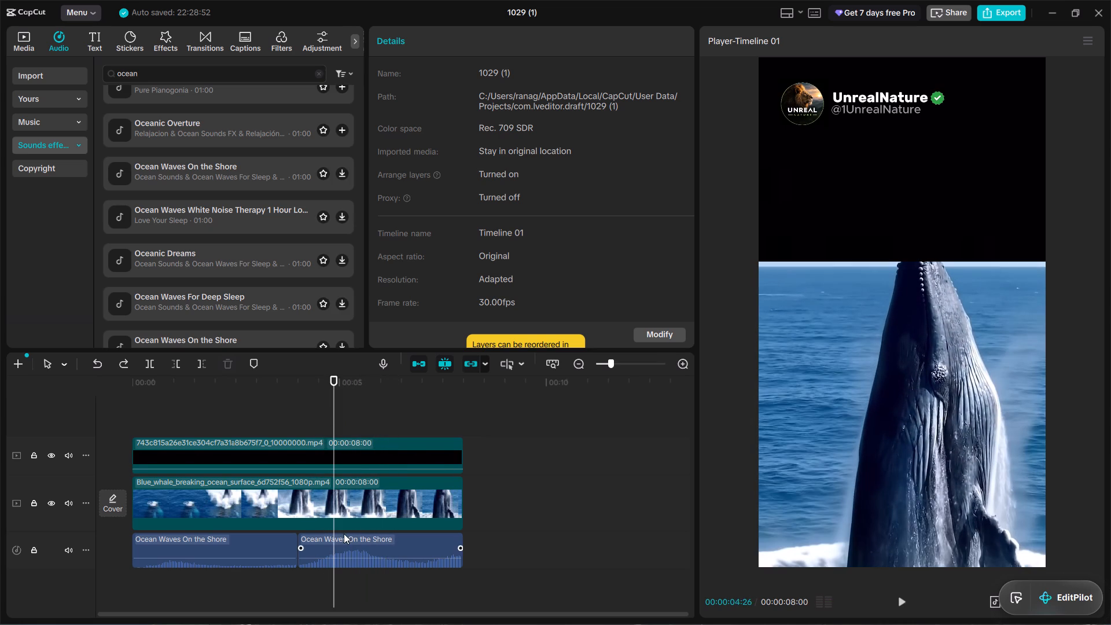
left_click(320, 407)
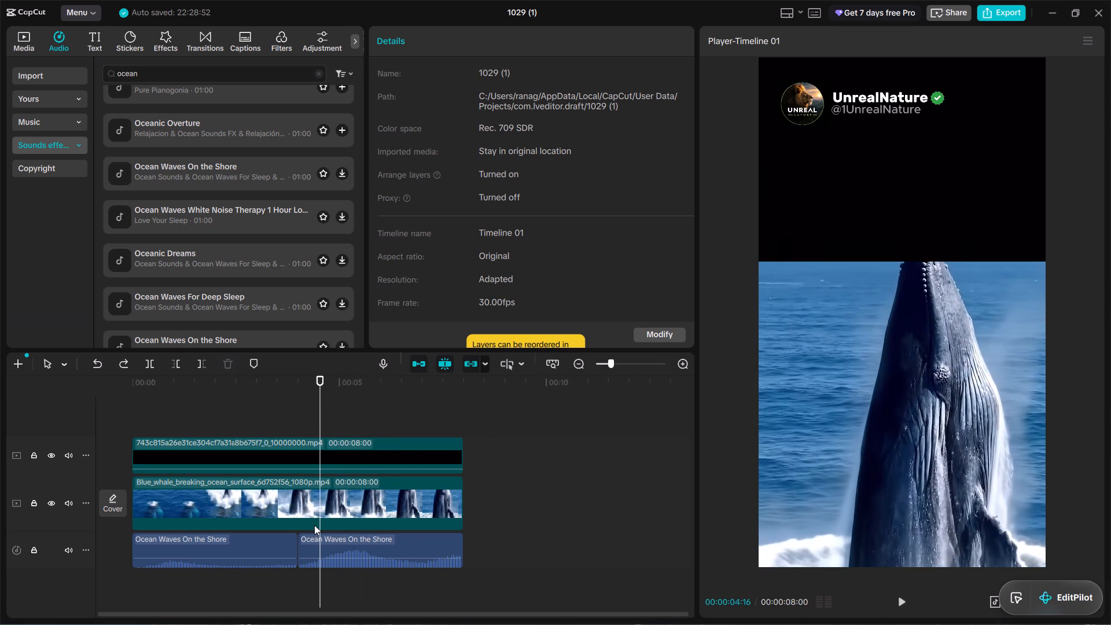
Split the second ocean waves segment at 00:00:04:08.
left_click(329, 545)
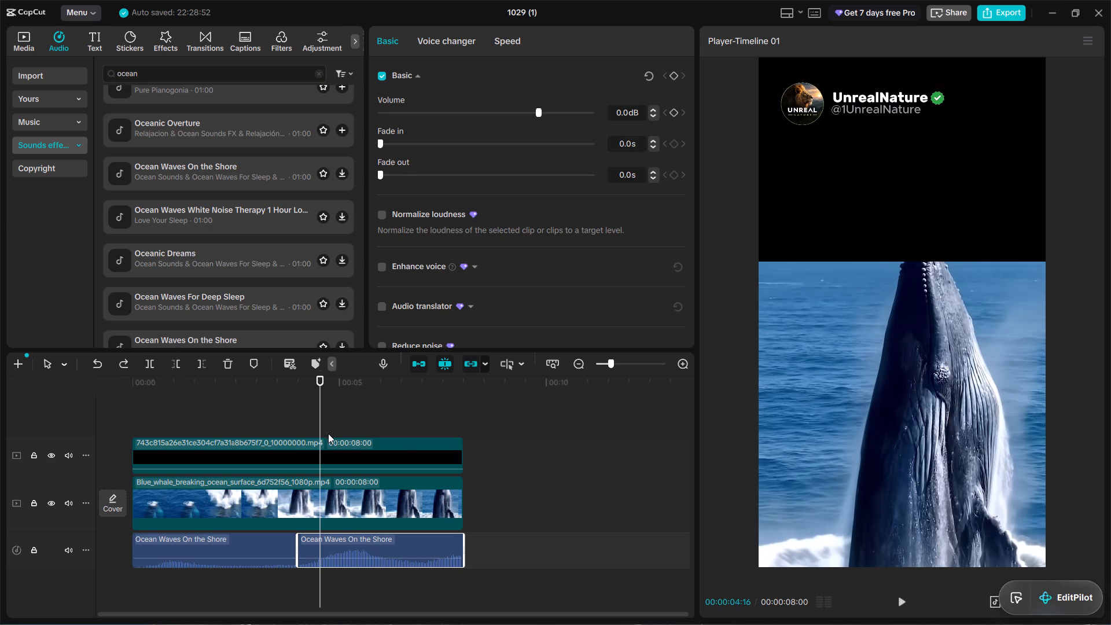
left_click(328, 432)
left_click(321, 429)
left_click(310, 429)
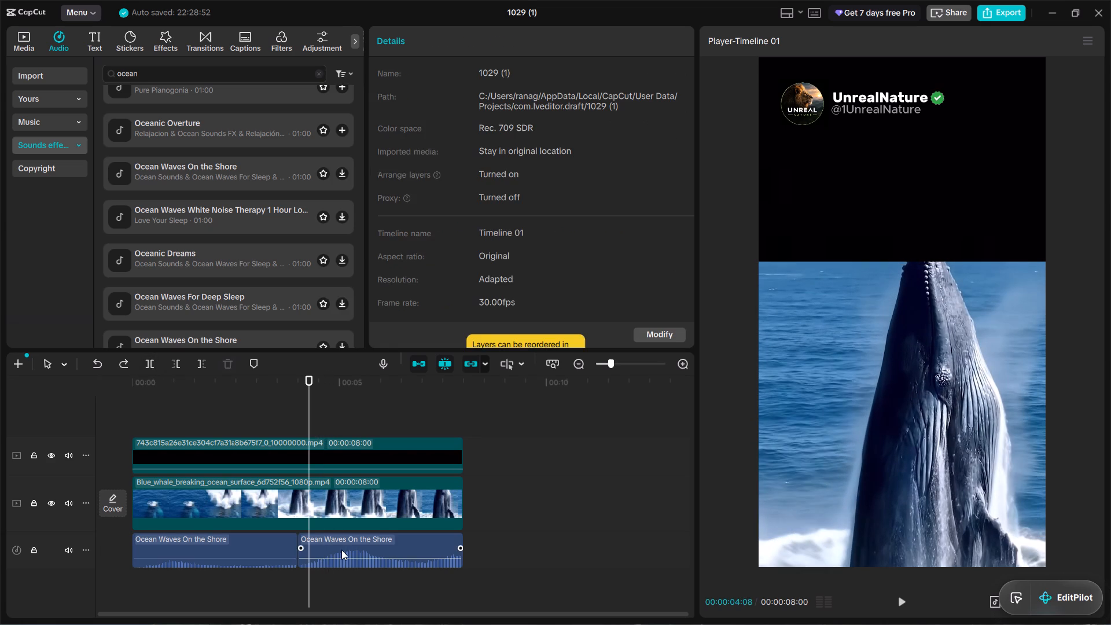
left_click(341, 550)
left_click(153, 366)
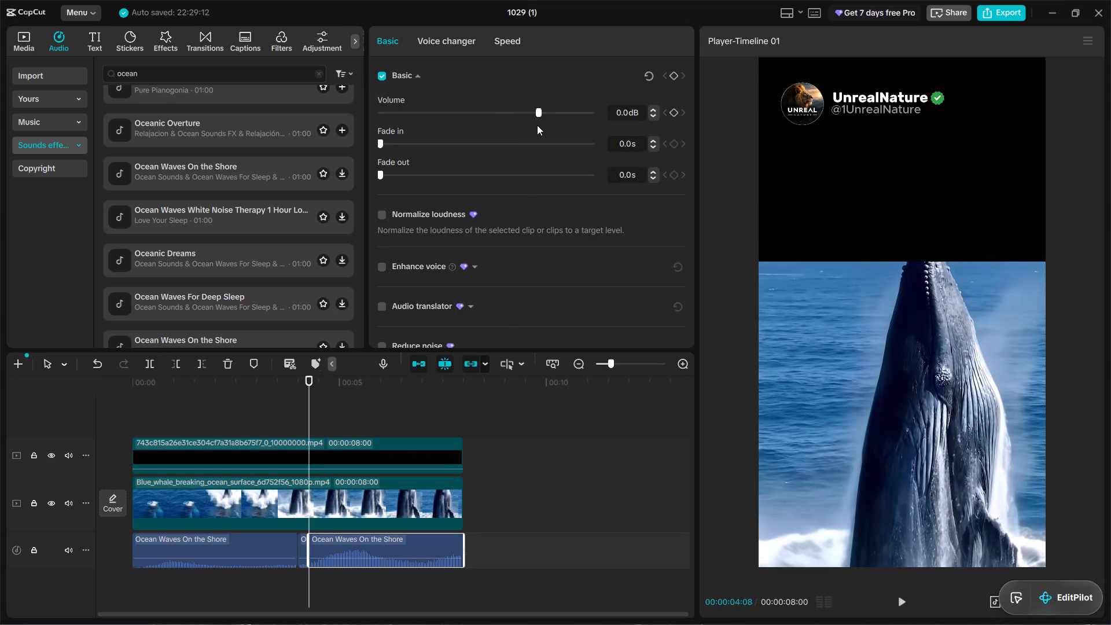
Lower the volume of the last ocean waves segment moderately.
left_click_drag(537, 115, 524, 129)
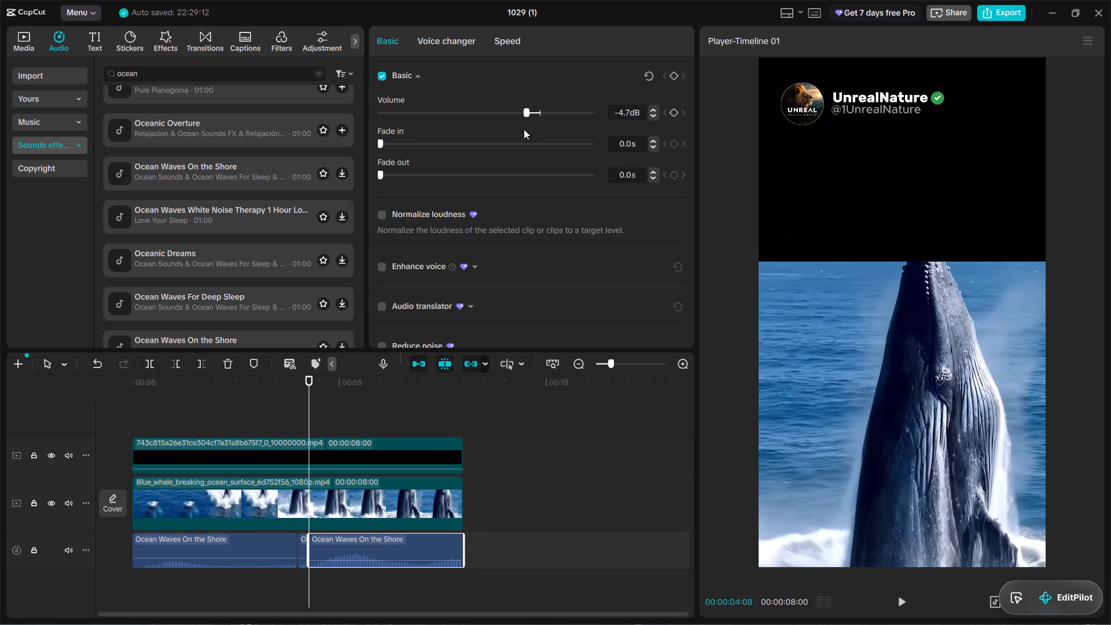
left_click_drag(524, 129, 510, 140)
Play back the timeline from about four seconds to hear the level change across the short middle audio segment.
left_click(308, 419)
double_click(294, 416)
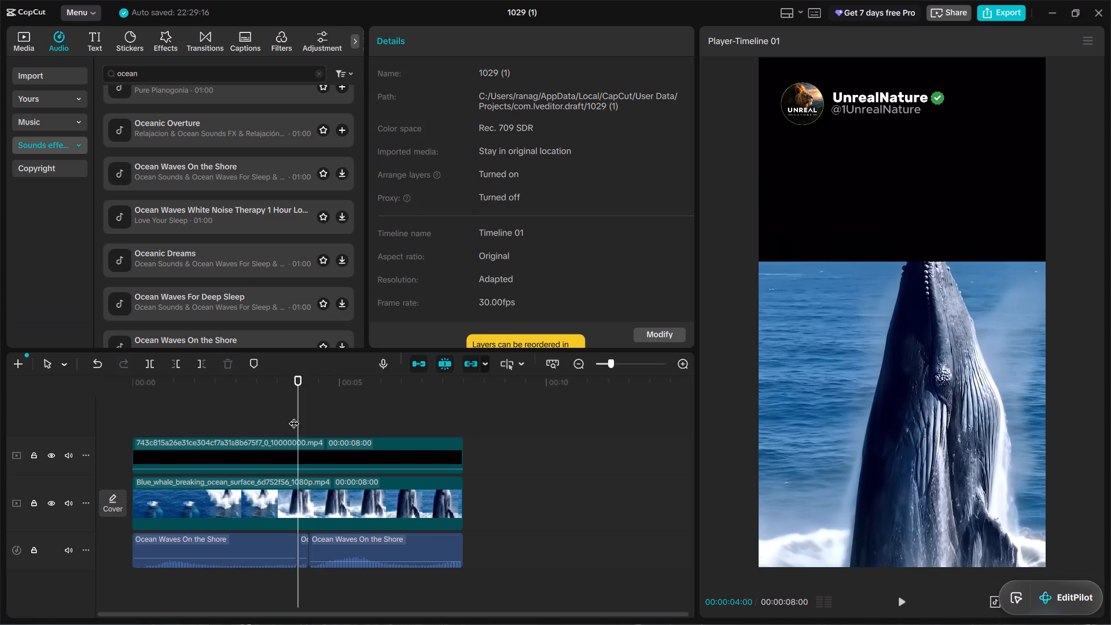
key("space")
left_click(299, 418)
key("space")
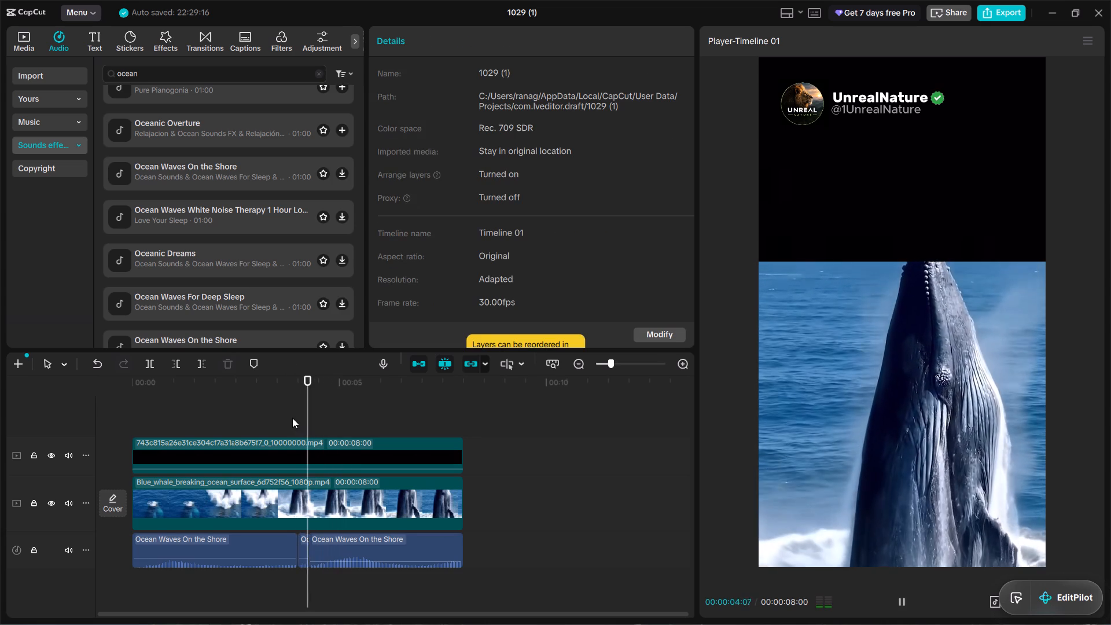
left_click(318, 420)
key("space")
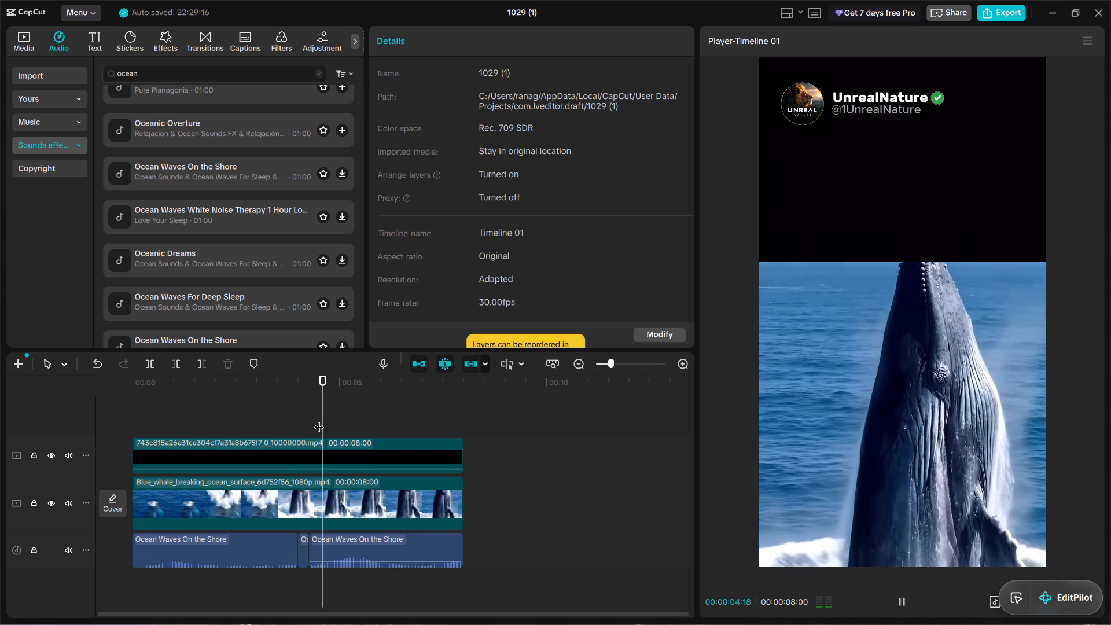
key("space")
left_click(307, 437)
Lower the volume of the last ocean waves segment to about -12 dB.
left_click(361, 550)
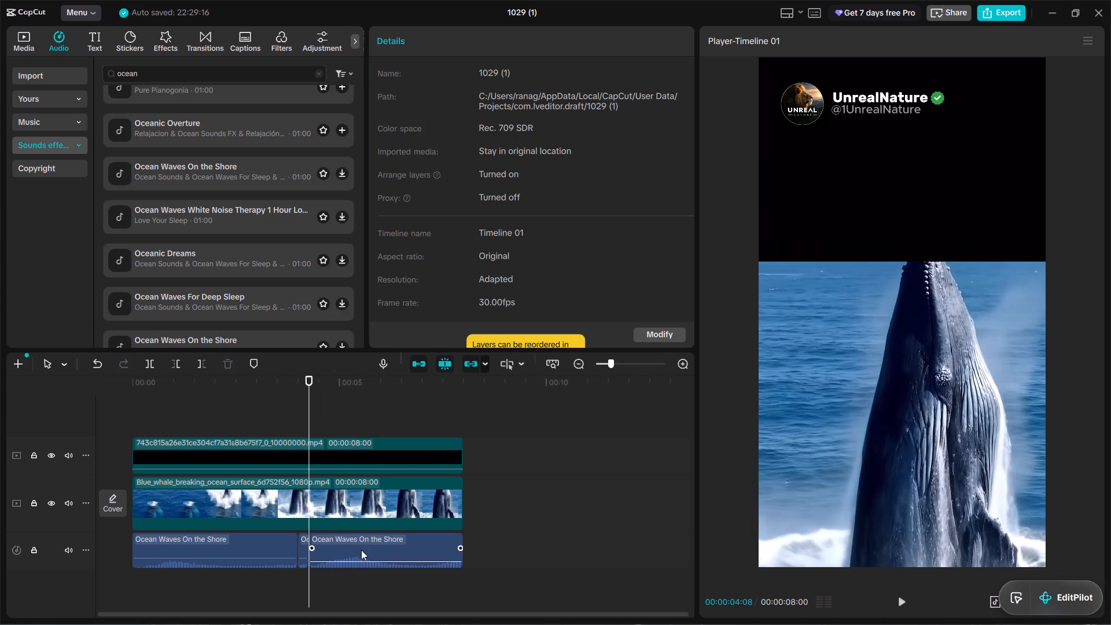
left_click_drag(516, 112, 505, 129)
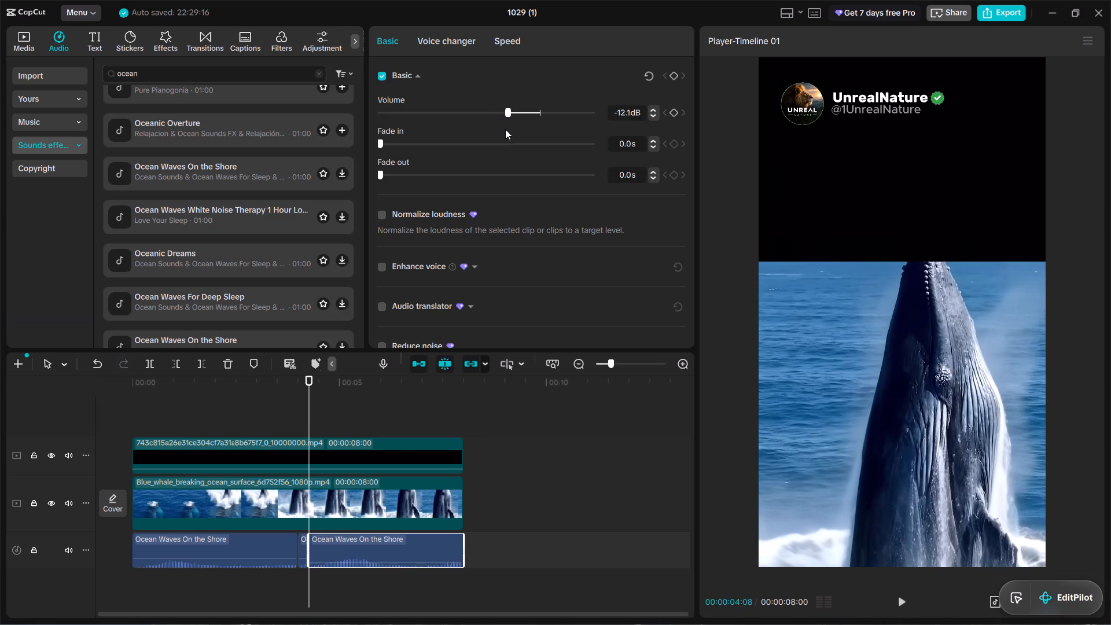
left_click_drag(505, 129, 506, 135)
left_click(318, 580)
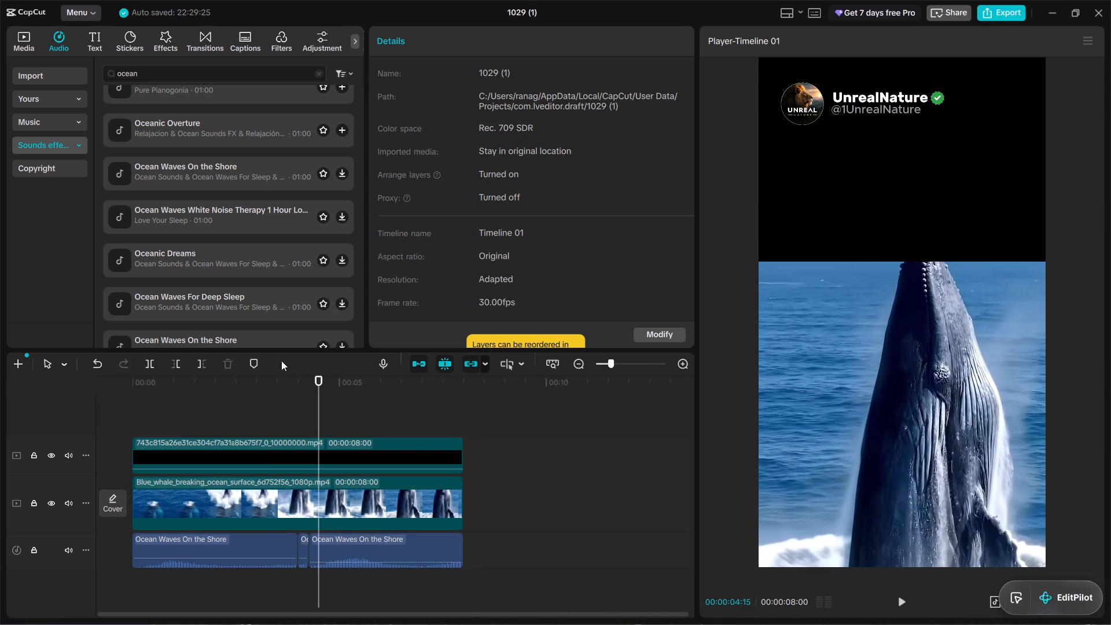
Play back the timeline from about three seconds to the end to check the ocean sound's evenness.
left_click(268, 392)
key("space")
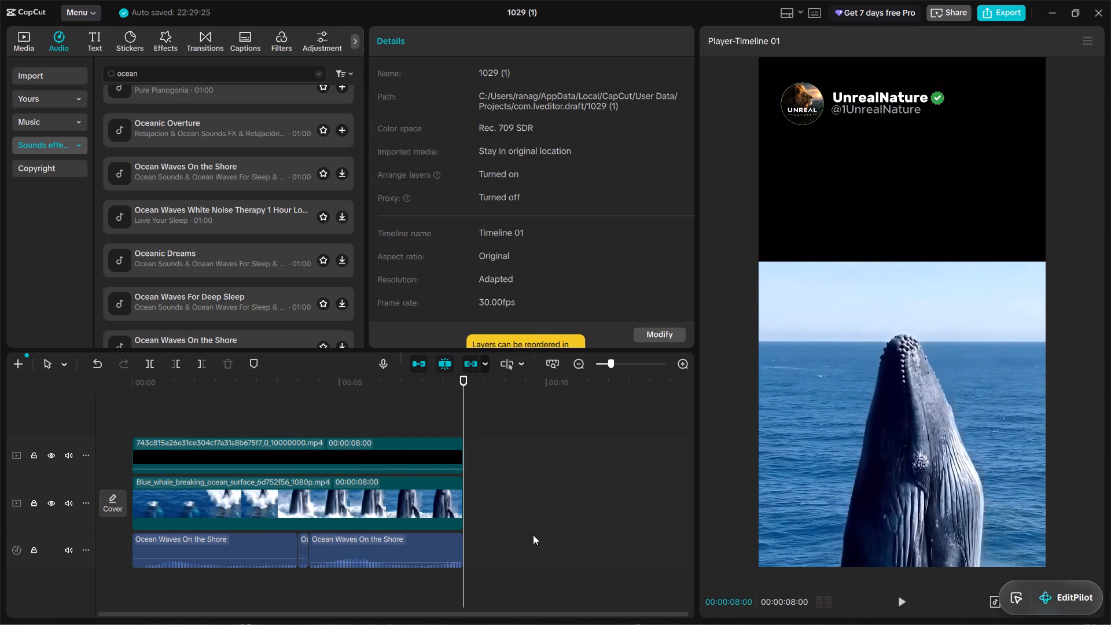
Add a Transform keyframe to the blue whale clip at 00:00:02:23.
left_click(384, 503)
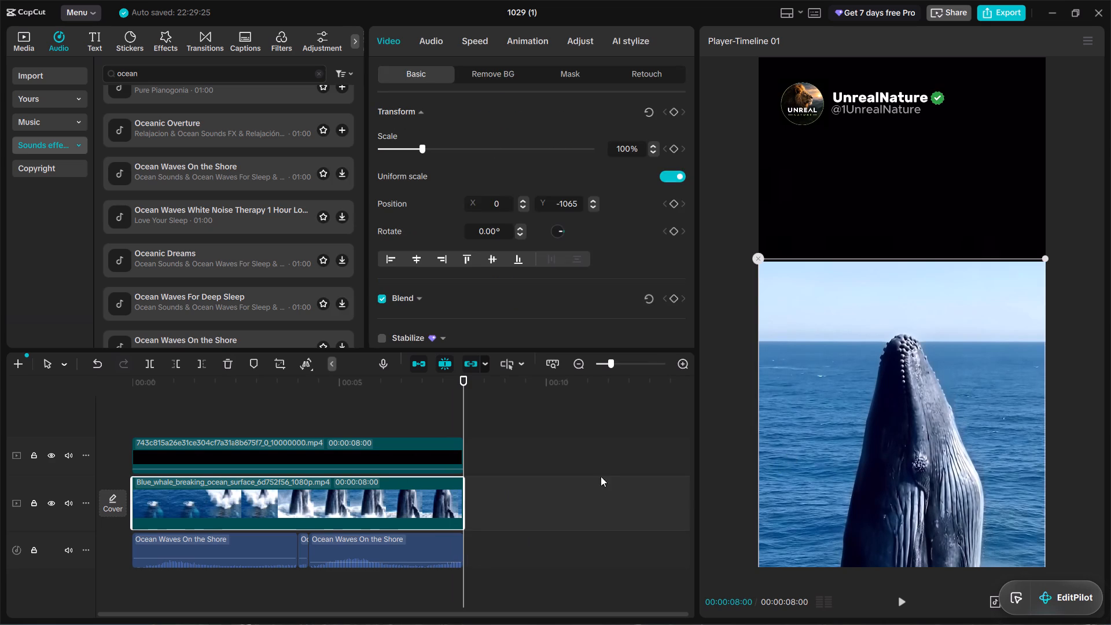
left_click_drag(468, 413, 225, 459)
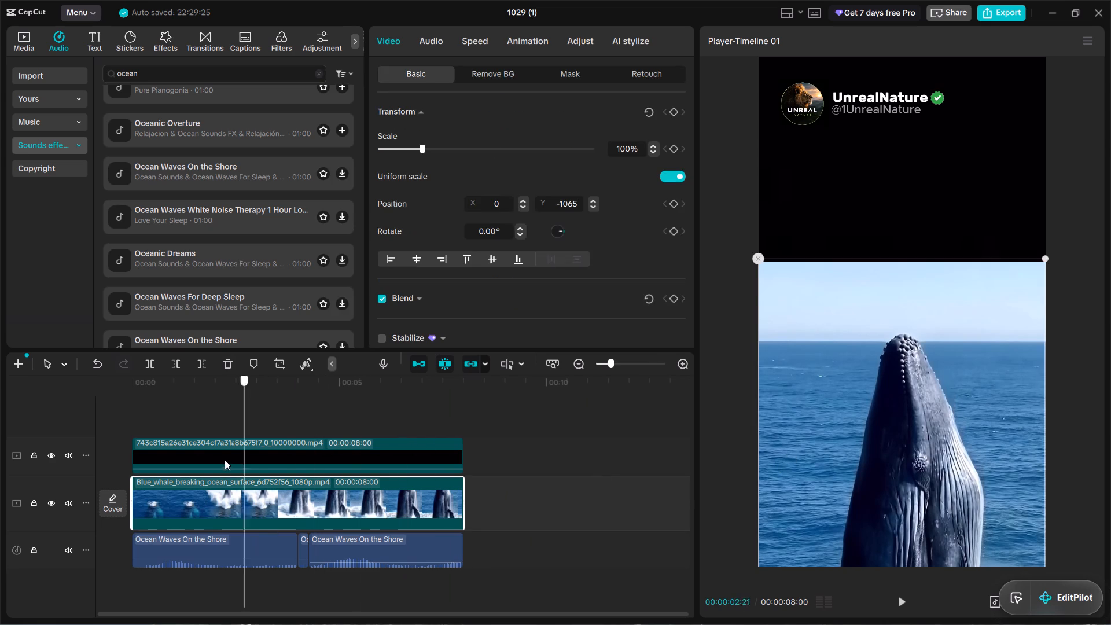
left_click_drag(225, 459, 319, 464)
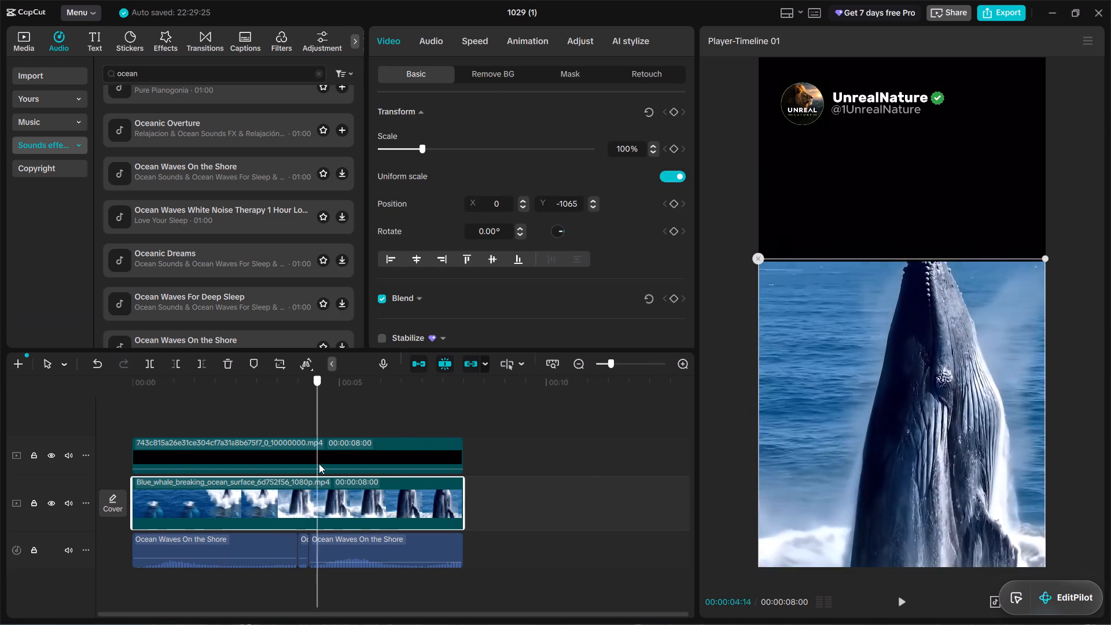
left_click_drag(319, 464, 259, 463)
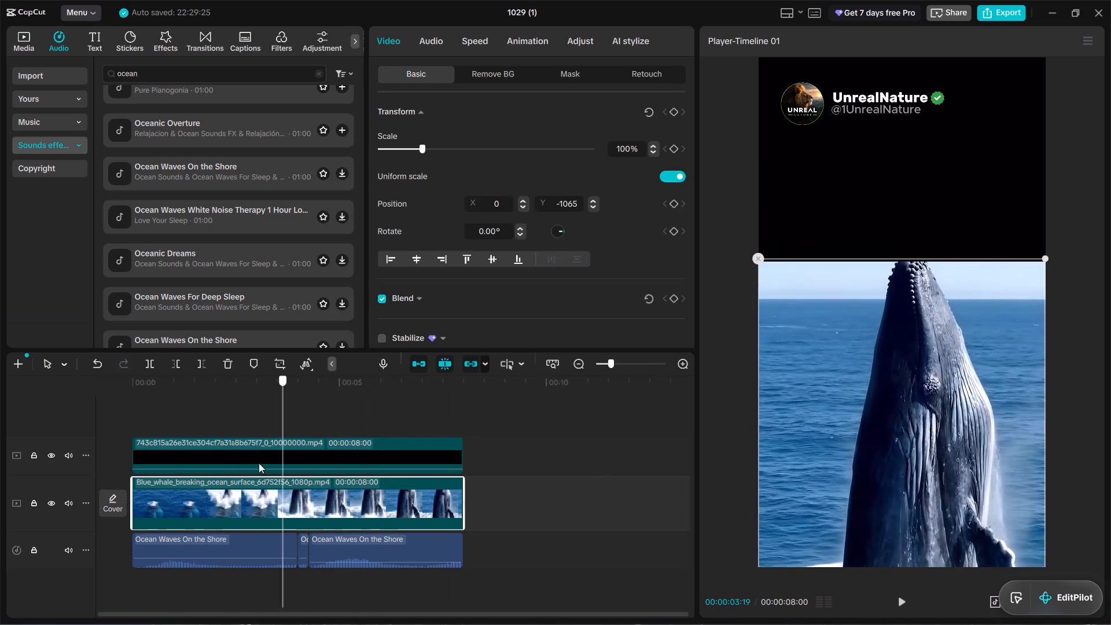
left_click_drag(259, 463, 231, 483)
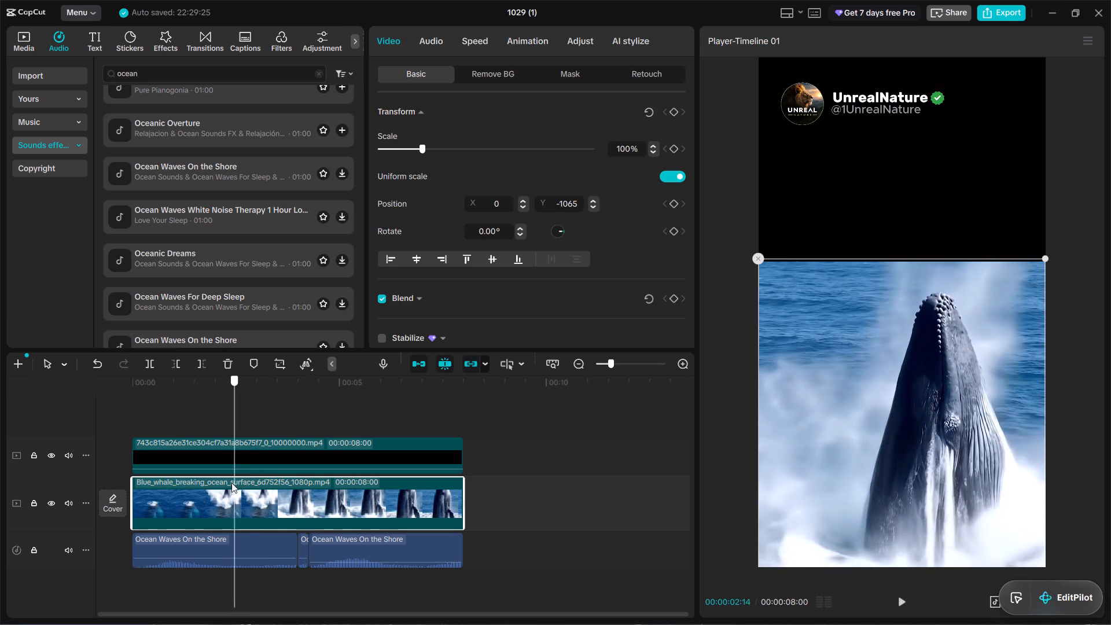
left_click_drag(231, 483, 247, 483)
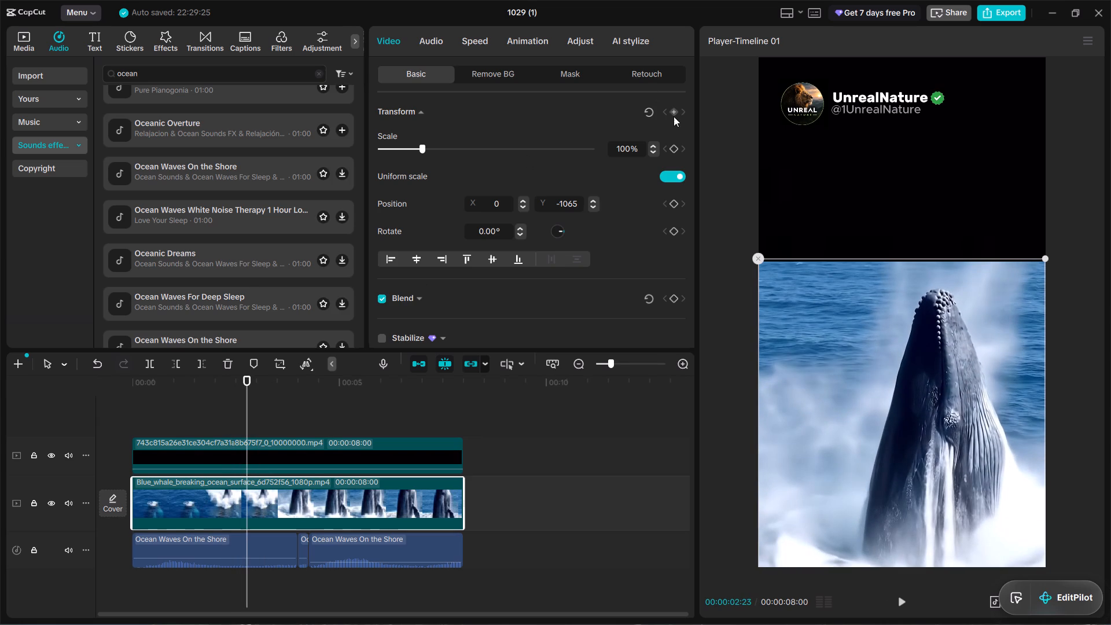
left_click(674, 116)
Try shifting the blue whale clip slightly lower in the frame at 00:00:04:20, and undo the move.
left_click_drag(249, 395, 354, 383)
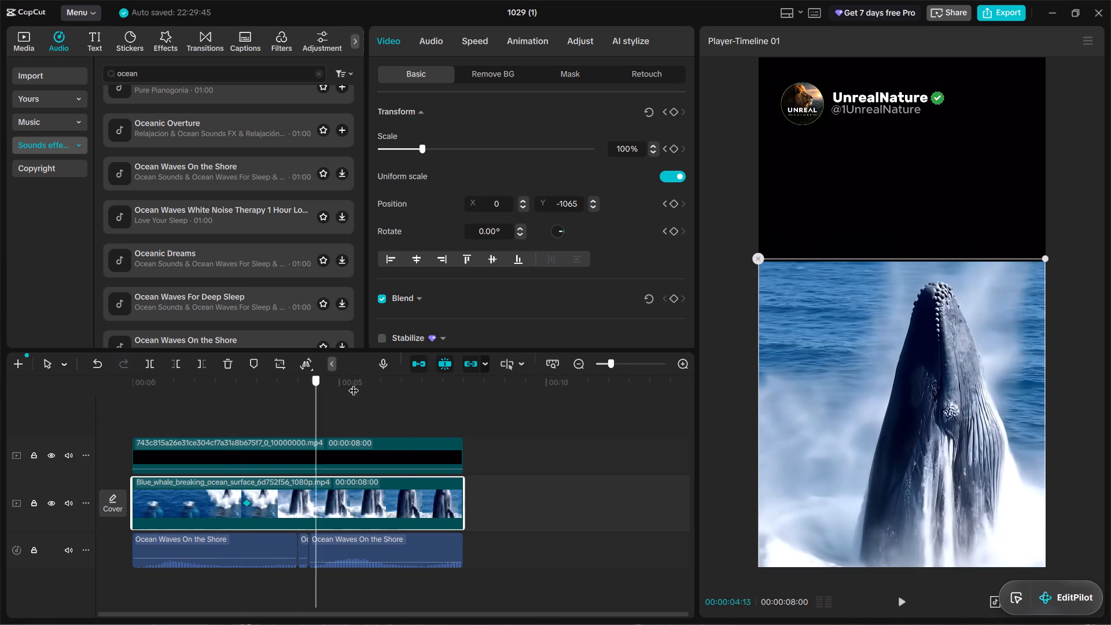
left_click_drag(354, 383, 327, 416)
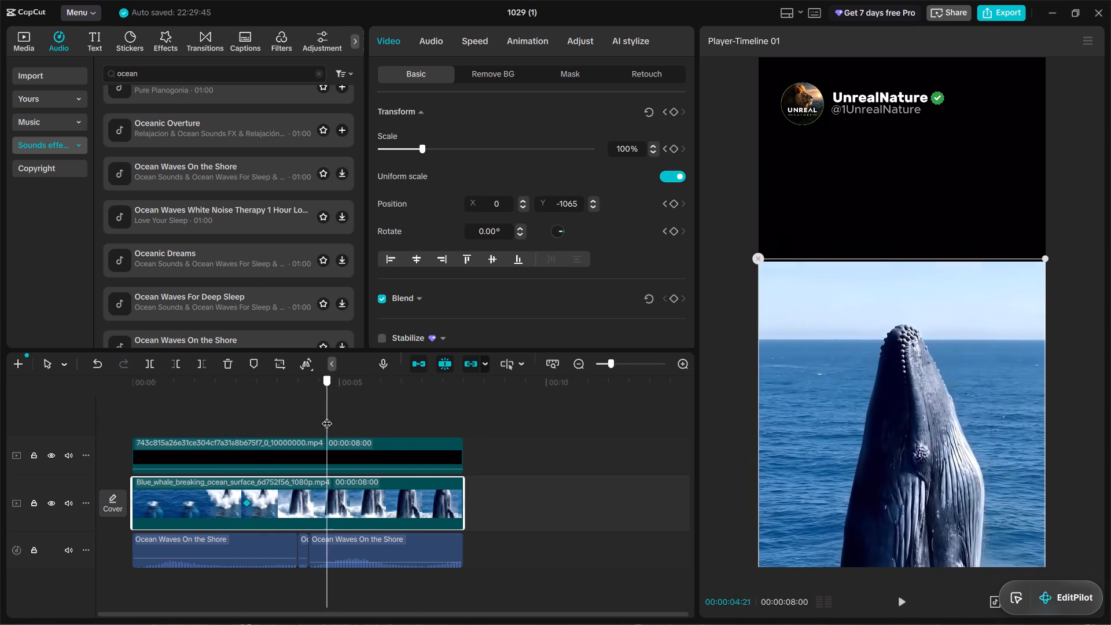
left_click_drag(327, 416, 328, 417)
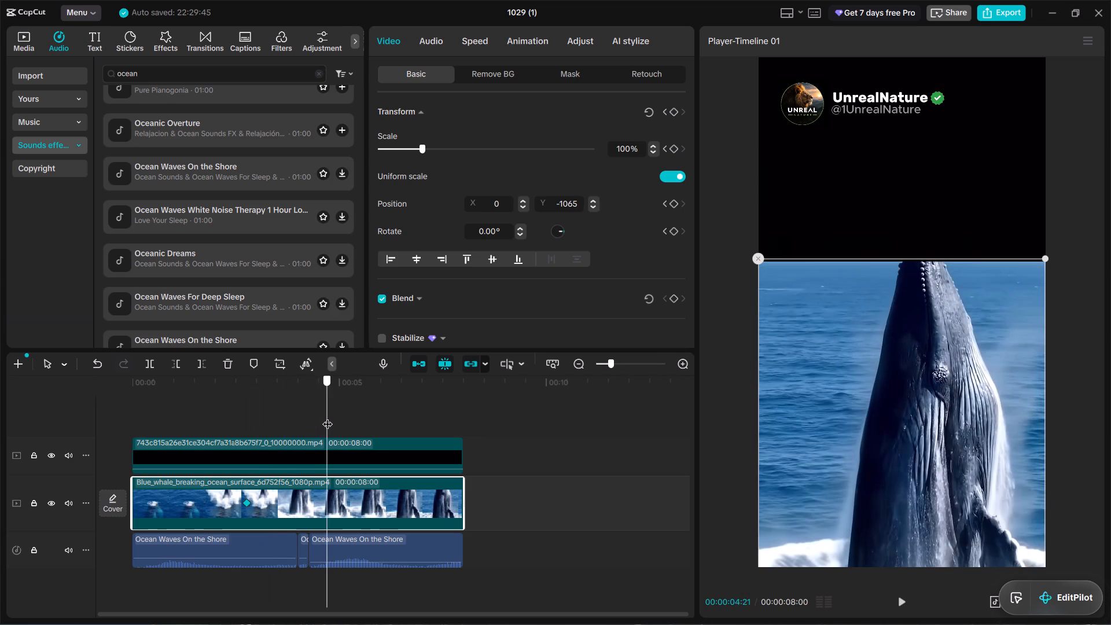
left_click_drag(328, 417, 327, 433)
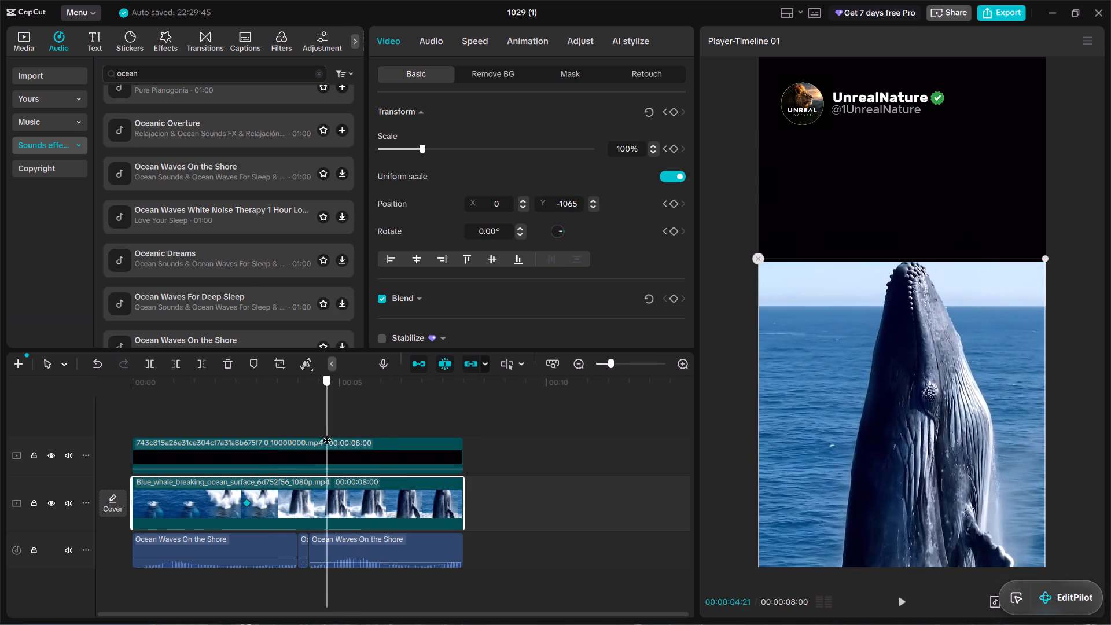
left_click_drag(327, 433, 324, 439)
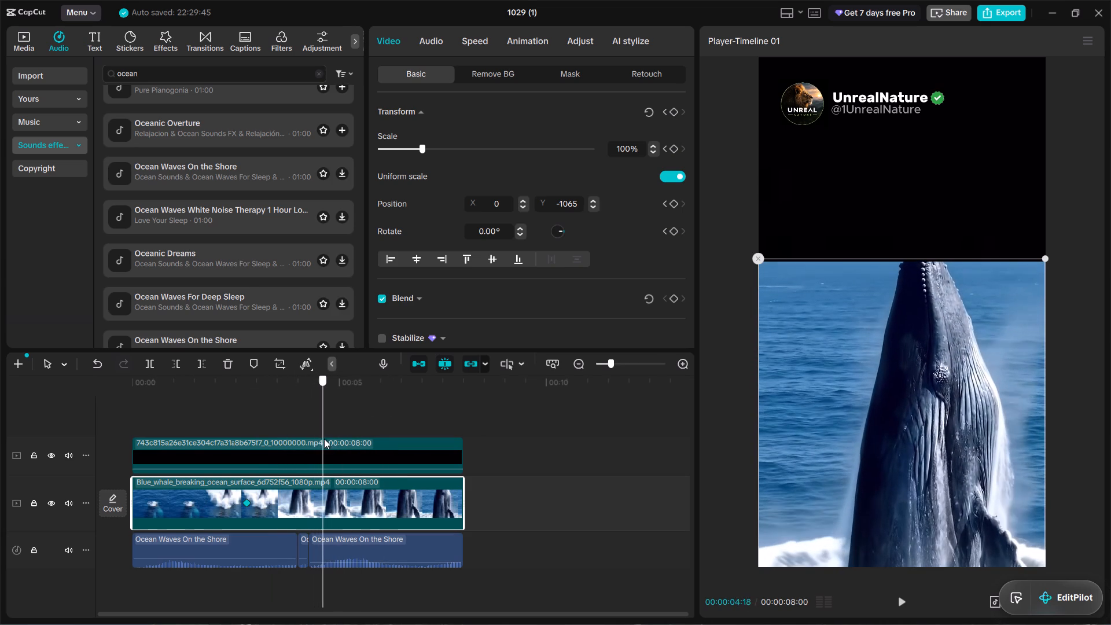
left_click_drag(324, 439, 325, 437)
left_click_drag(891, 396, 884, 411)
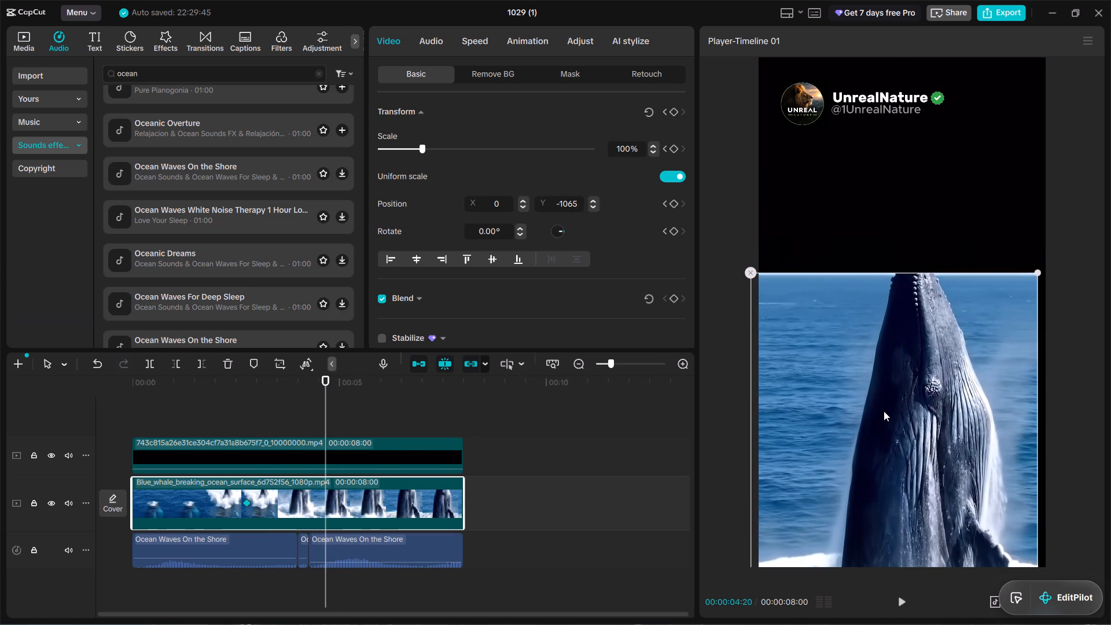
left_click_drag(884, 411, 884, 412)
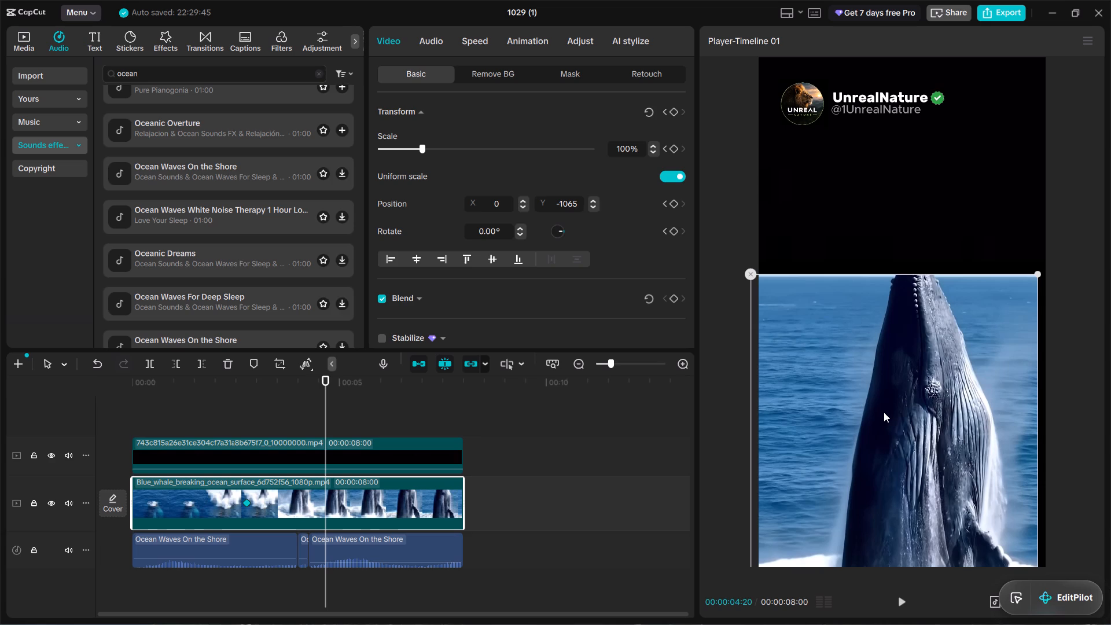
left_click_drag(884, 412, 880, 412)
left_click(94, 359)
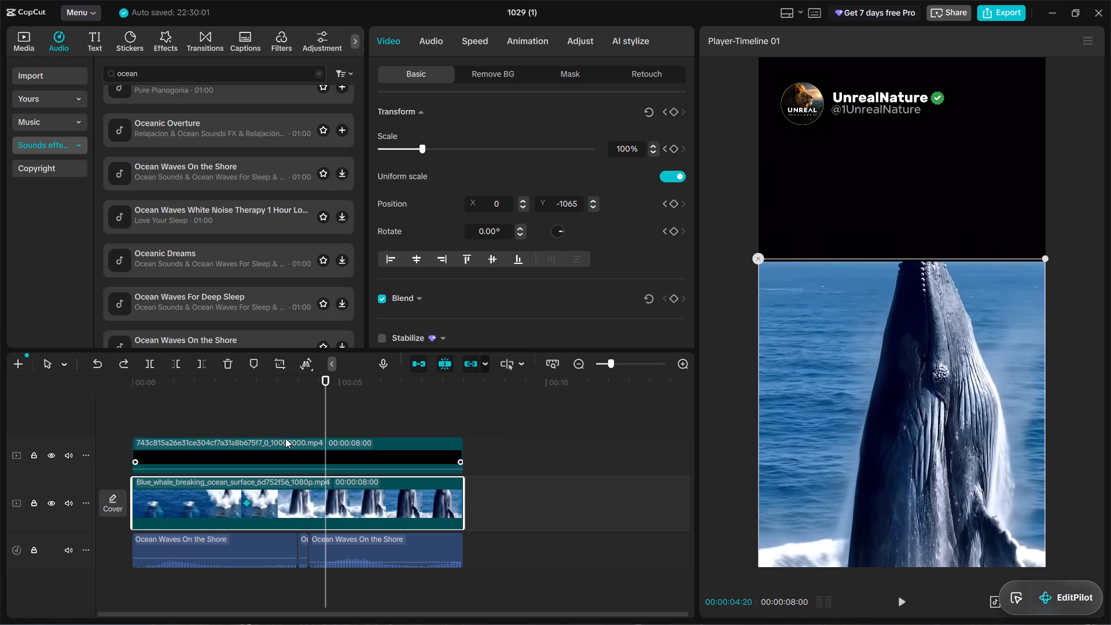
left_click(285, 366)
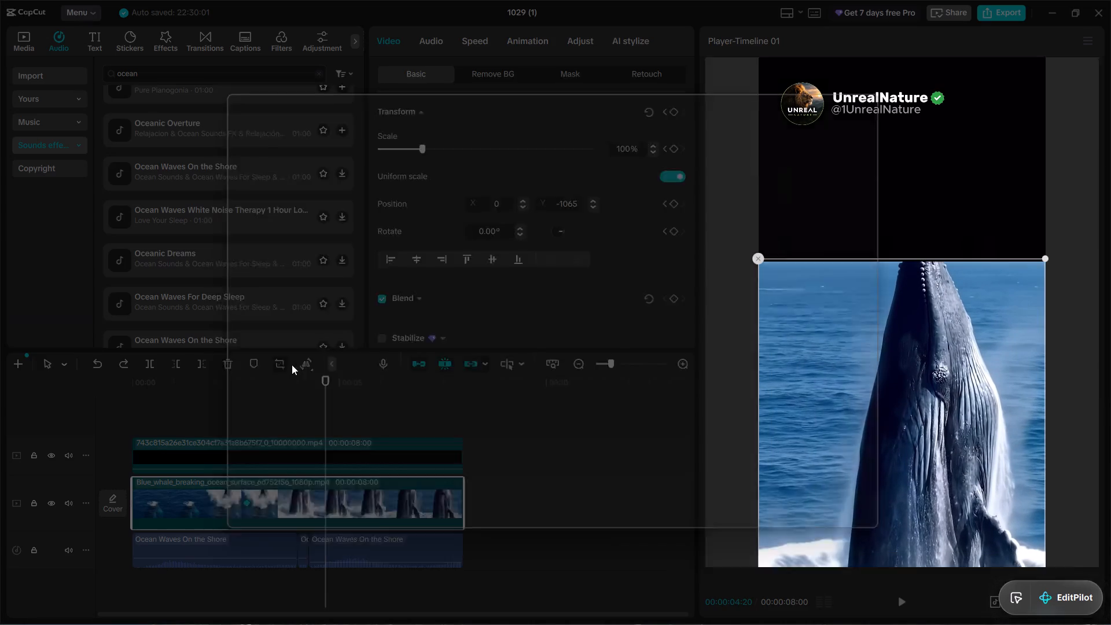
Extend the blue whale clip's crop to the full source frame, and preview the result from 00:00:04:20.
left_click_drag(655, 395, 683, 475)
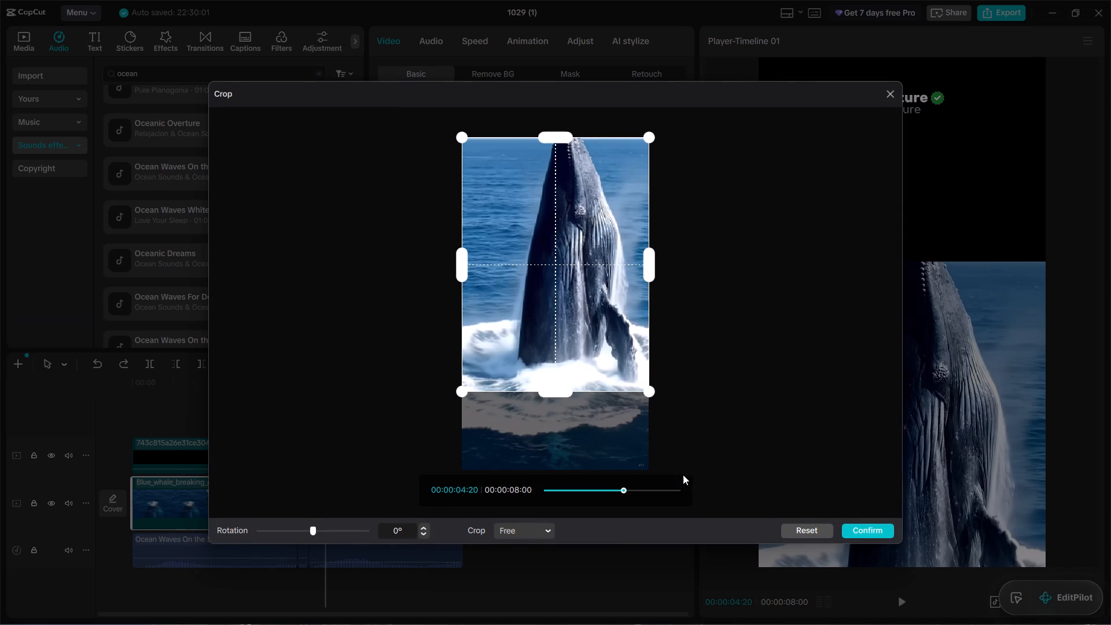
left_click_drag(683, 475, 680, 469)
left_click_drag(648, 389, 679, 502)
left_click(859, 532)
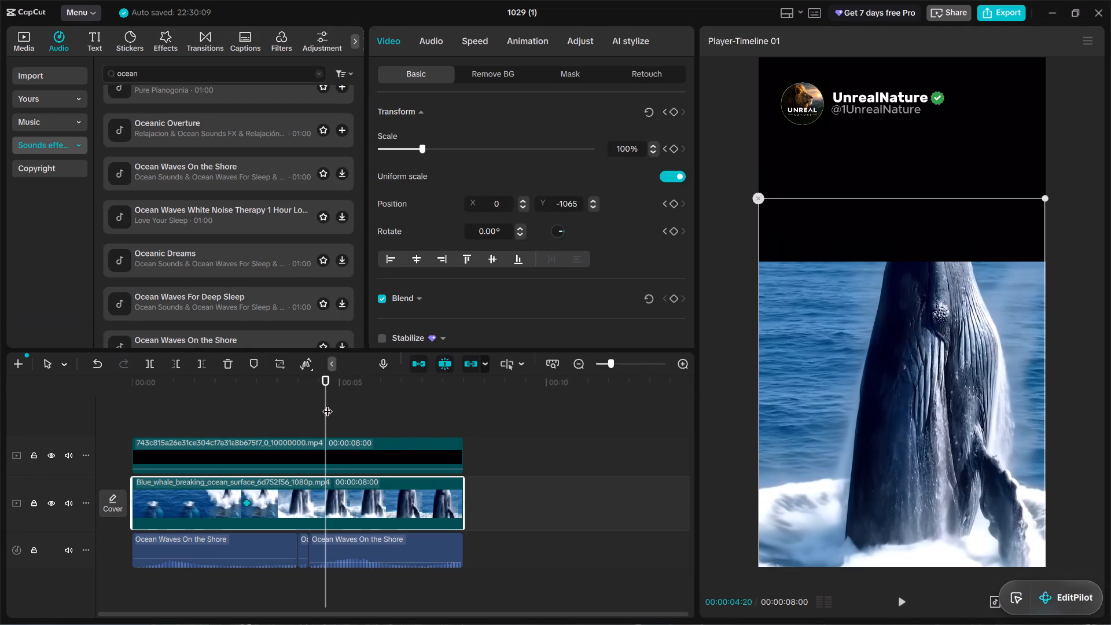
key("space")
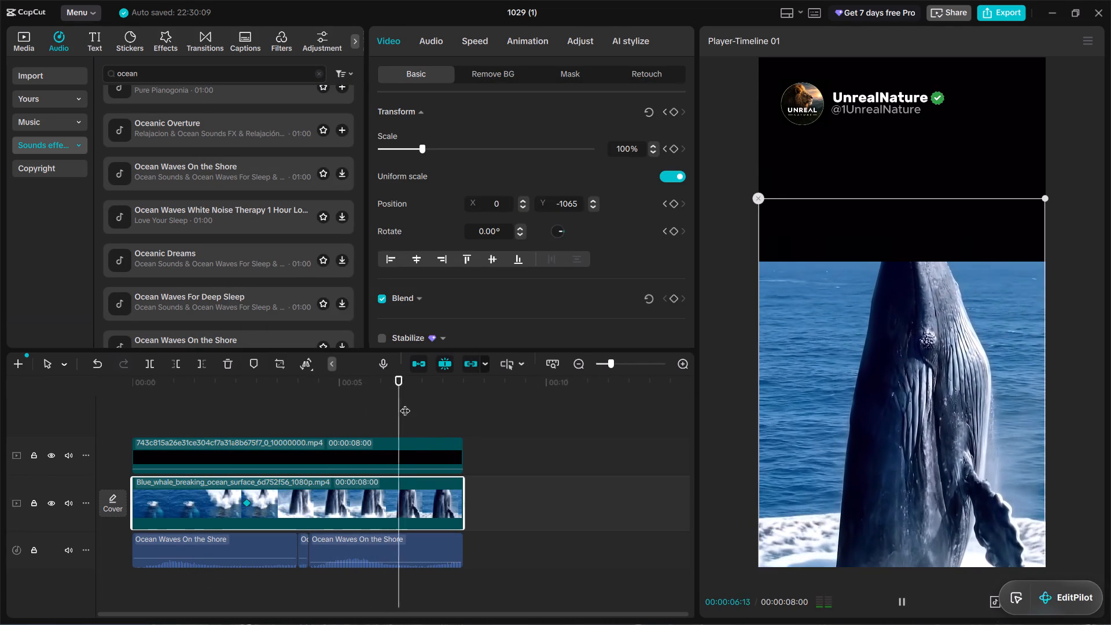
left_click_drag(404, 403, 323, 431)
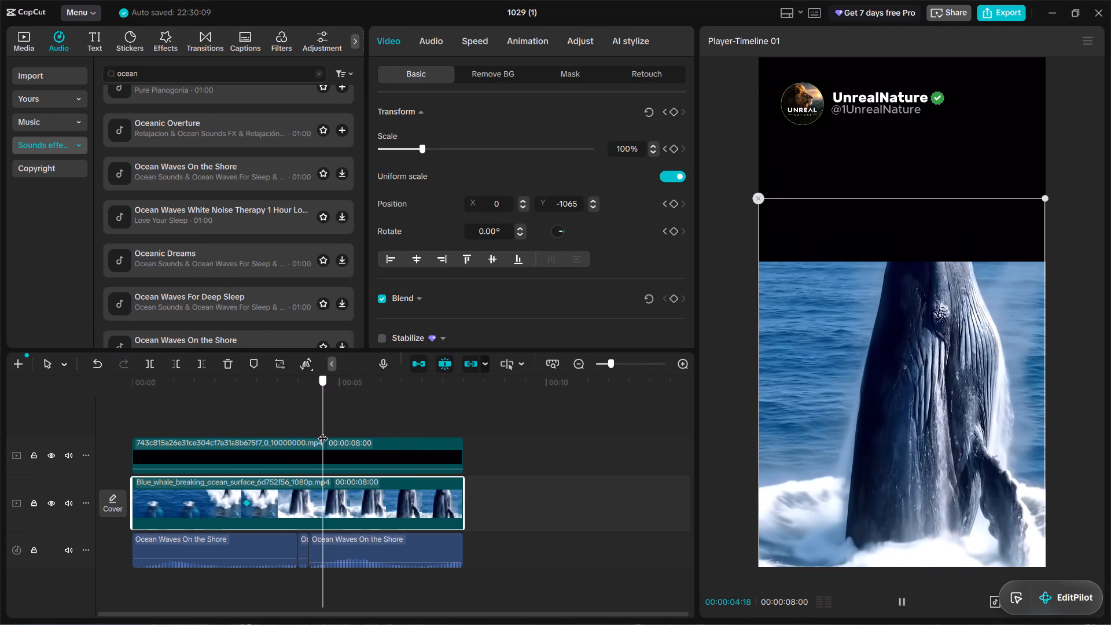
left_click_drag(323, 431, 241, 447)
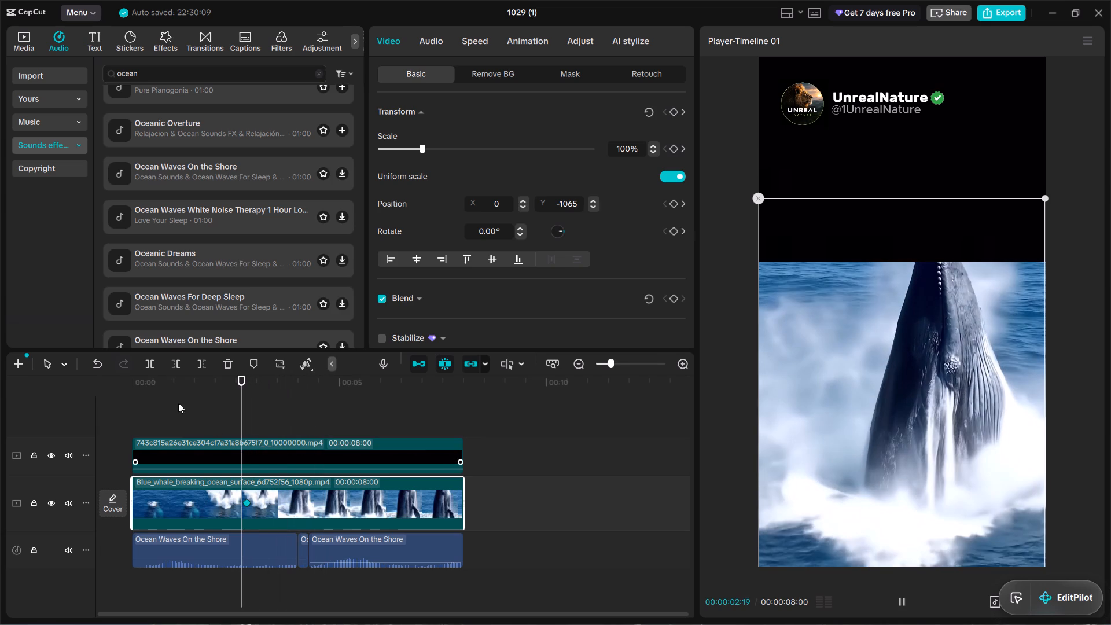
Undo the crop change and the Transform keyframe on the blue whale clip.
left_click(95, 364)
left_click(95, 364)
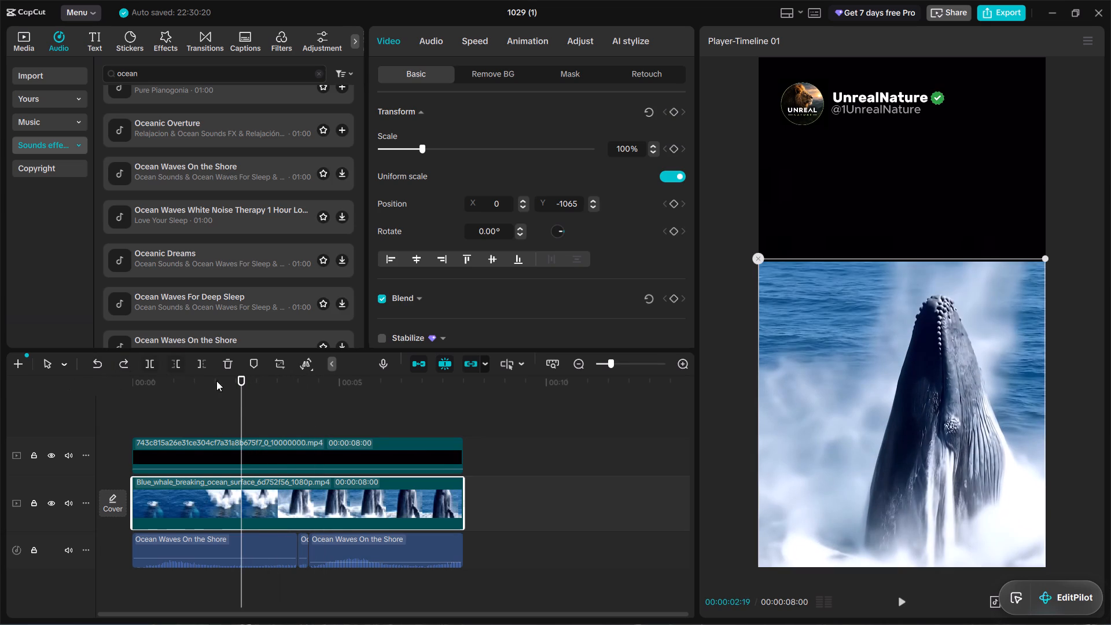
Expand the blue whale clip's crop to cover the full source frame at 0° rotation, with the Free crop ratio.
left_click(274, 363)
left_click_drag(655, 392, 662, 472)
left_click_drag(646, 385, 657, 410)
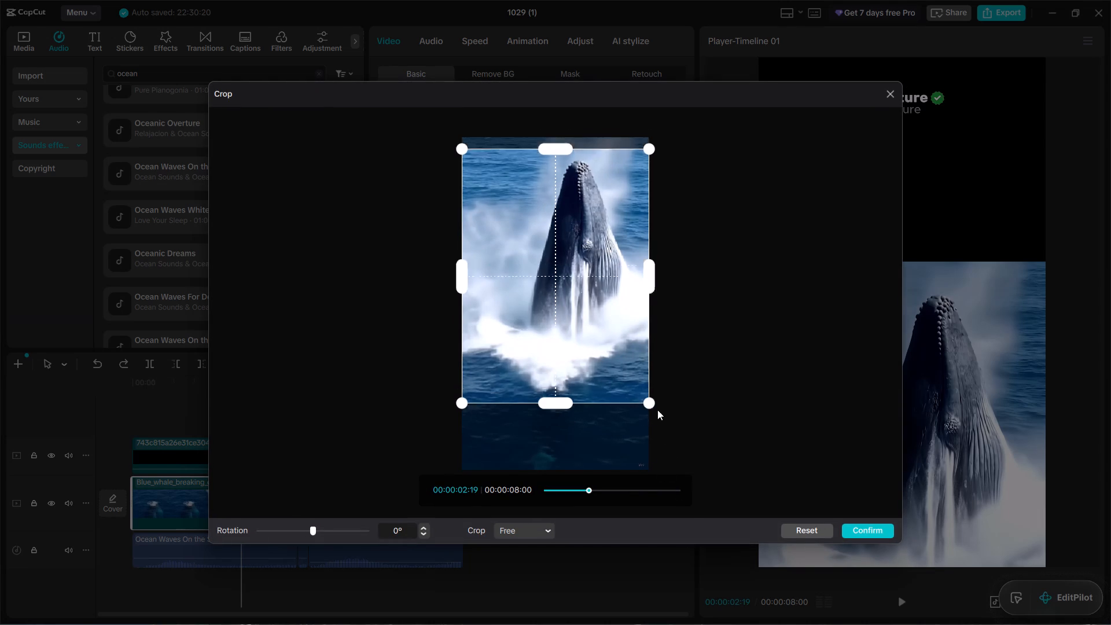
left_click_drag(657, 410, 684, 499)
left_click_drag(652, 215, 690, 108)
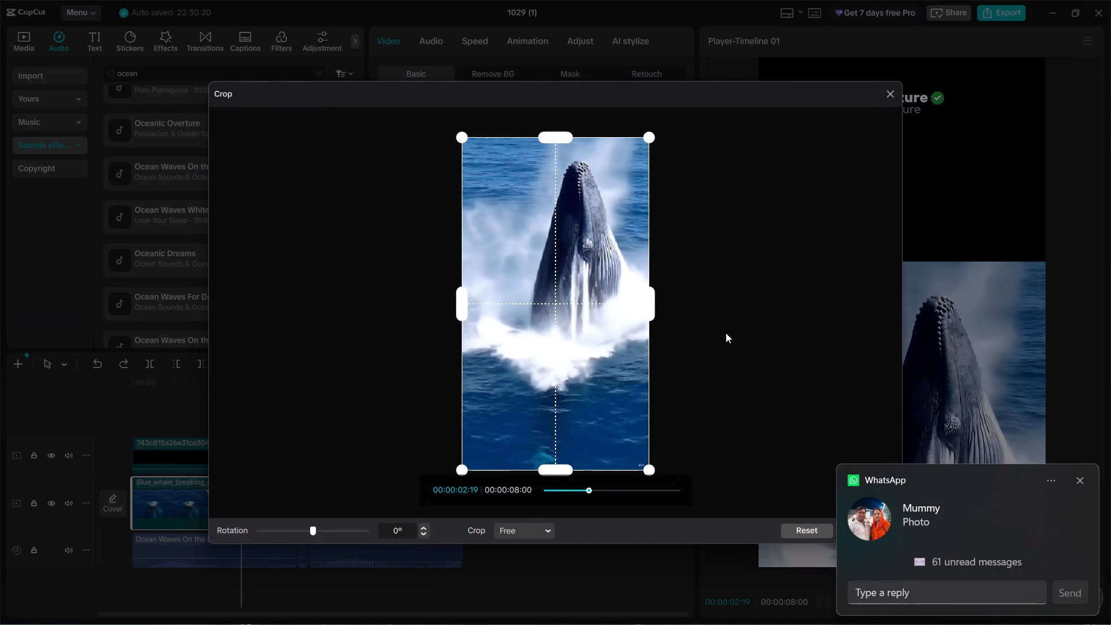
left_click(1086, 480)
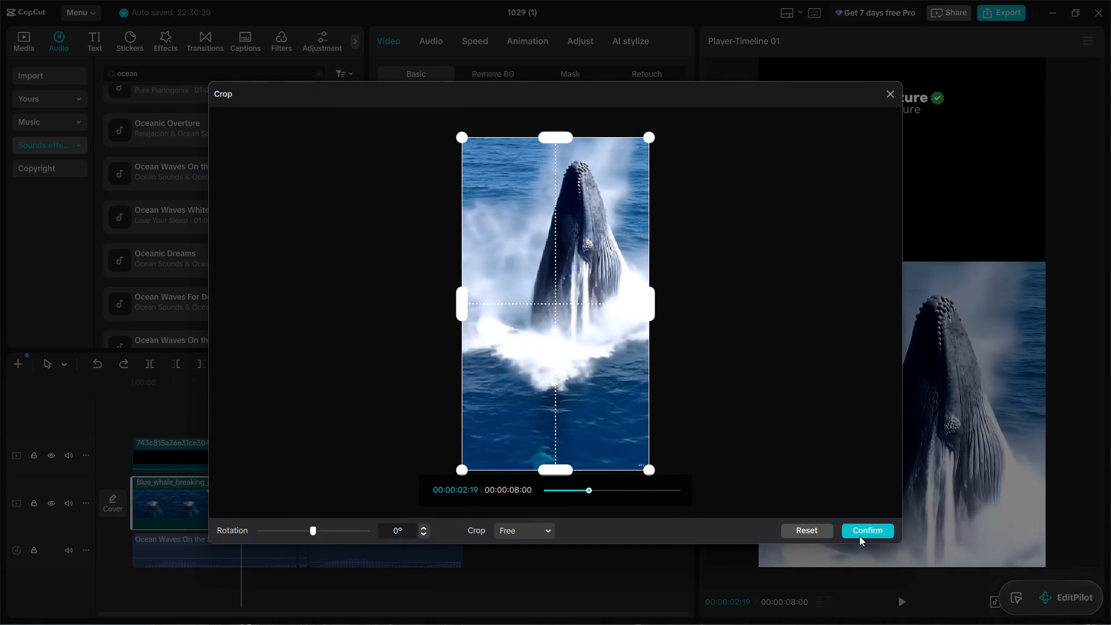
left_click(858, 532)
Play the timeline from the start, and at 00:00:03:23 lower the blue whale clip to position X 0, Y -1177.
left_click_drag(239, 403, 233, 403)
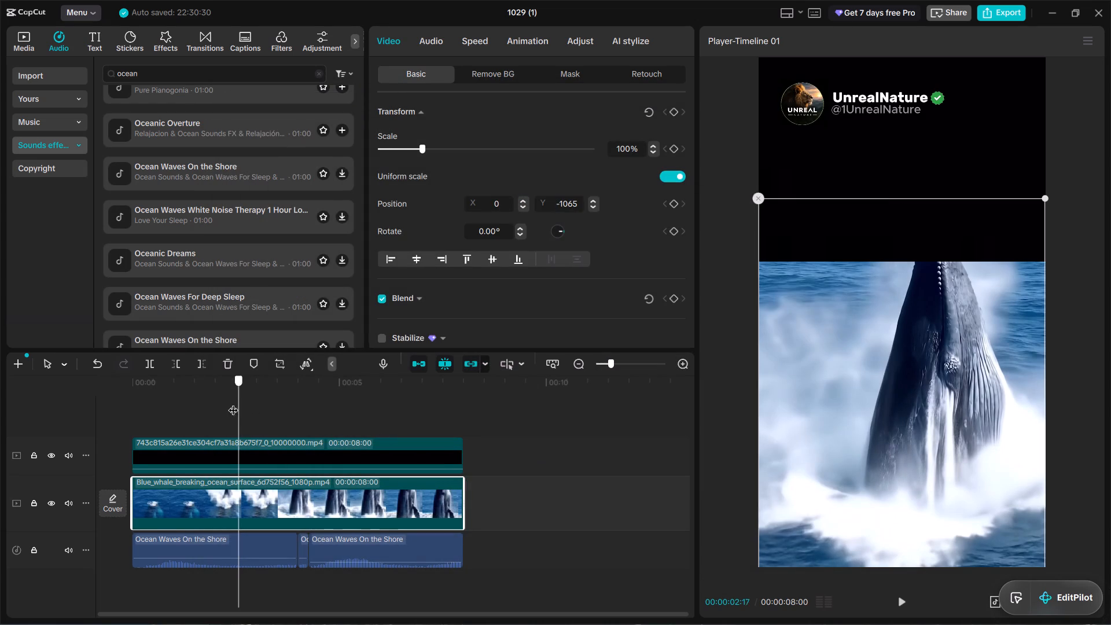
left_click_drag(233, 403, 84, 413)
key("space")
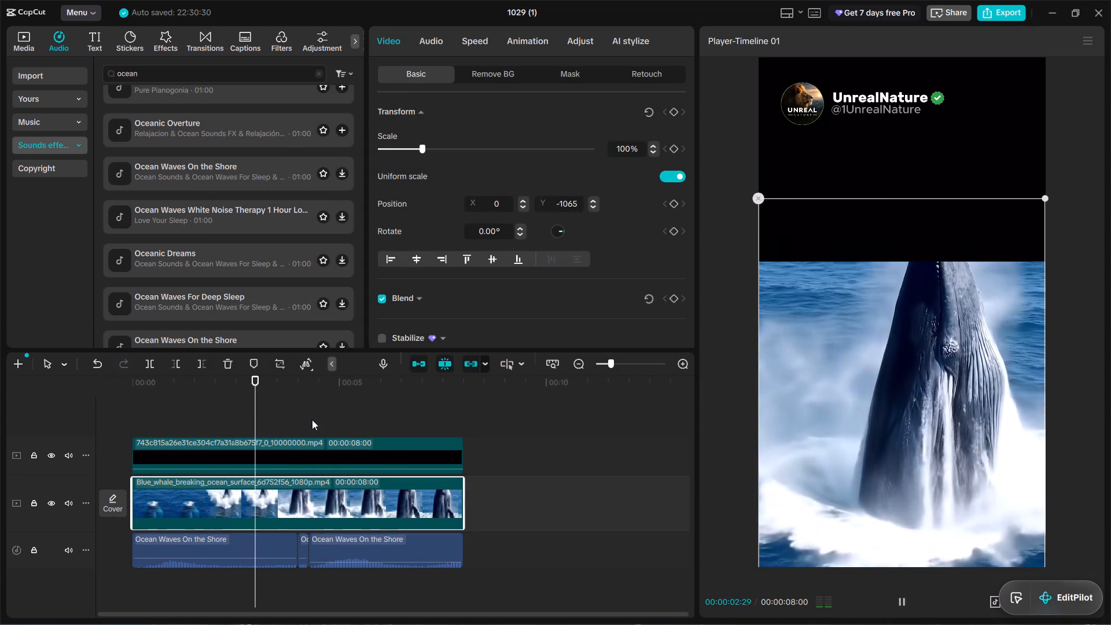
left_click(289, 422)
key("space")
left_click_drag(834, 347, 845, 374)
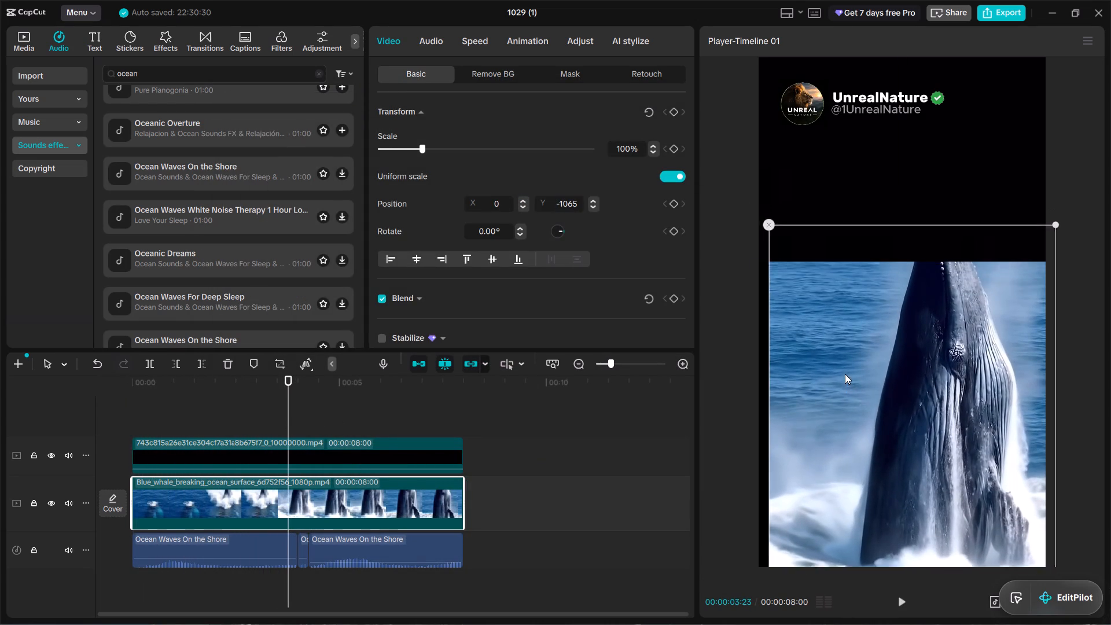
left_click_drag(845, 374, 826, 353)
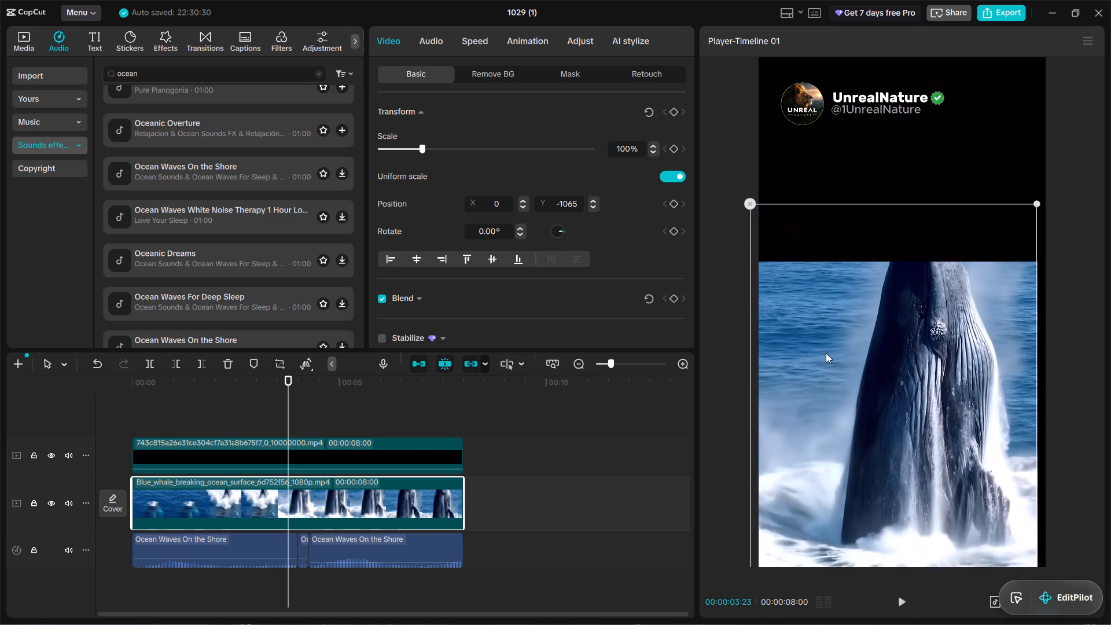
left_click_drag(826, 353, 833, 362)
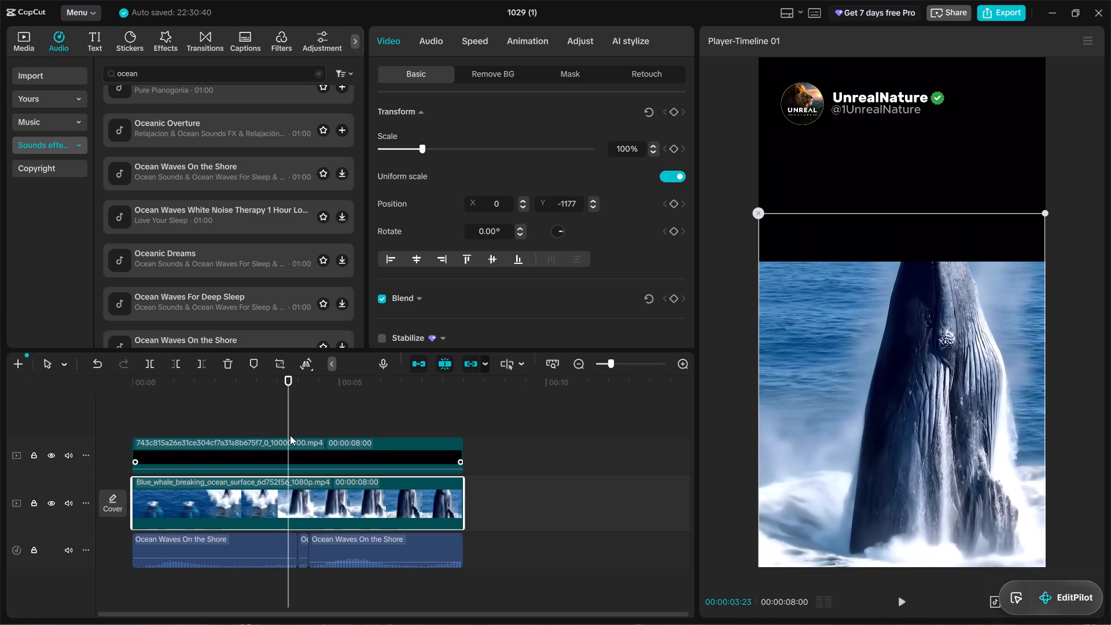
Add a Transform keyframe to the blue whale clip at 00:00:02:09.
left_click_drag(286, 424, 228, 422)
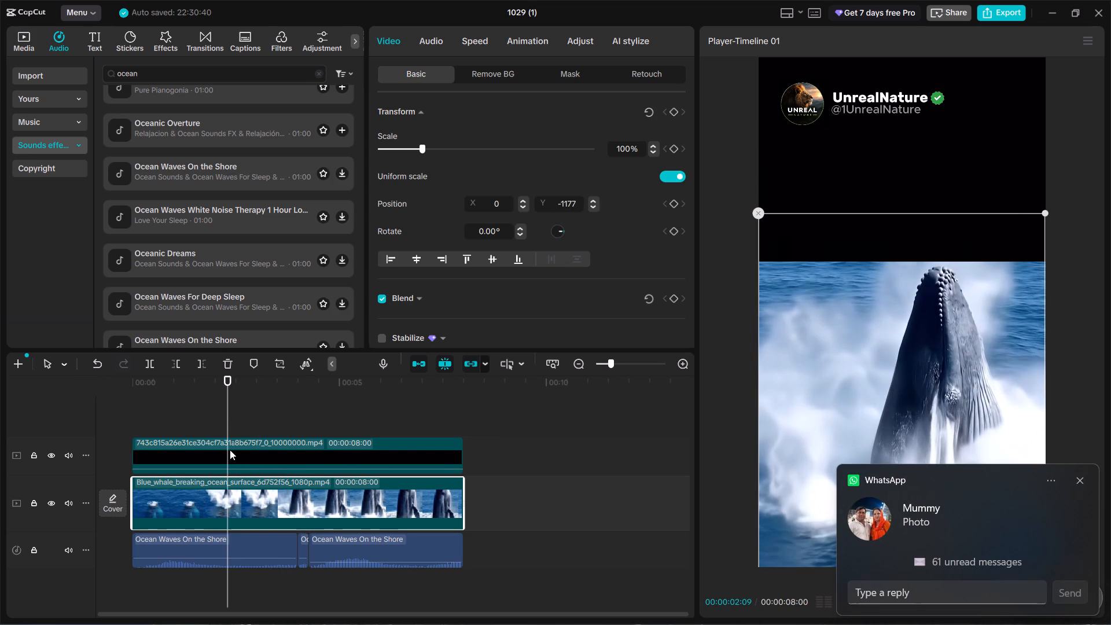
left_click(675, 115)
At 00:00:05:25, lower the blue whale clip to position X 0, Y -1550 so its upper edge meets the black header area.
left_click_drag(231, 380, 242, 381)
left_click_drag(242, 381, 374, 413)
left_click_drag(846, 315, 843, 315)
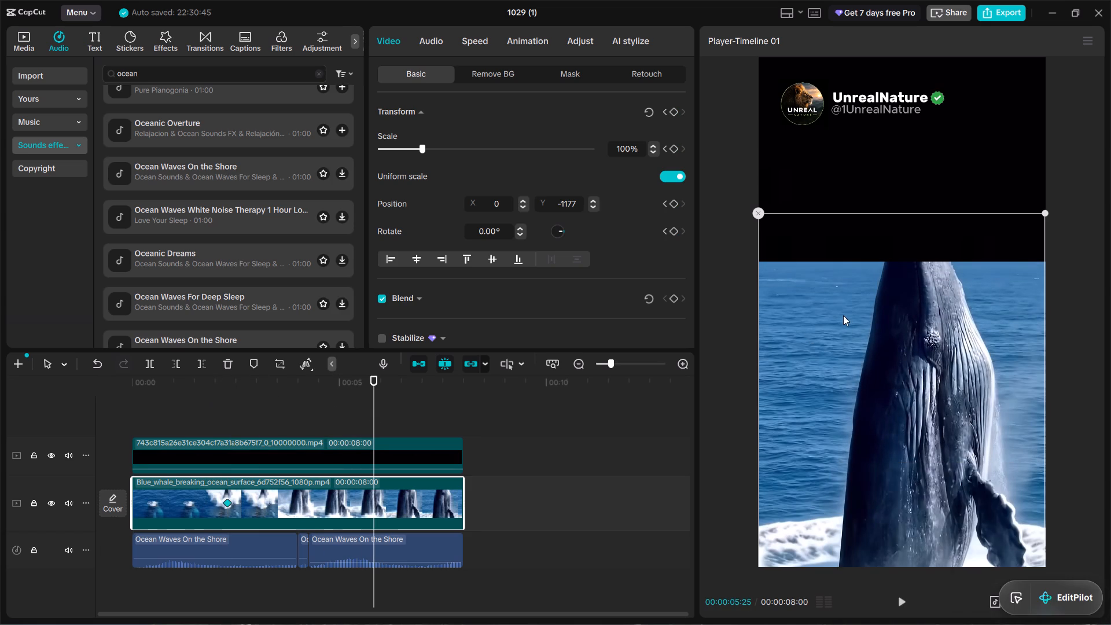
left_click_drag(843, 315, 847, 364)
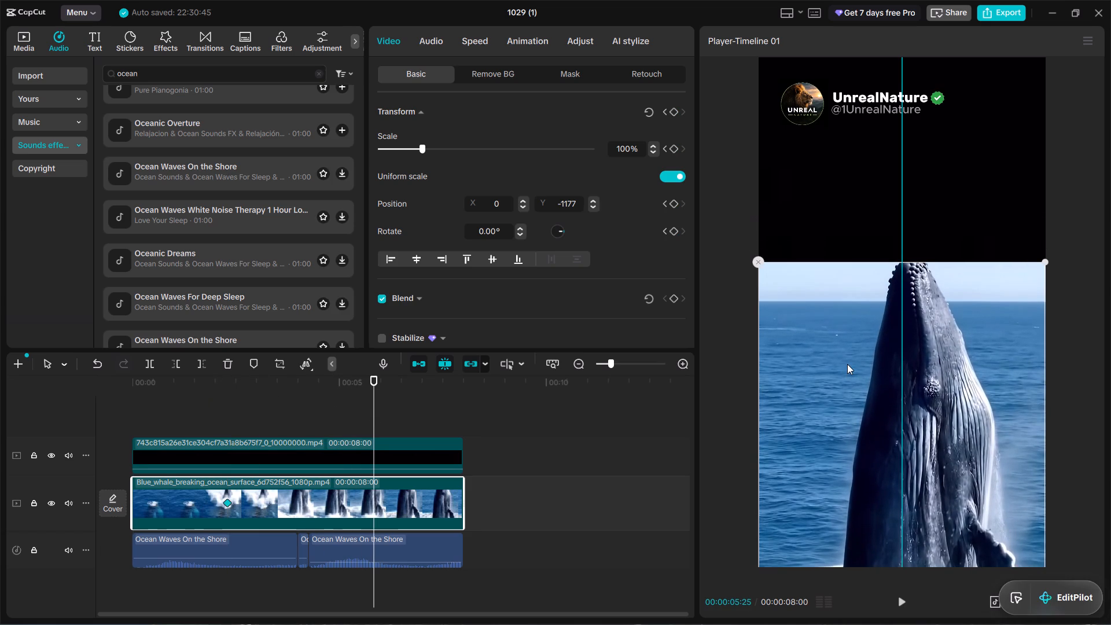
left_click_drag(847, 364, 847, 365)
Play back the timeline from about two seconds to check the whale clip's keyframed downward movement.
left_click(215, 428)
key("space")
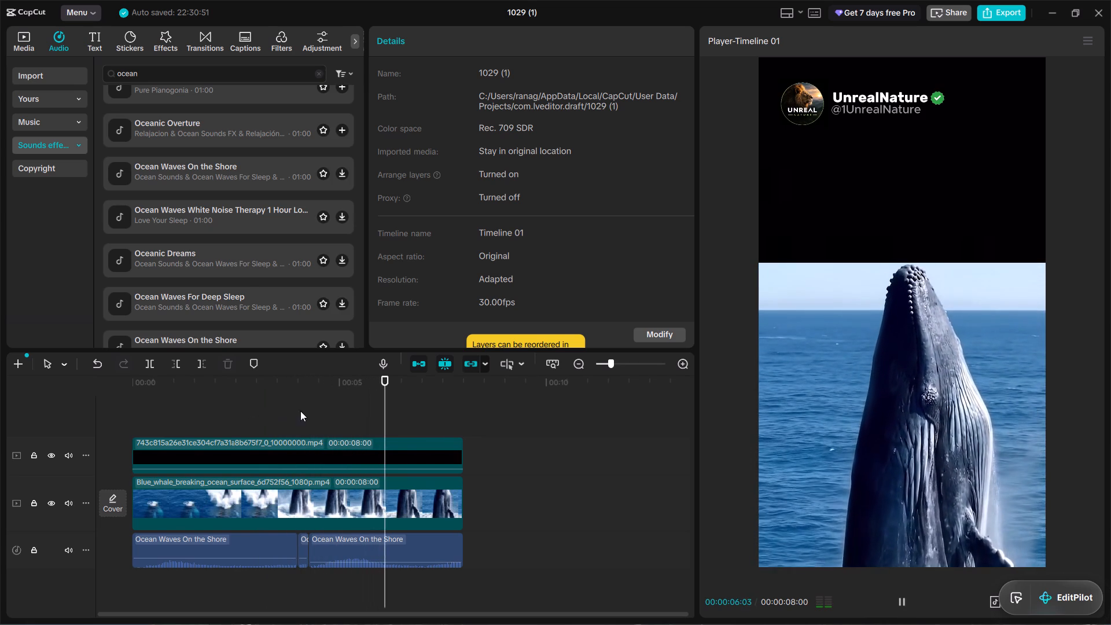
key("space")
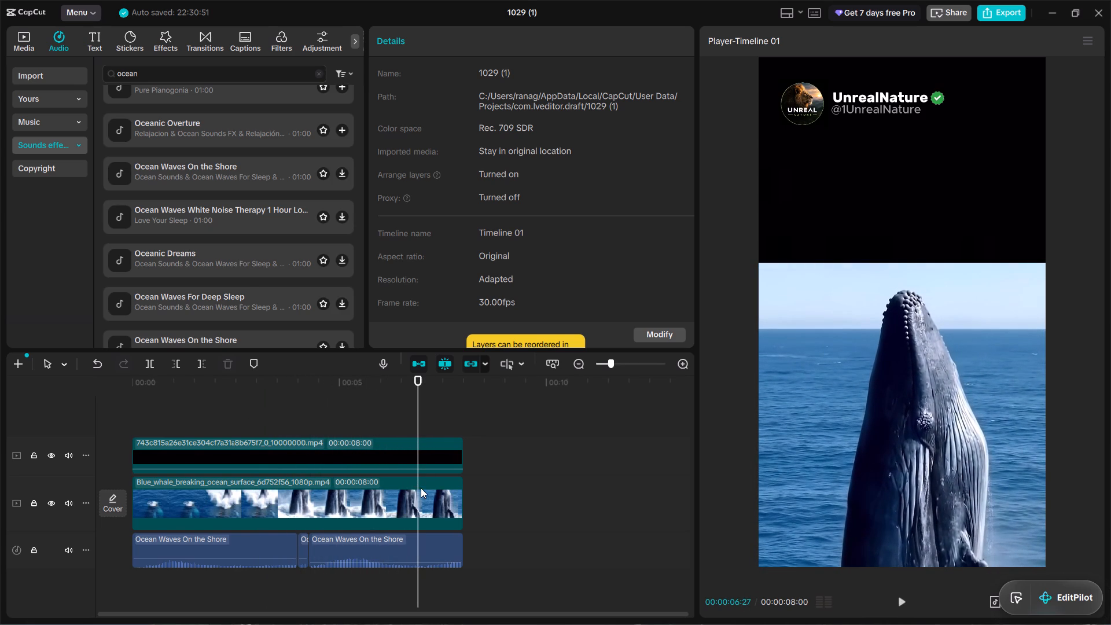
Shift the blue whale clip higher in the frame at 00:00:07:24.
left_click(424, 491)
left_click_drag(417, 399, 446, 405)
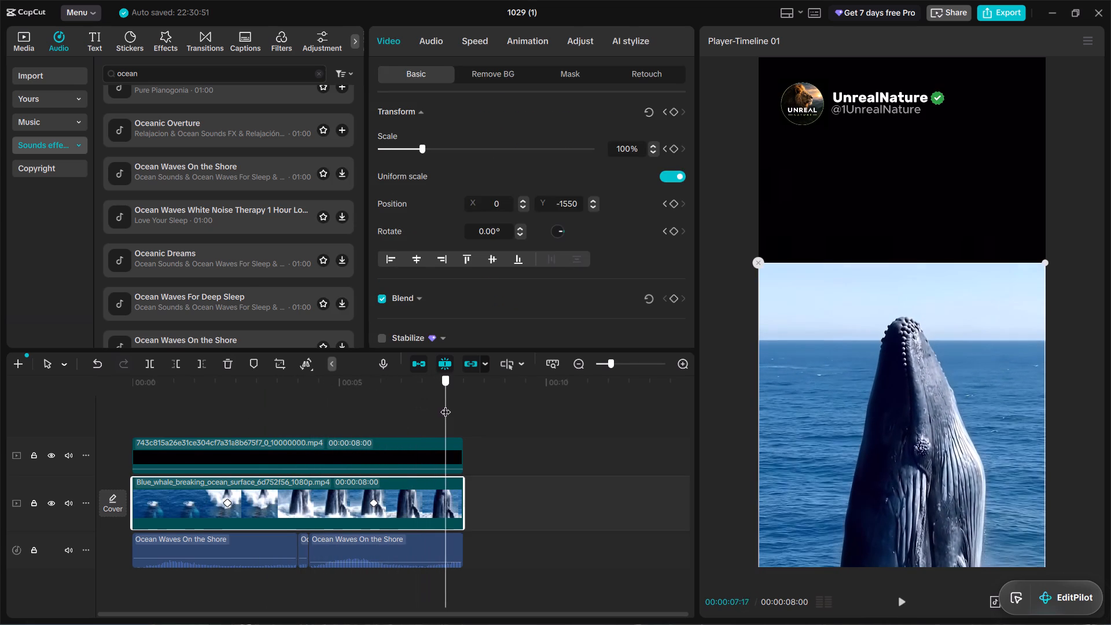
left_click_drag(446, 405, 455, 409)
left_click_drag(872, 472, 885, 428)
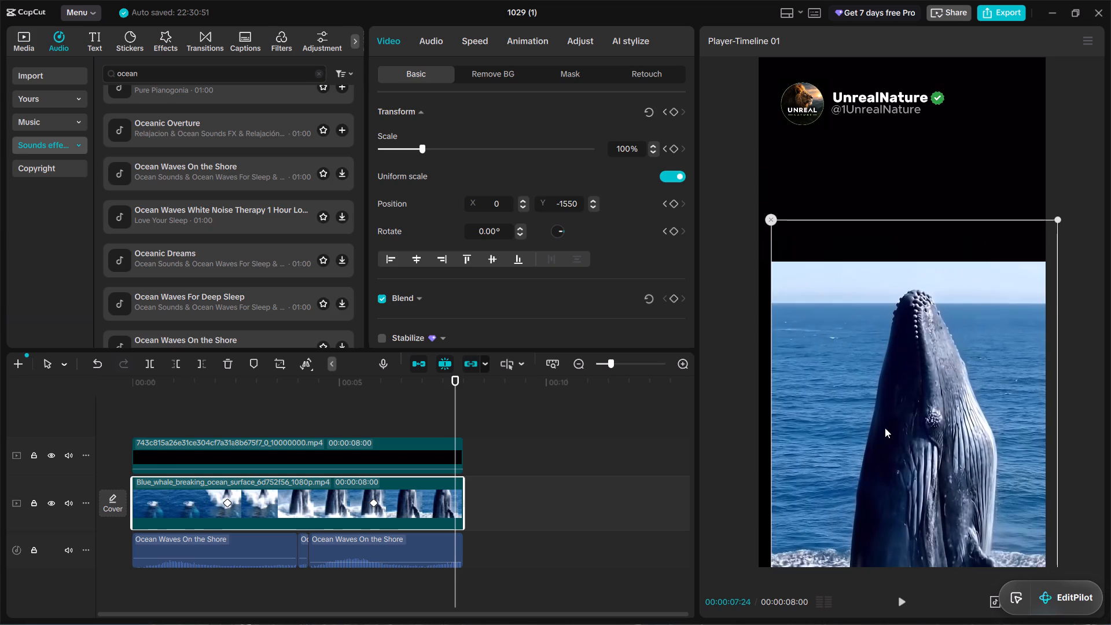
Move the blue whale clip well up in the frame at 00:00:07:24, keeping it roughly centred horizontally beneath the header.
left_click_drag(885, 428, 875, 345)
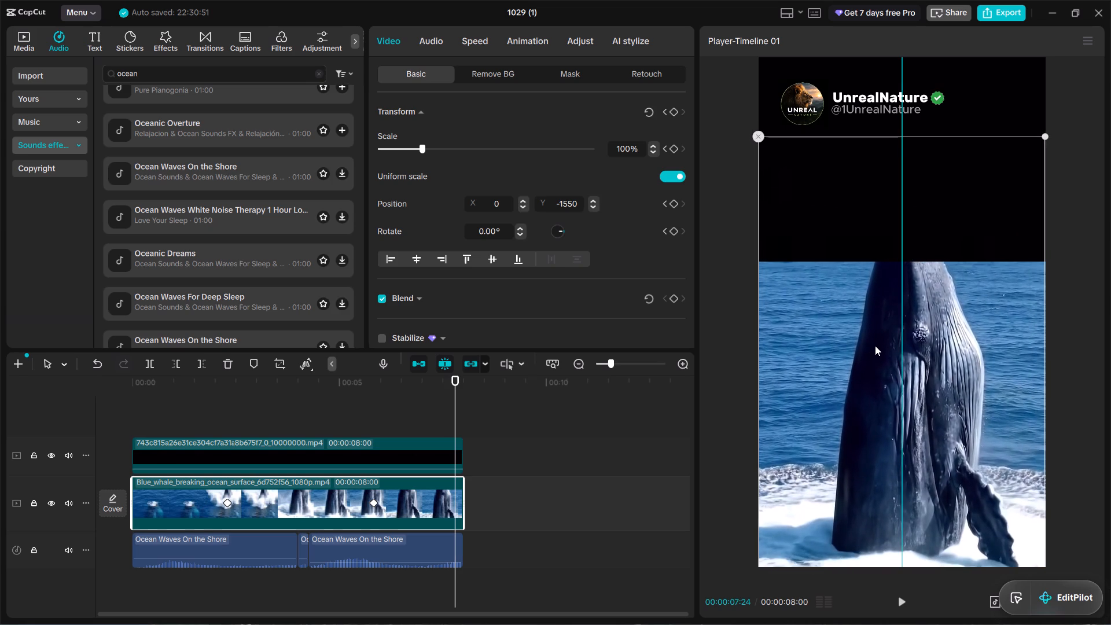
left_click_drag(875, 345, 875, 277)
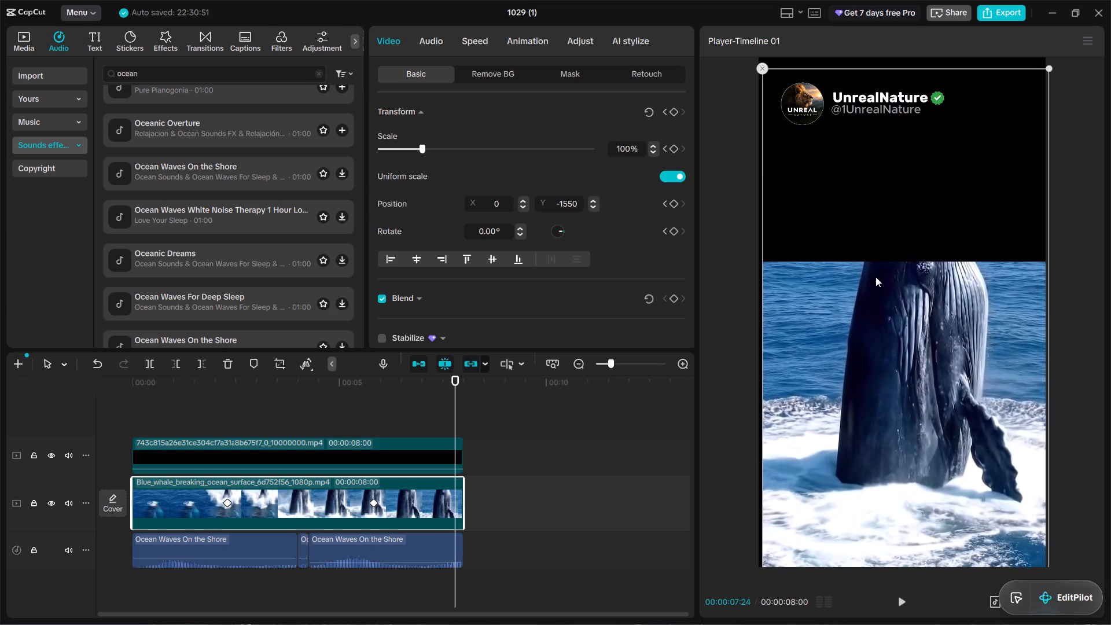
left_click_drag(875, 277, 874, 277)
Play back the timeline from about five seconds to check the blue whale clip's keyframed movement.
left_click_drag(343, 429, 345, 424)
key("space")
key("space")
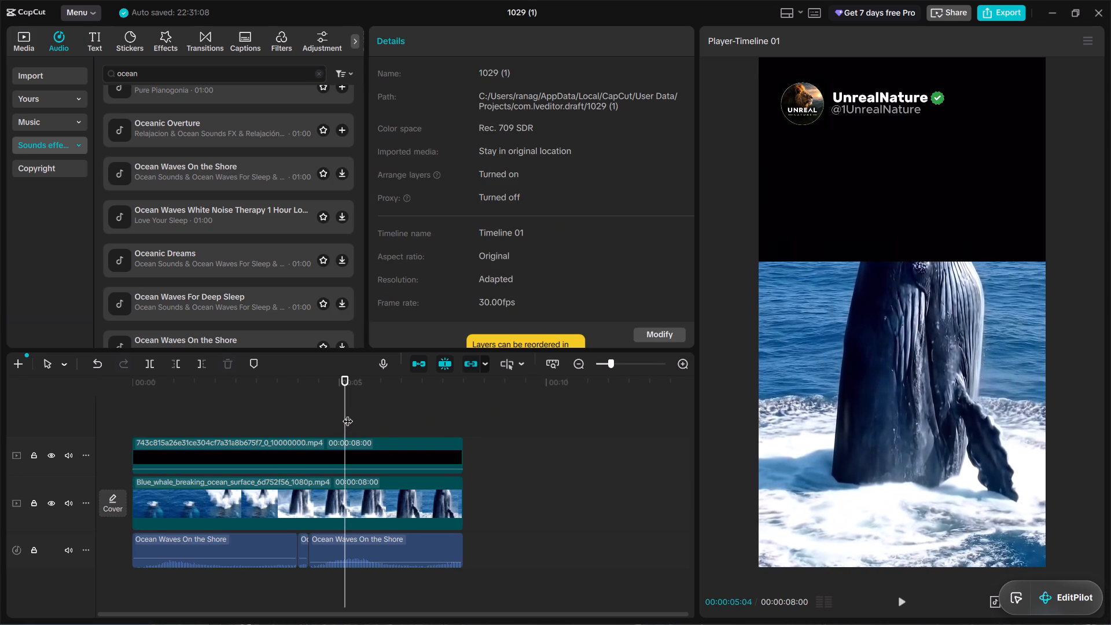
Play the timeline from 00:00:05:04 to the end to review the blue whale clip's movement.
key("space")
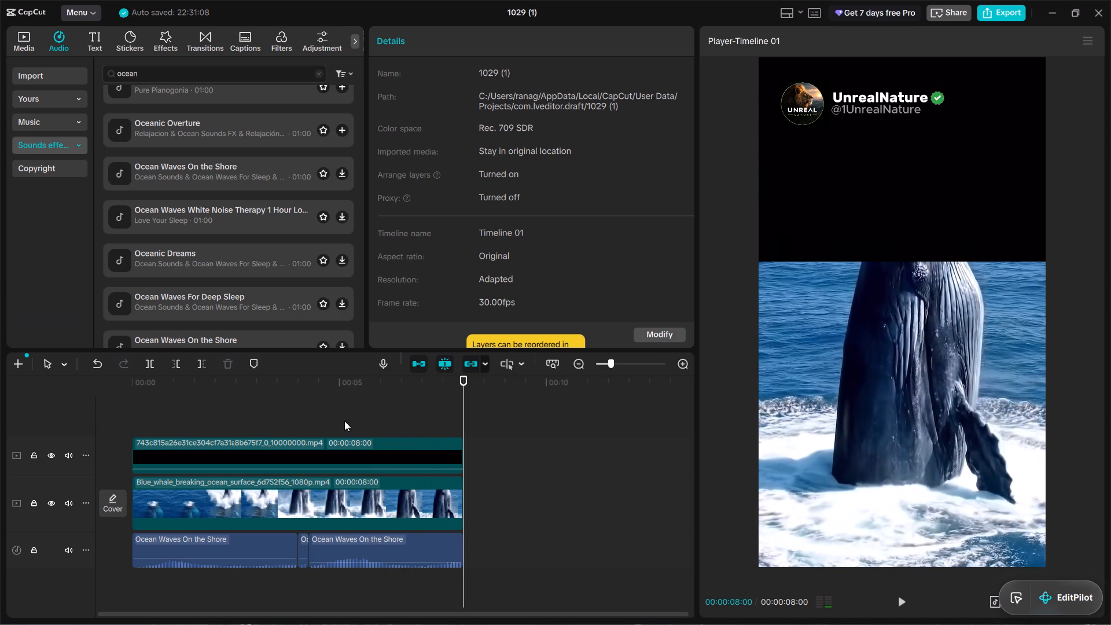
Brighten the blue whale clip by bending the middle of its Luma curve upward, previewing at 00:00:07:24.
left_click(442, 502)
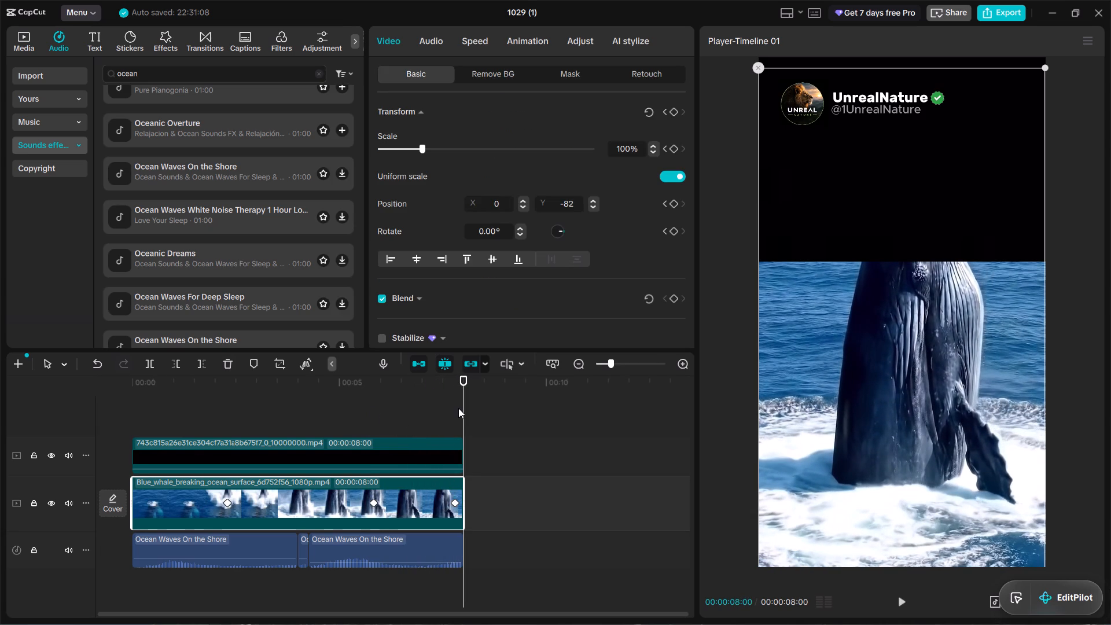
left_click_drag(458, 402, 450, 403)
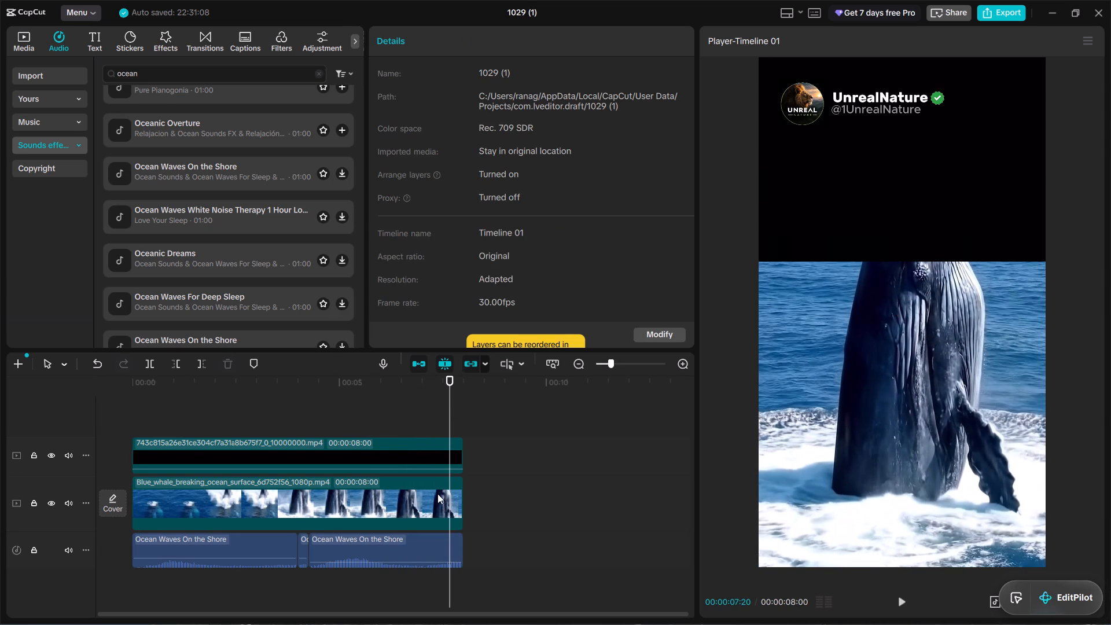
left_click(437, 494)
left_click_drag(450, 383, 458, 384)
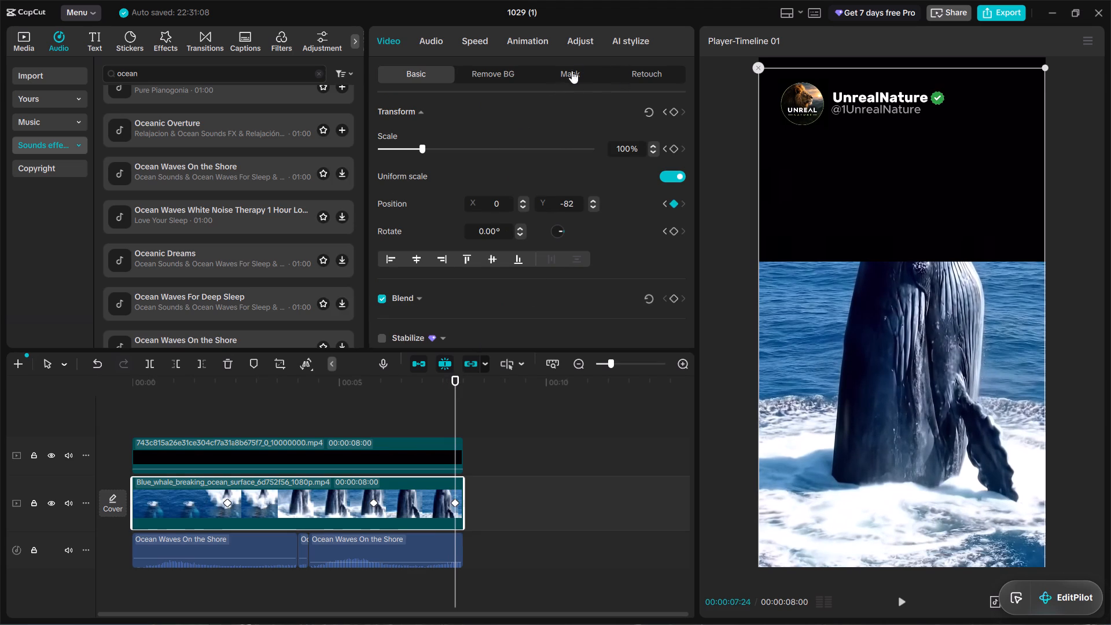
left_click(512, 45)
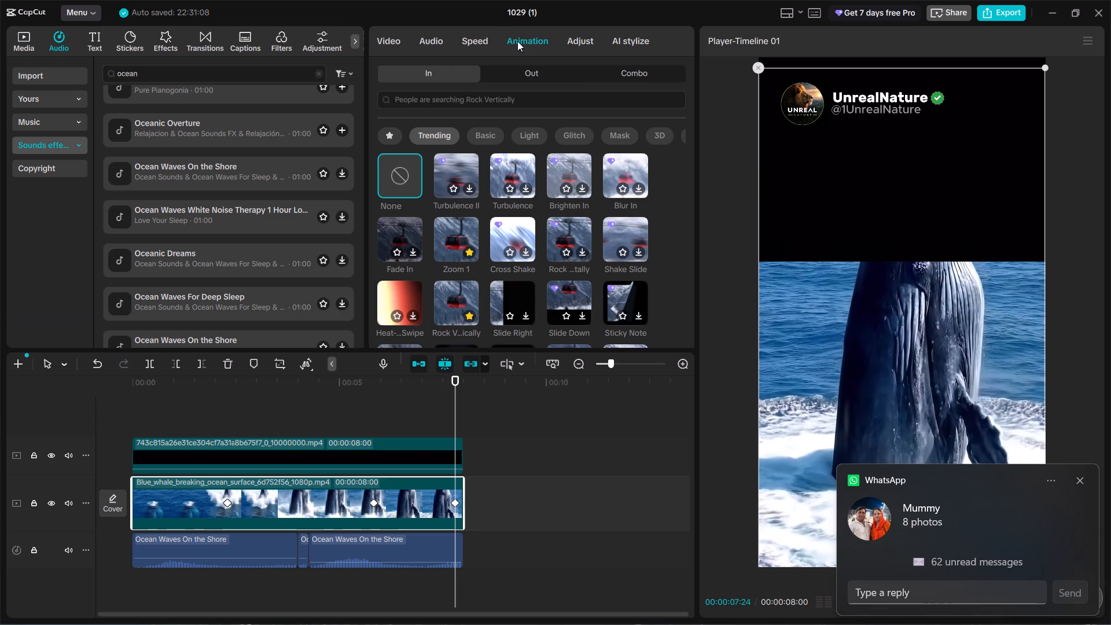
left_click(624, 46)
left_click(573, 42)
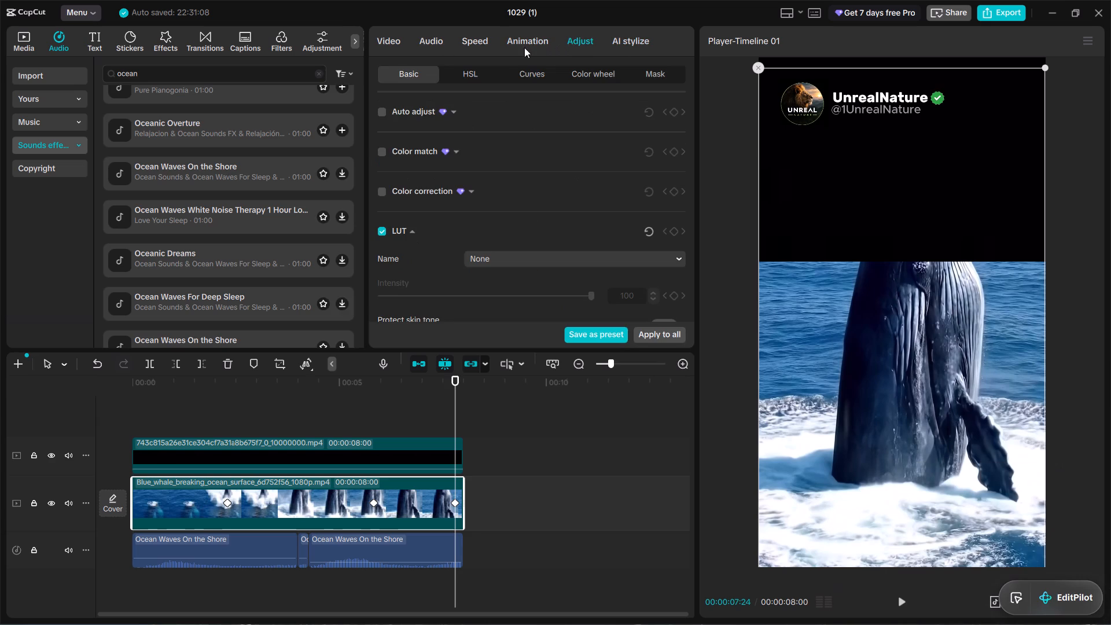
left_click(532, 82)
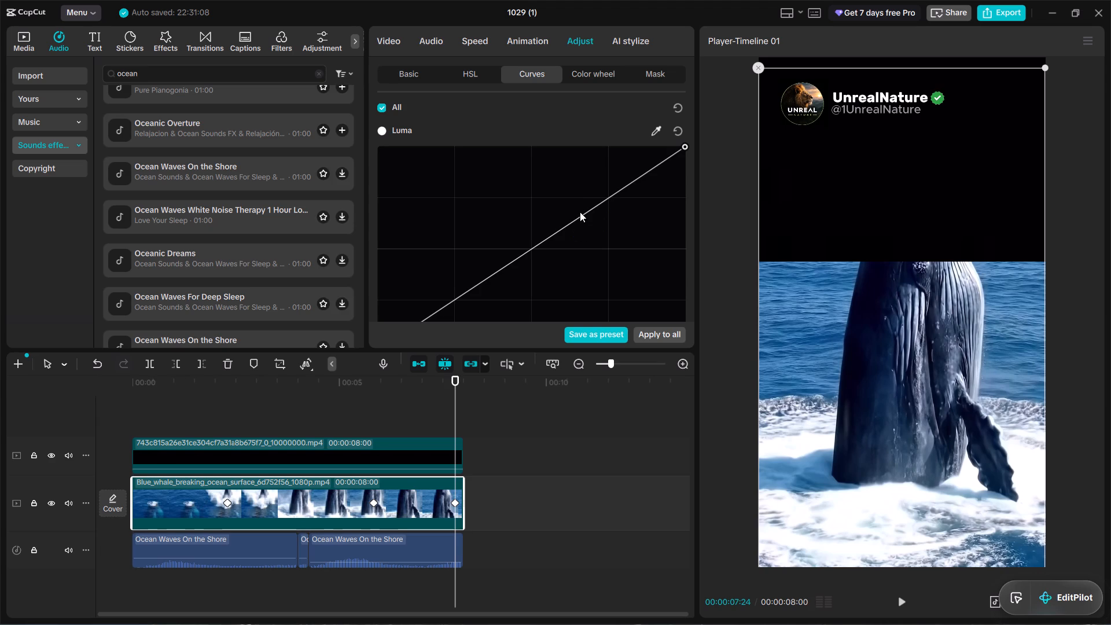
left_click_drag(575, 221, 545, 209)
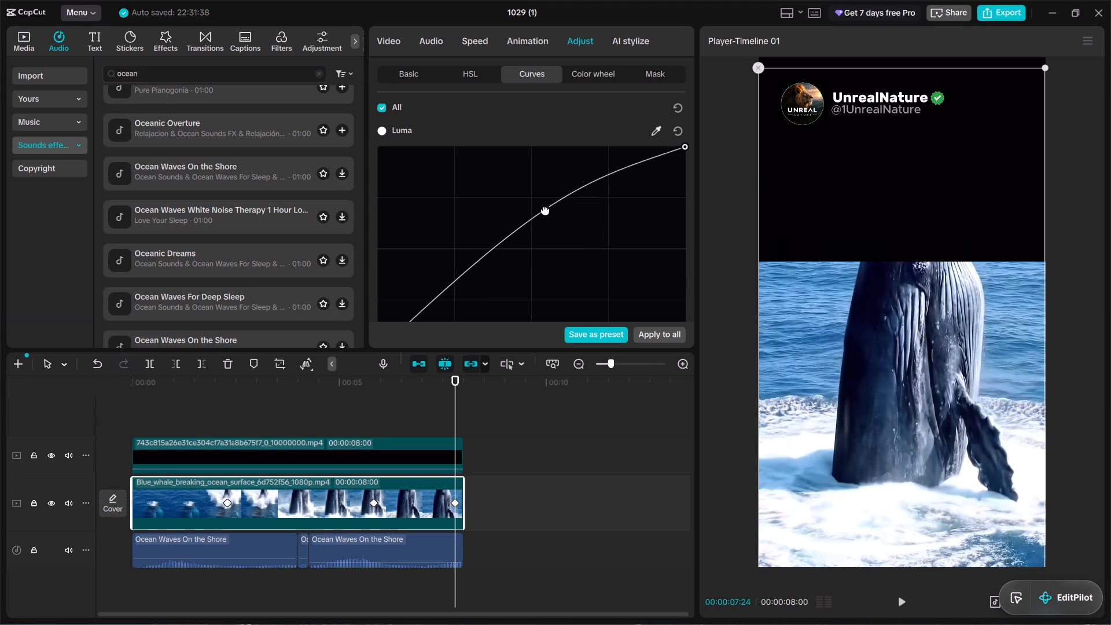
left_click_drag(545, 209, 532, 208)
Play the timeline from 00:00:05:26 and from about four seconds to check the whale clip's look with the raised Luma curve.
left_click(376, 406)
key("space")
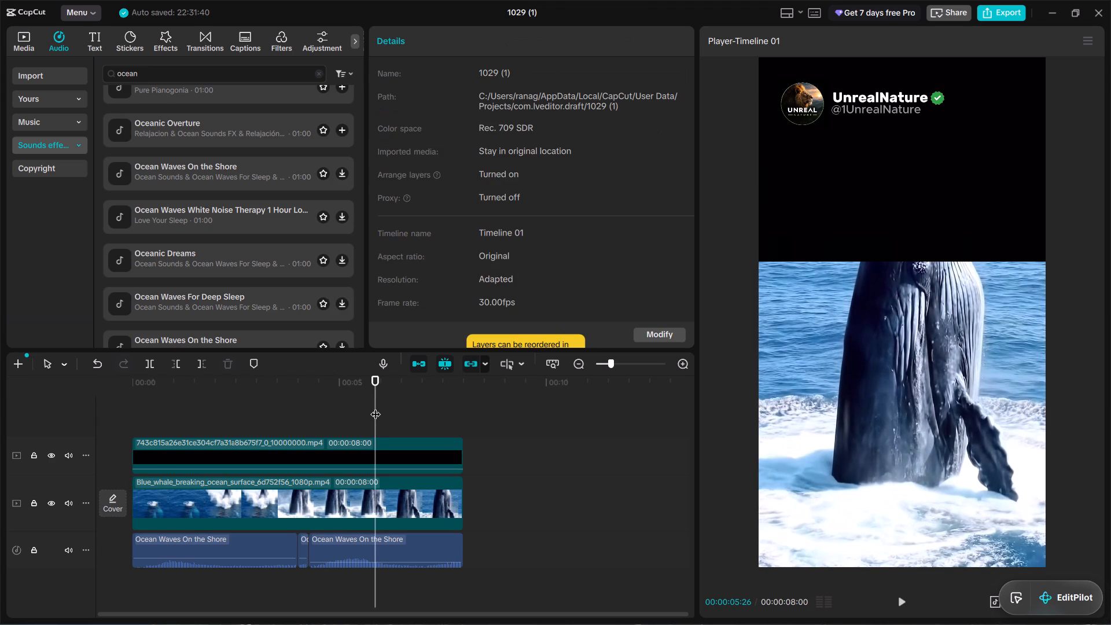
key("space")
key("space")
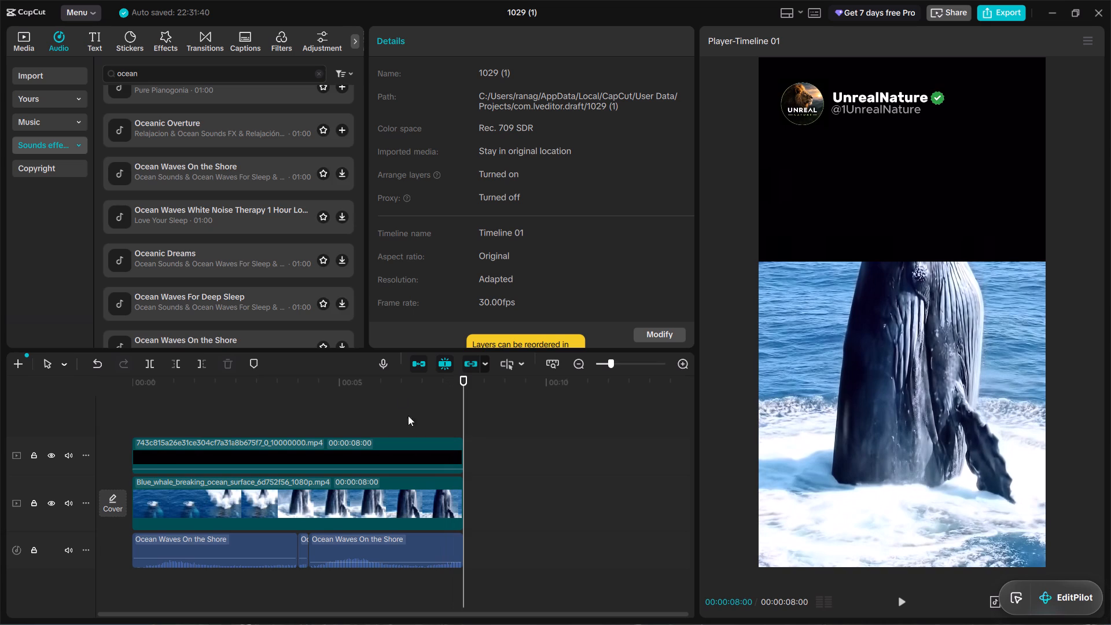
left_click(306, 389)
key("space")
left_click(307, 392)
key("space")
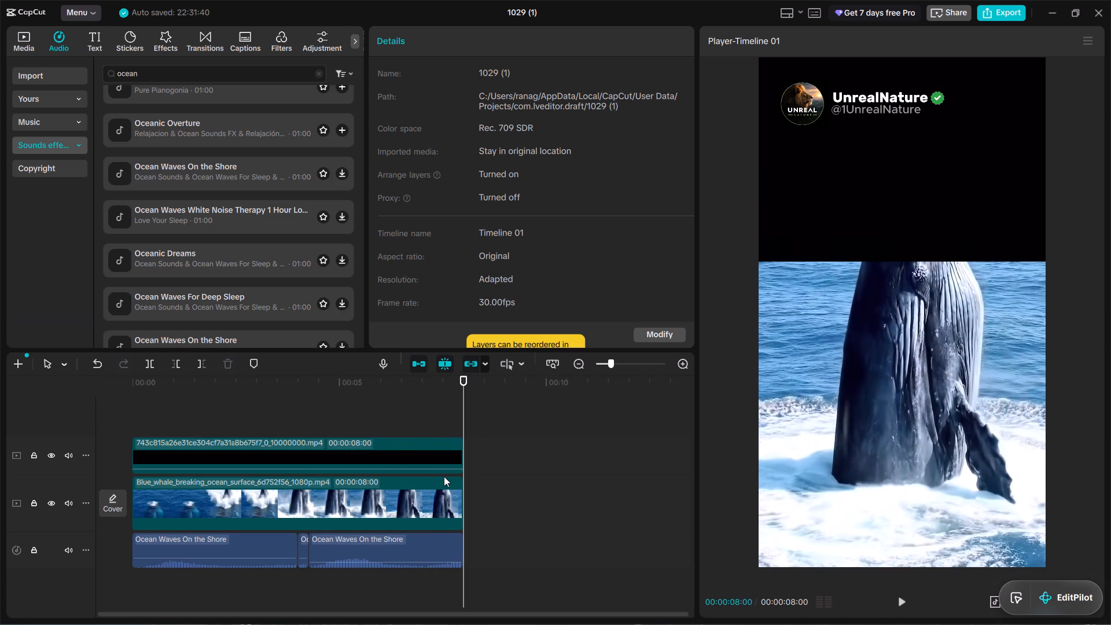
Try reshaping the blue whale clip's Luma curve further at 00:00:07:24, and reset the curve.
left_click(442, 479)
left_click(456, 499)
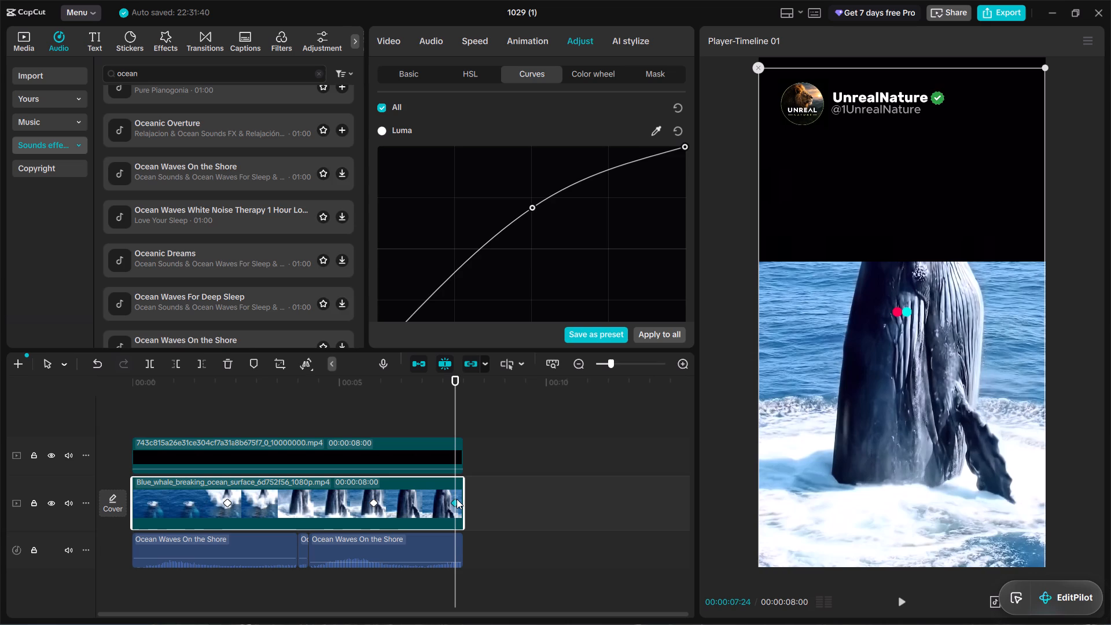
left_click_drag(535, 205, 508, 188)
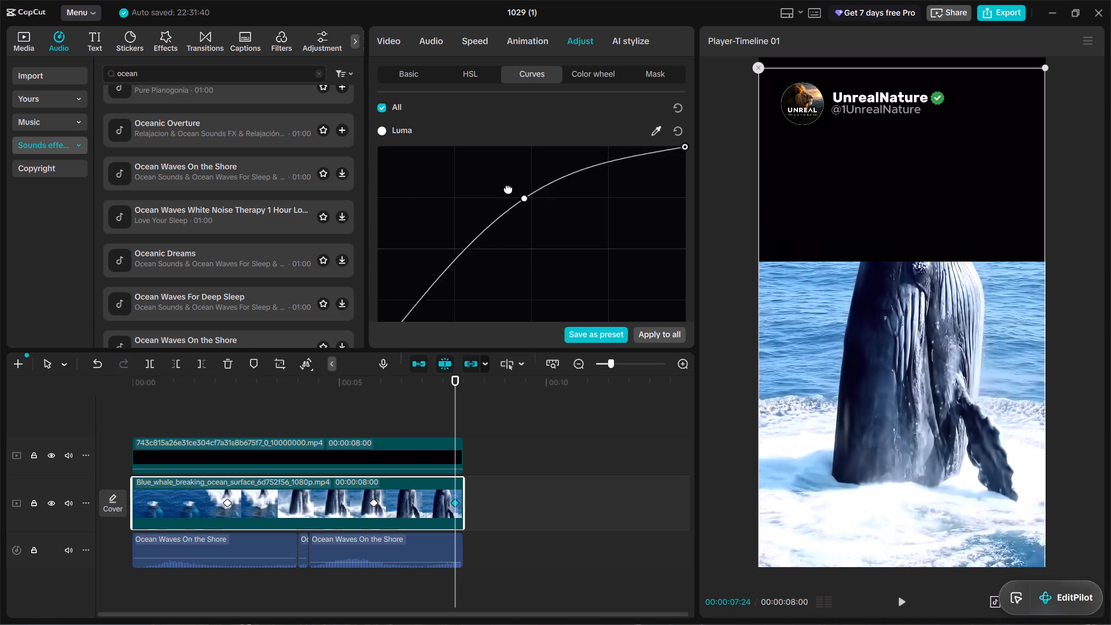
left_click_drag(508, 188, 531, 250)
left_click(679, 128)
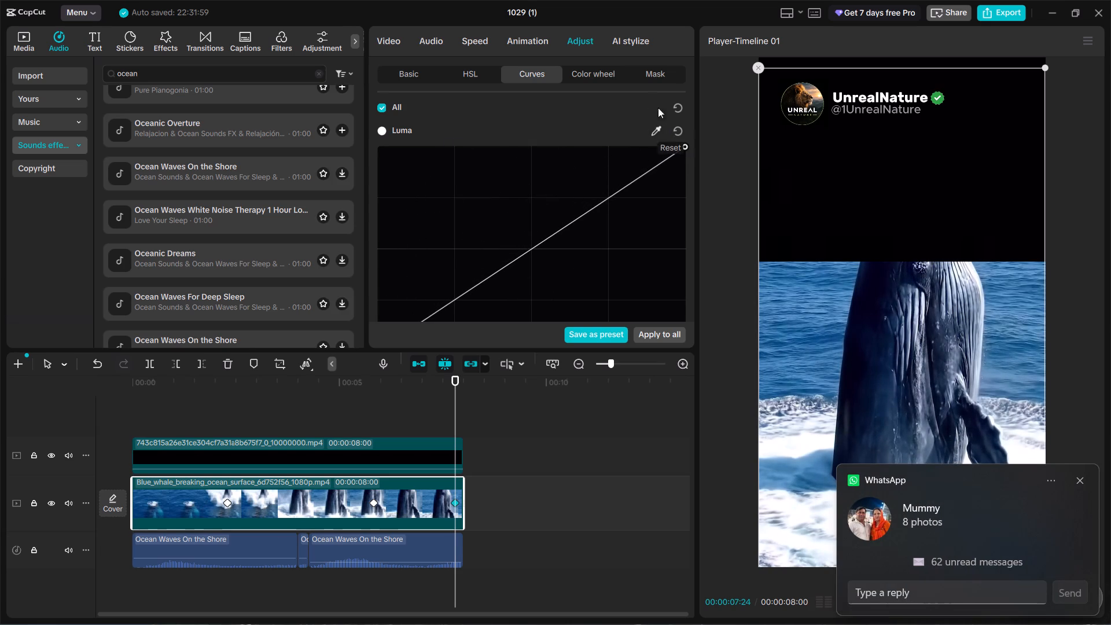
Apply a Custom speed curve to the blue whale clip and raise the incoming half of its first inner point above 1x.
left_click(464, 76)
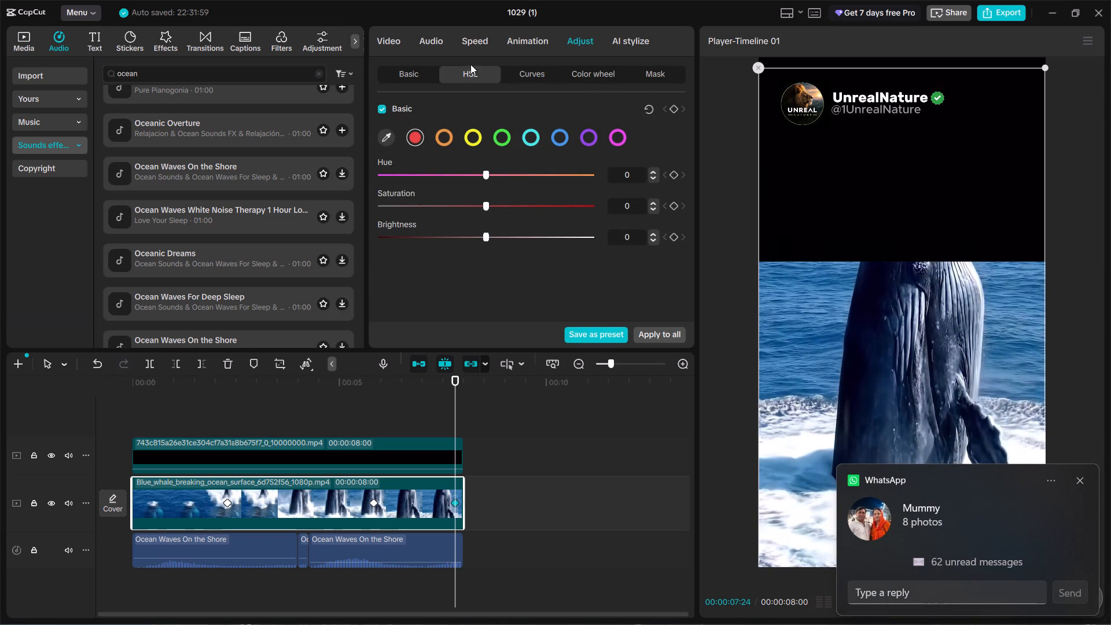
left_click(484, 42)
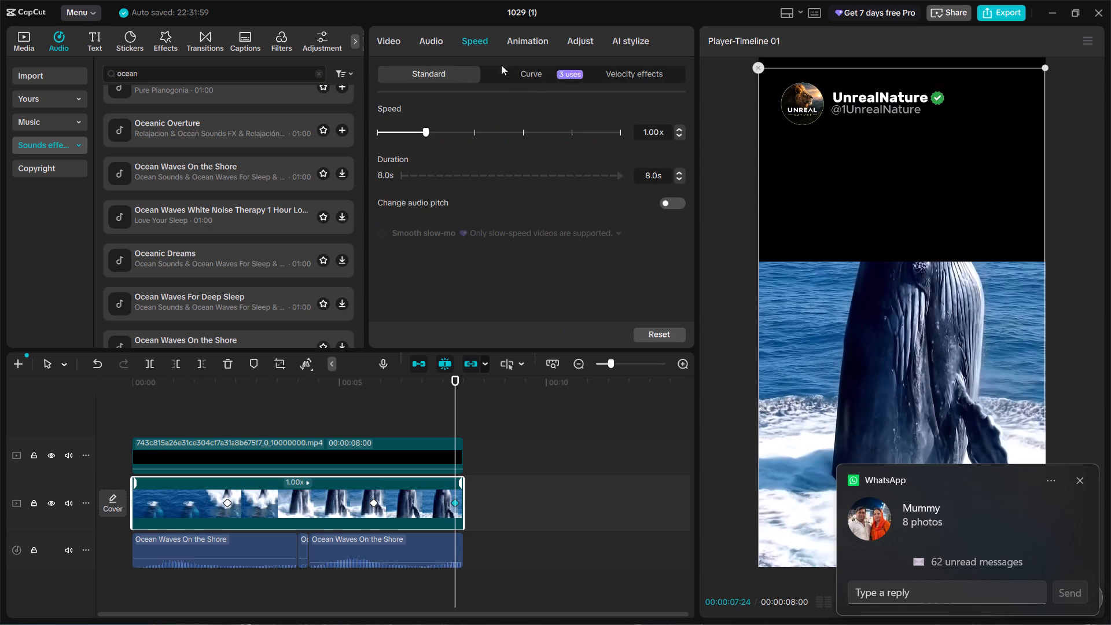
left_click(530, 76)
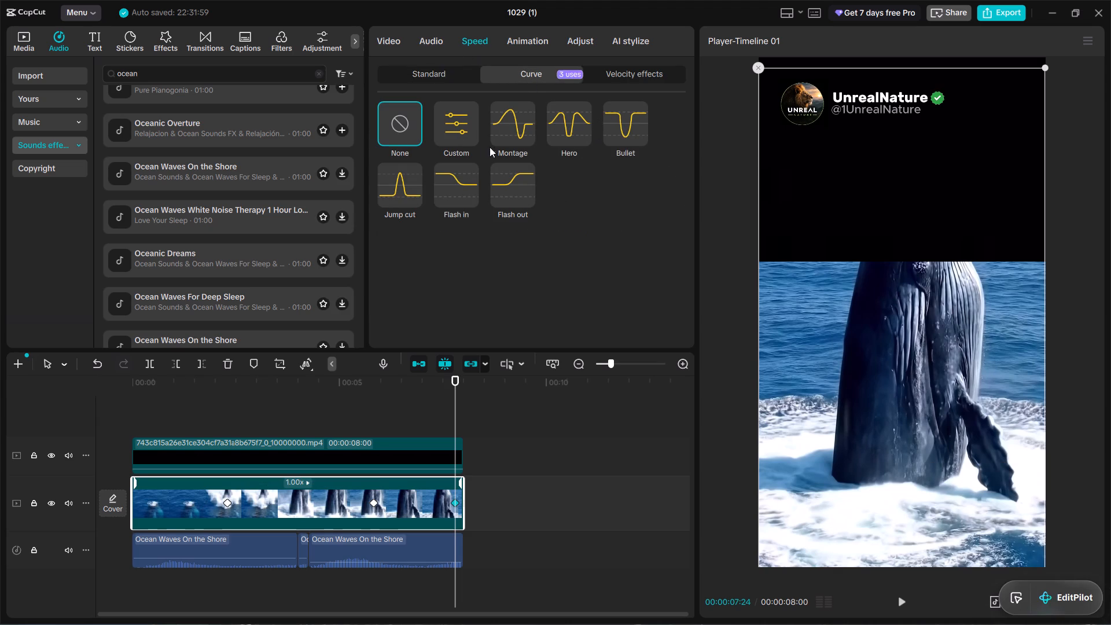
left_click(472, 129)
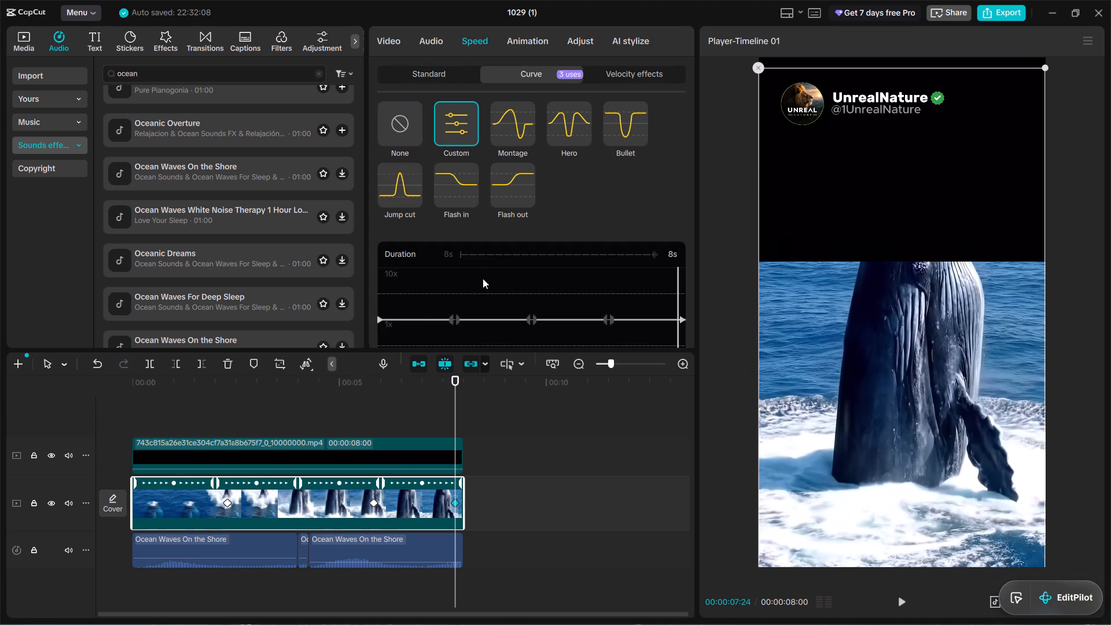
left_click_drag(451, 321, 451, 307)
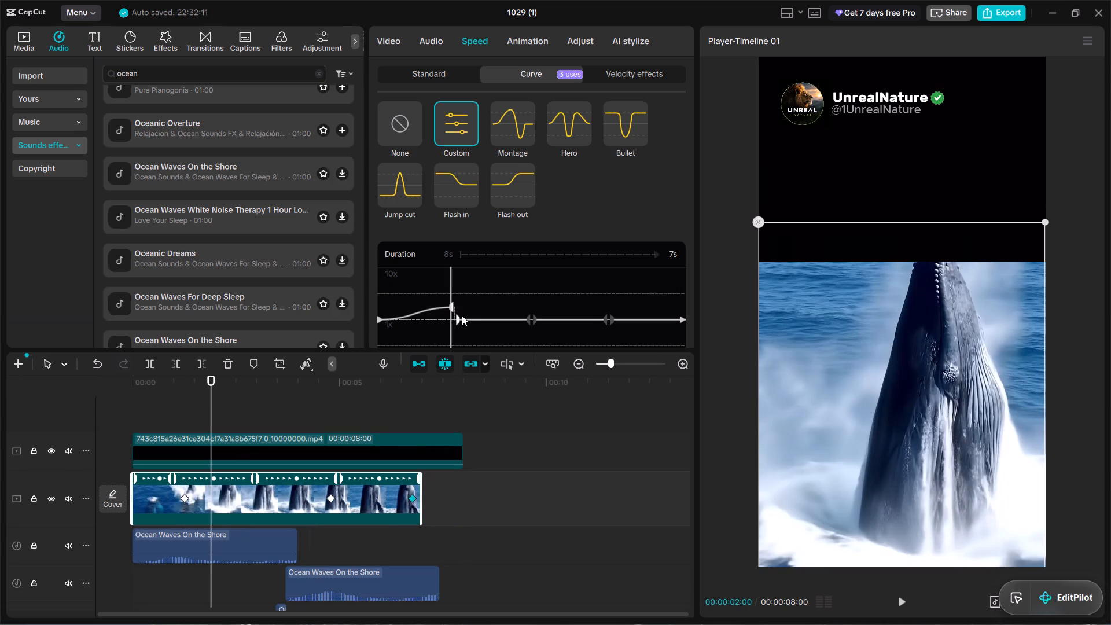
left_click(459, 318)
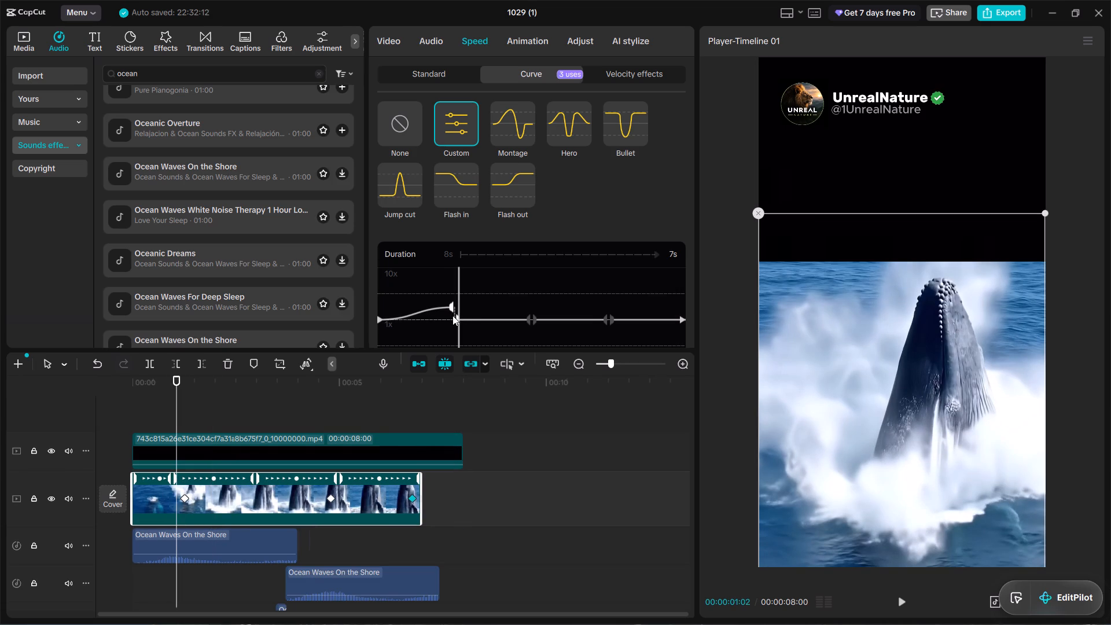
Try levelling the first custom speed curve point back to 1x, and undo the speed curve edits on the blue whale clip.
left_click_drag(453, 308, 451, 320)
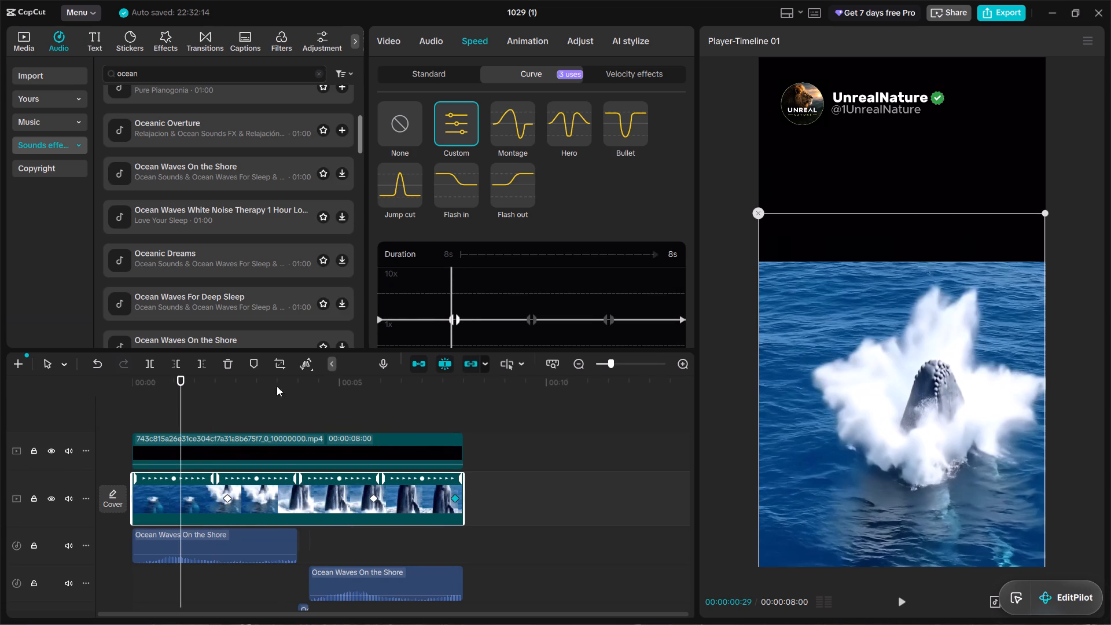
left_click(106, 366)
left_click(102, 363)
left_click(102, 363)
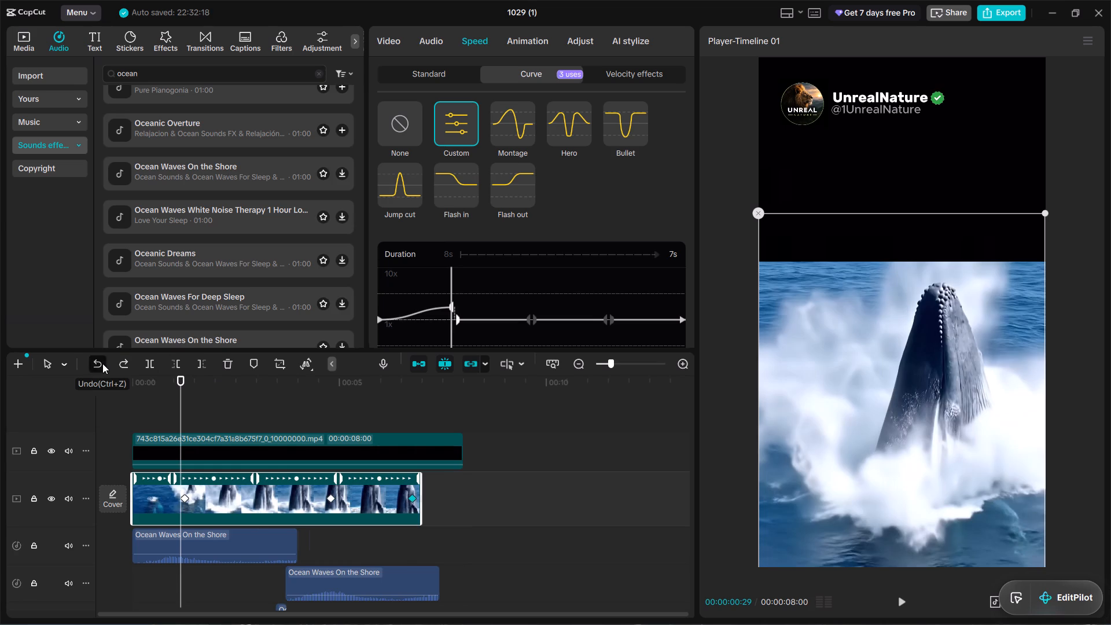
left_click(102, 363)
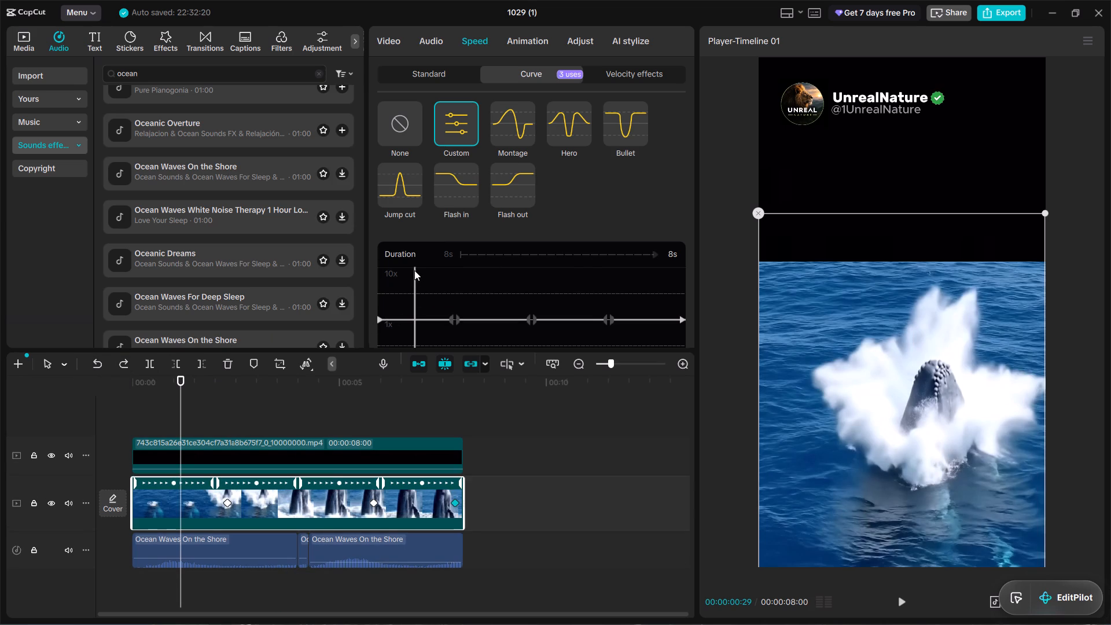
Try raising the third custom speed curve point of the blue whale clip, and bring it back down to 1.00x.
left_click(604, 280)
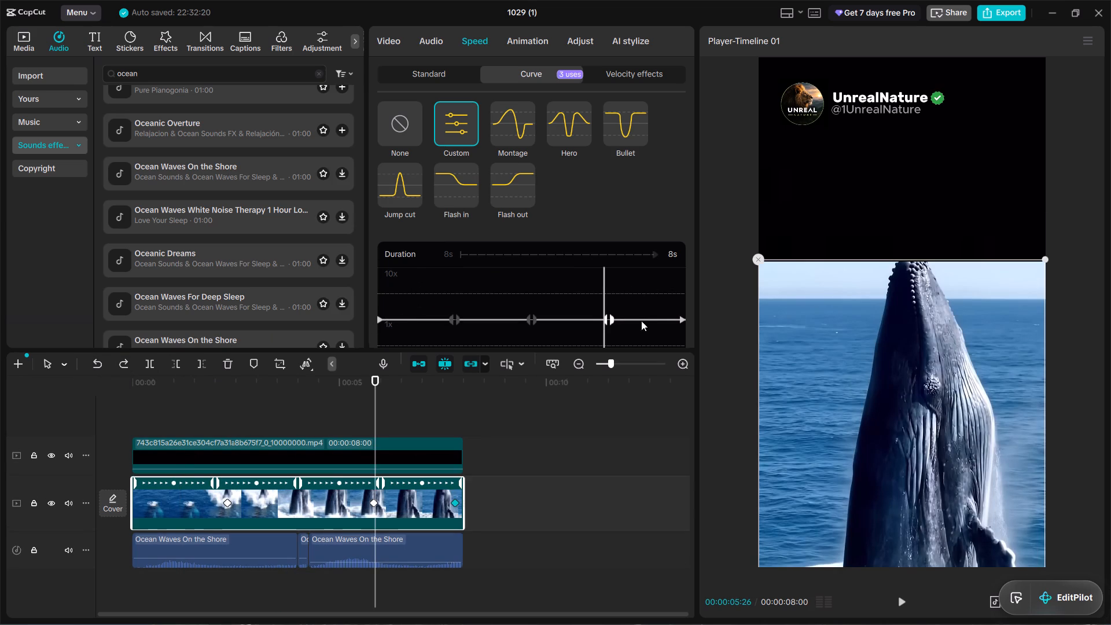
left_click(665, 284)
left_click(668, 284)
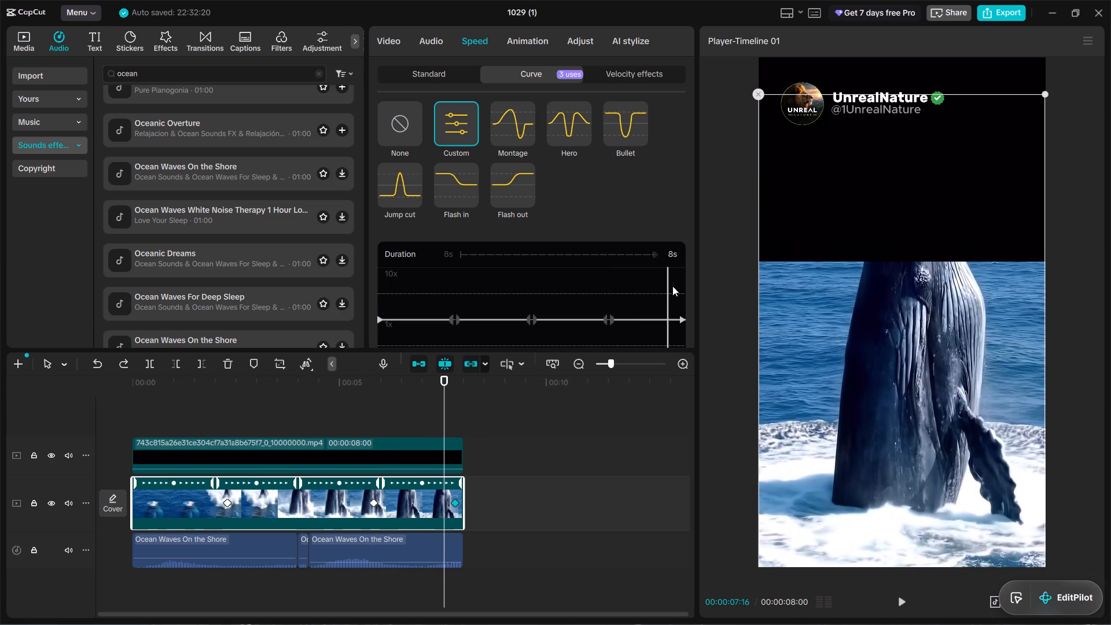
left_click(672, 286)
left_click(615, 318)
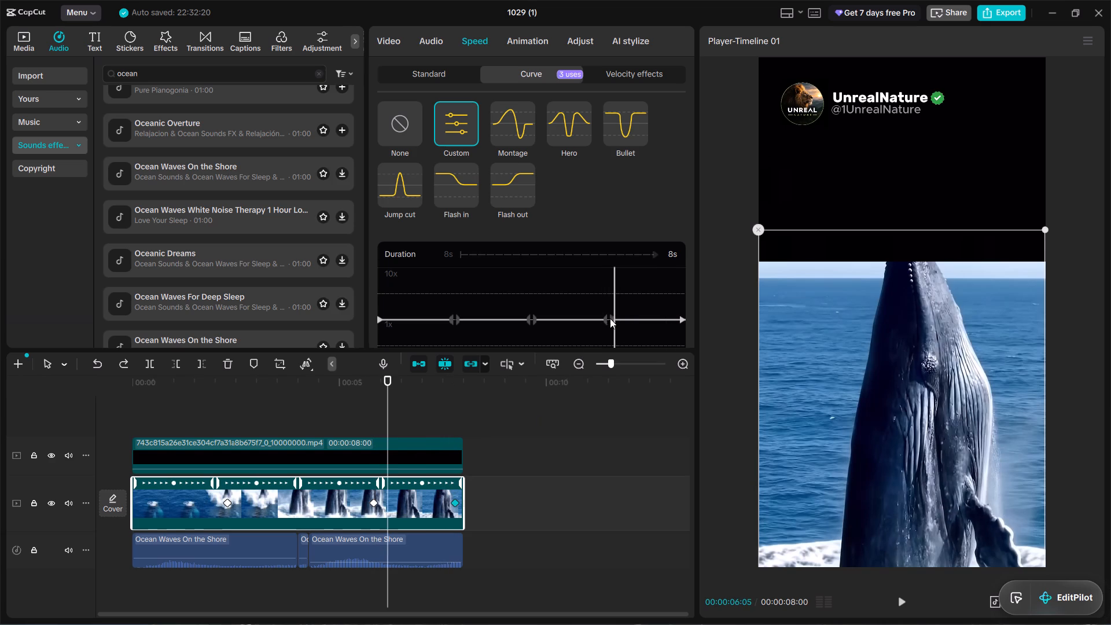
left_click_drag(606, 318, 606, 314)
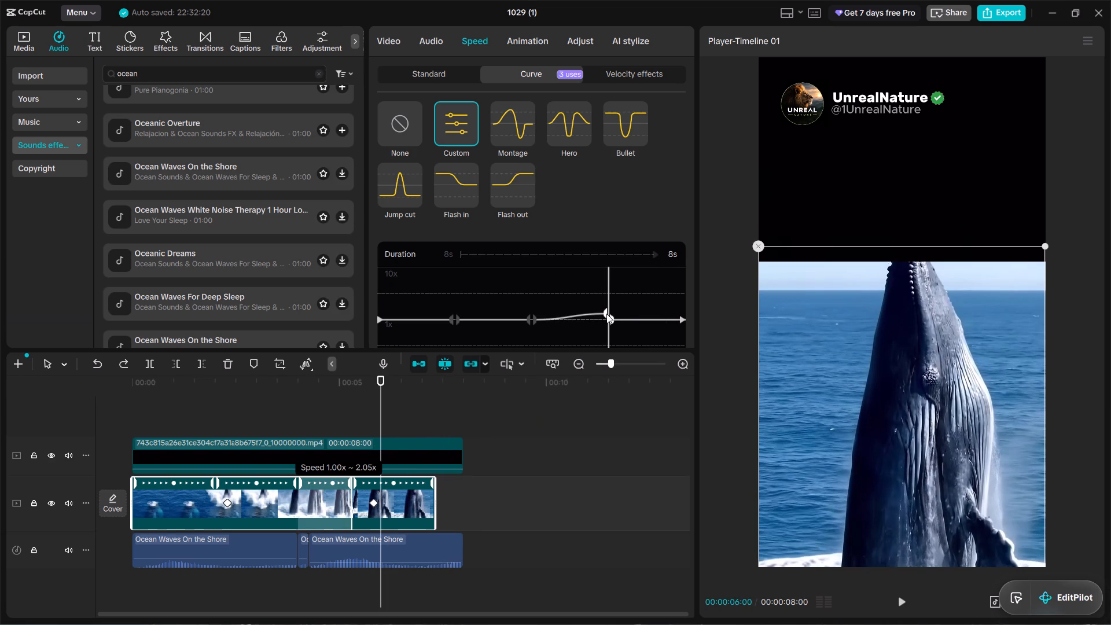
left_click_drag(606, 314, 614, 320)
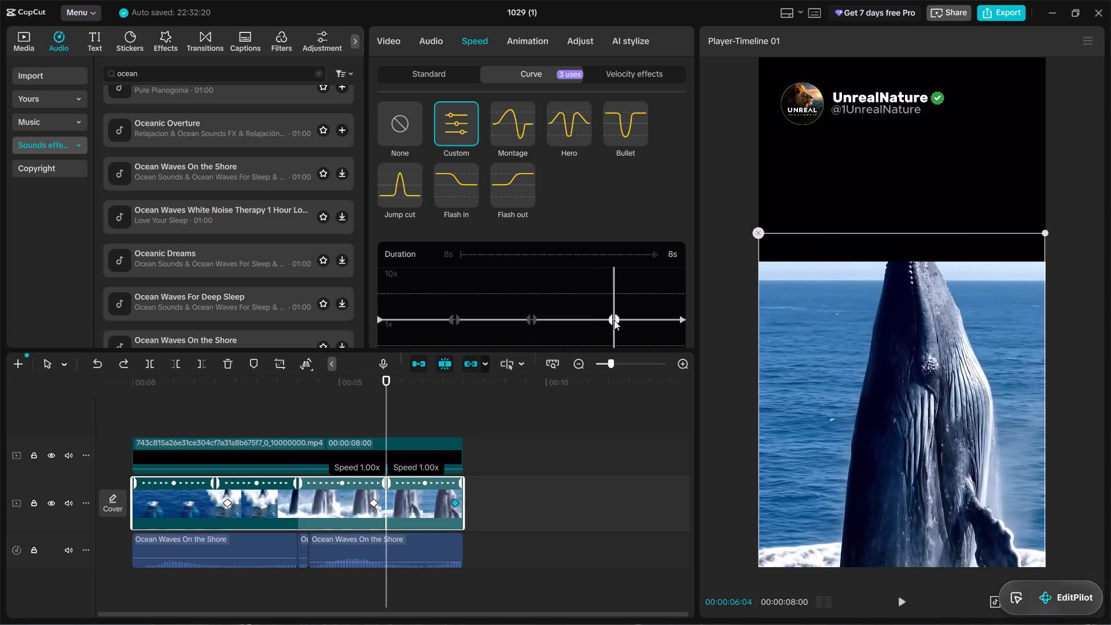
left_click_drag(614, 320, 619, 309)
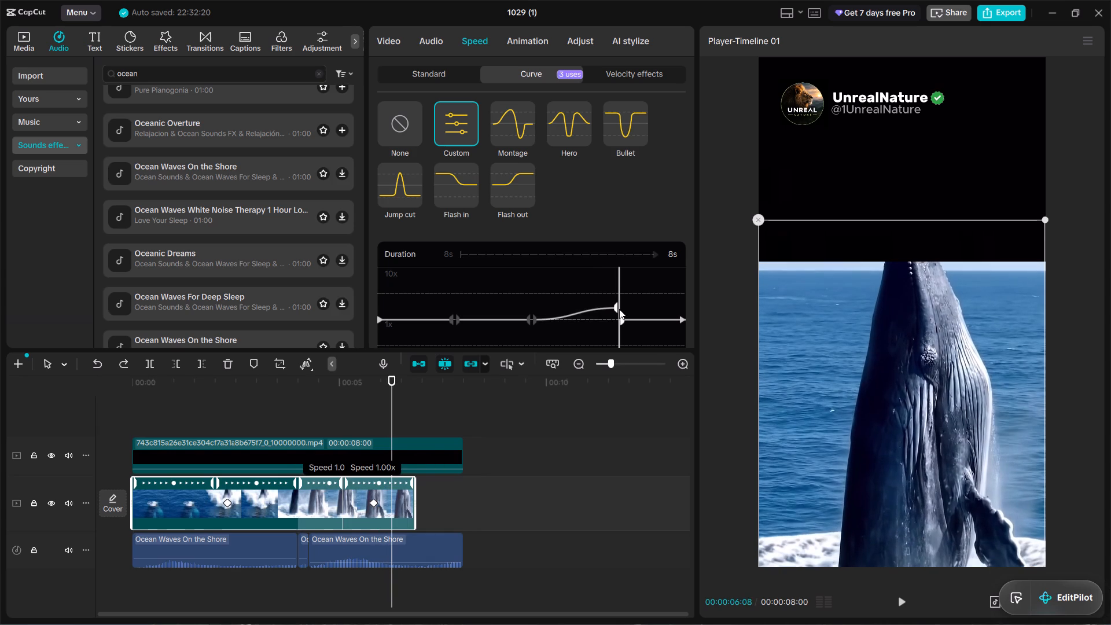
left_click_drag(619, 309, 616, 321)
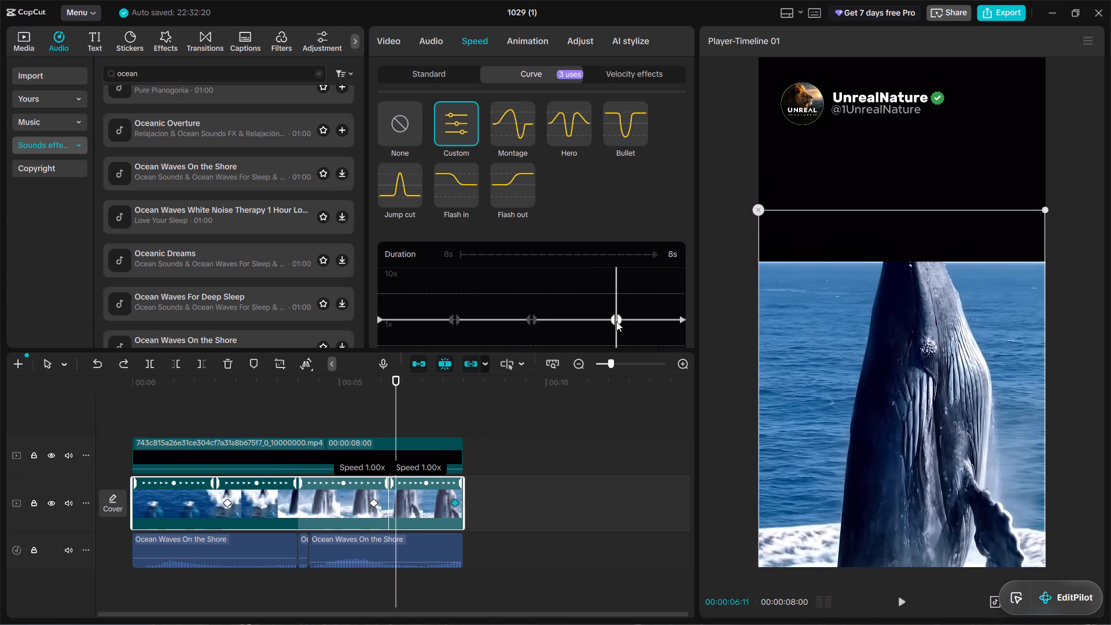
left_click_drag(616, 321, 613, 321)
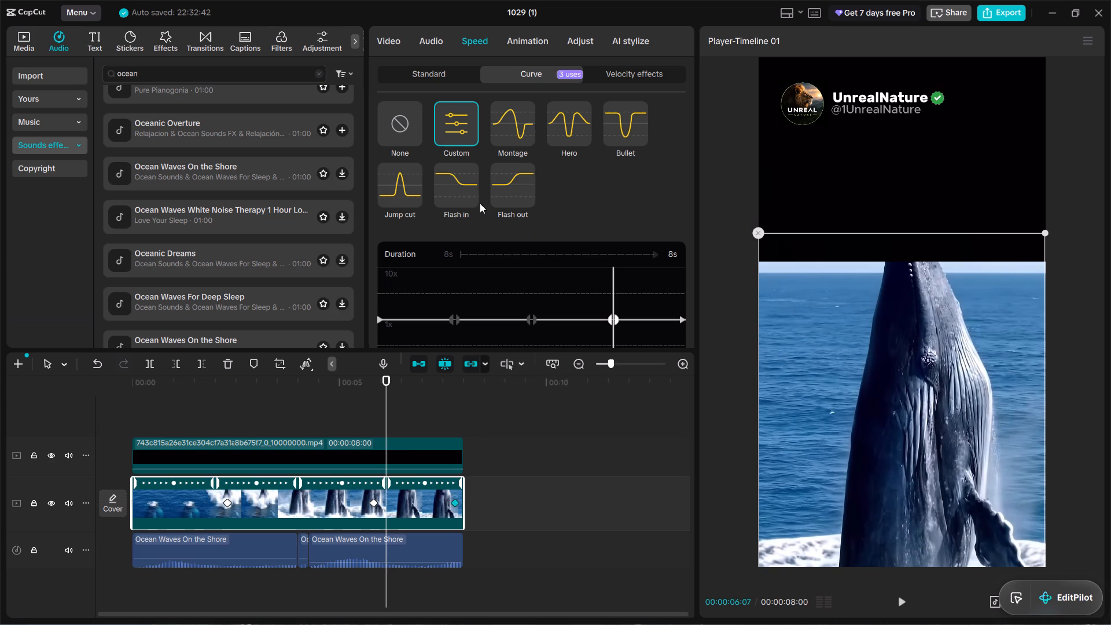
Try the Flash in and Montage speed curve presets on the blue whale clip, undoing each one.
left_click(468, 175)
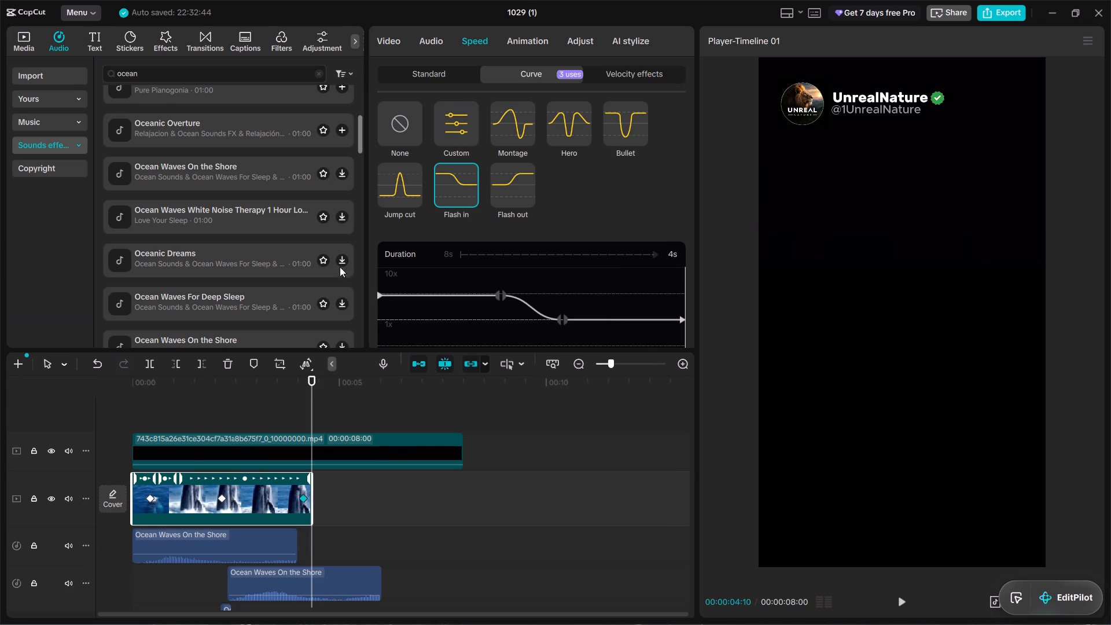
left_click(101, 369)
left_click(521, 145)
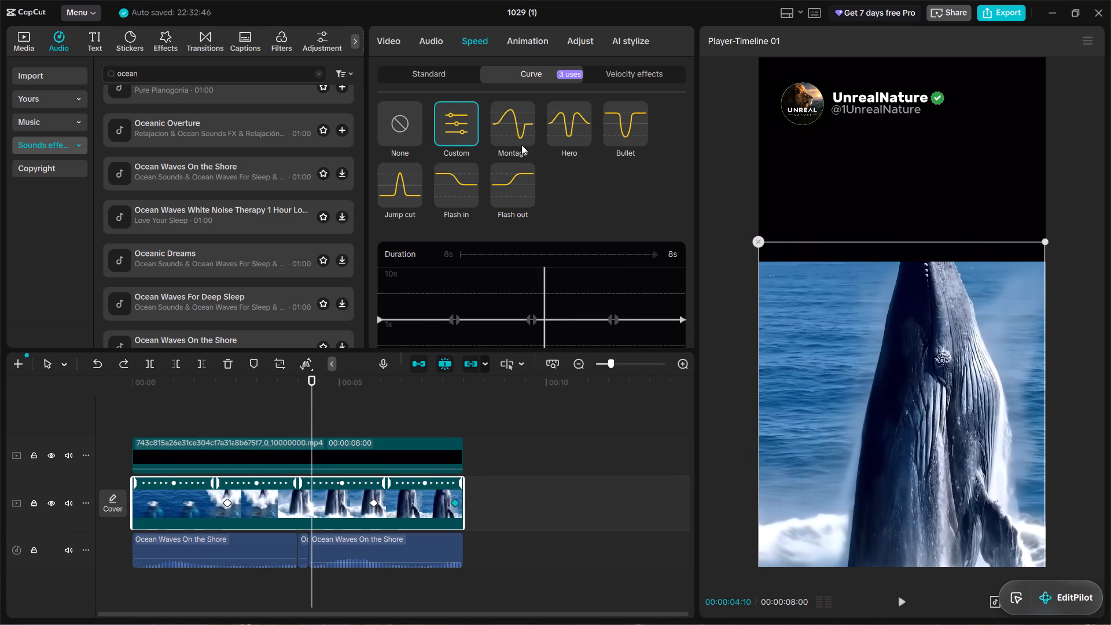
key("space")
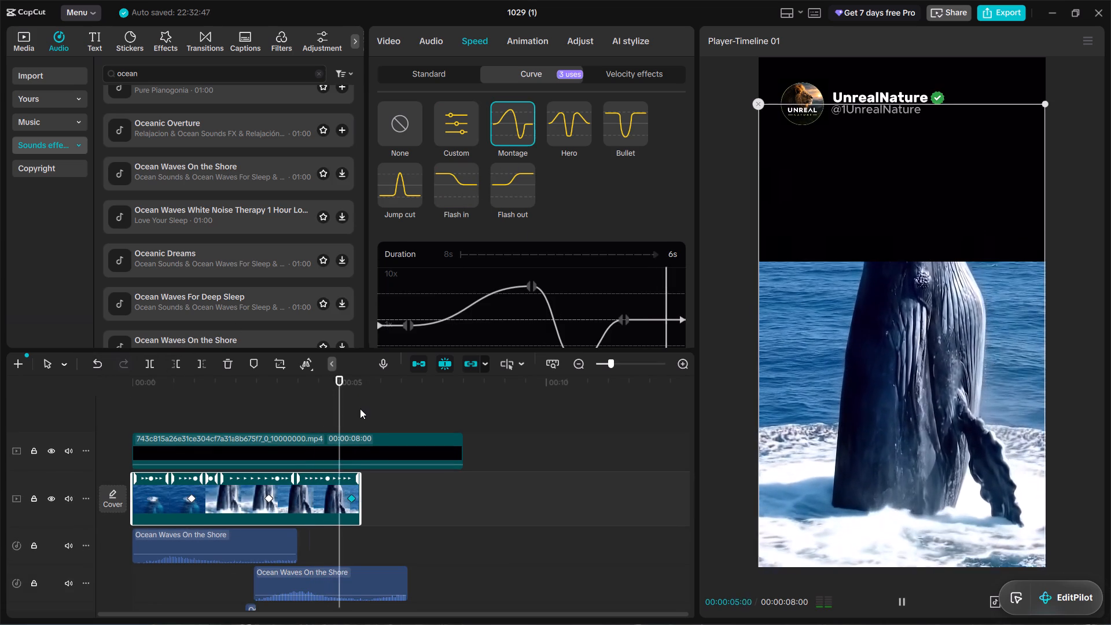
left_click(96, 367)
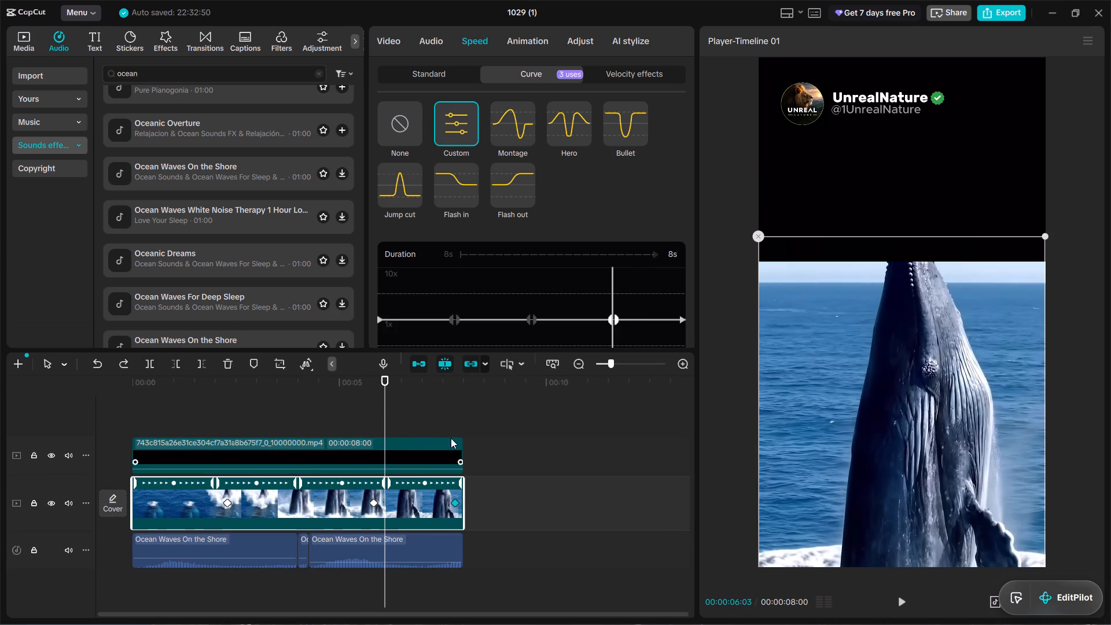
Move the blue whale clip moderately lower in the frame at its 00:00:07:24 keyframe, keeping it centred horizontally.
left_click(367, 421)
key("space")
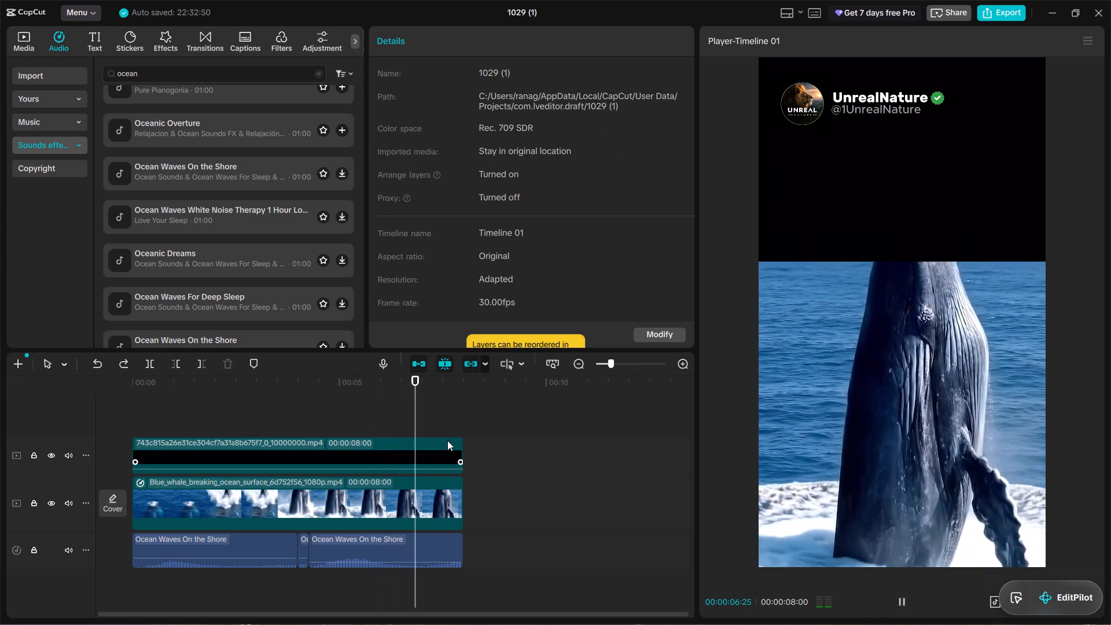
key("space")
left_click(440, 489)
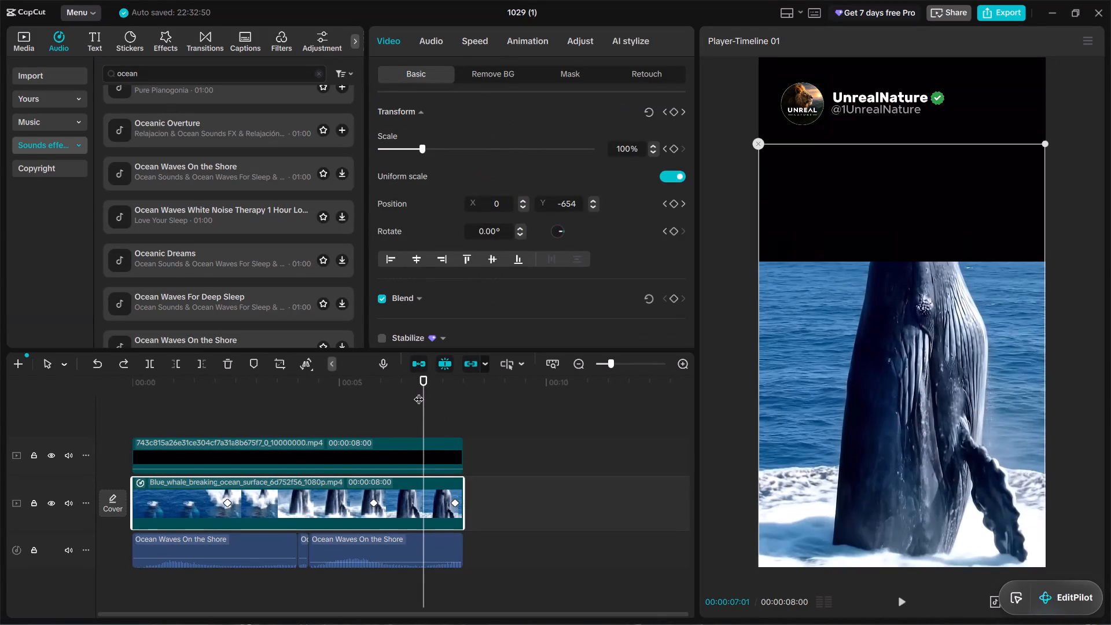
left_click_drag(419, 391, 452, 397)
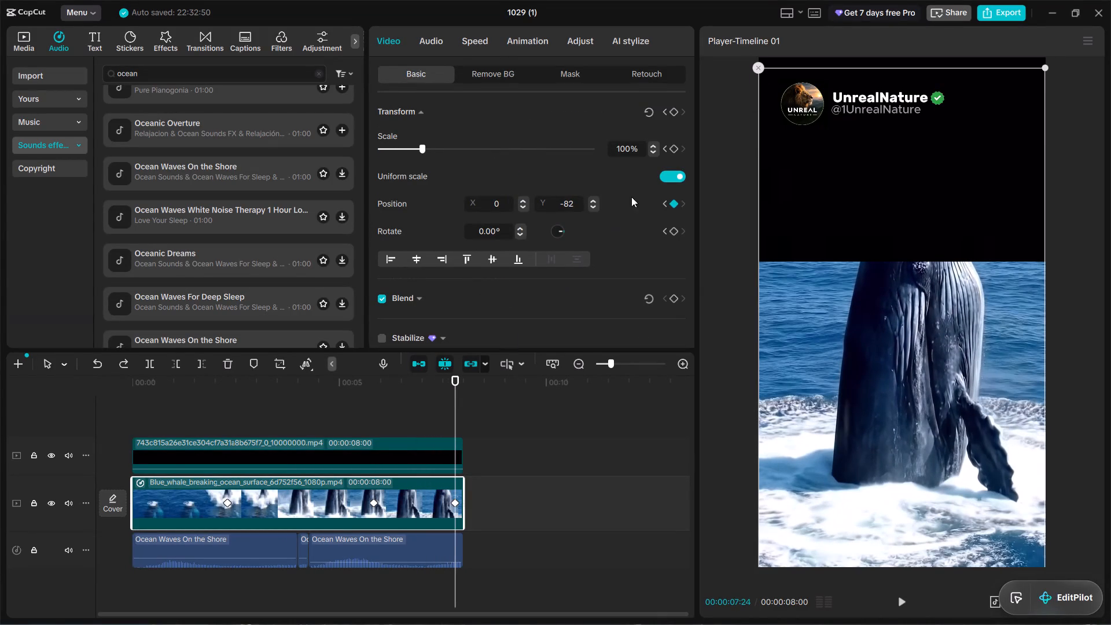
left_click_drag(888, 357, 883, 407)
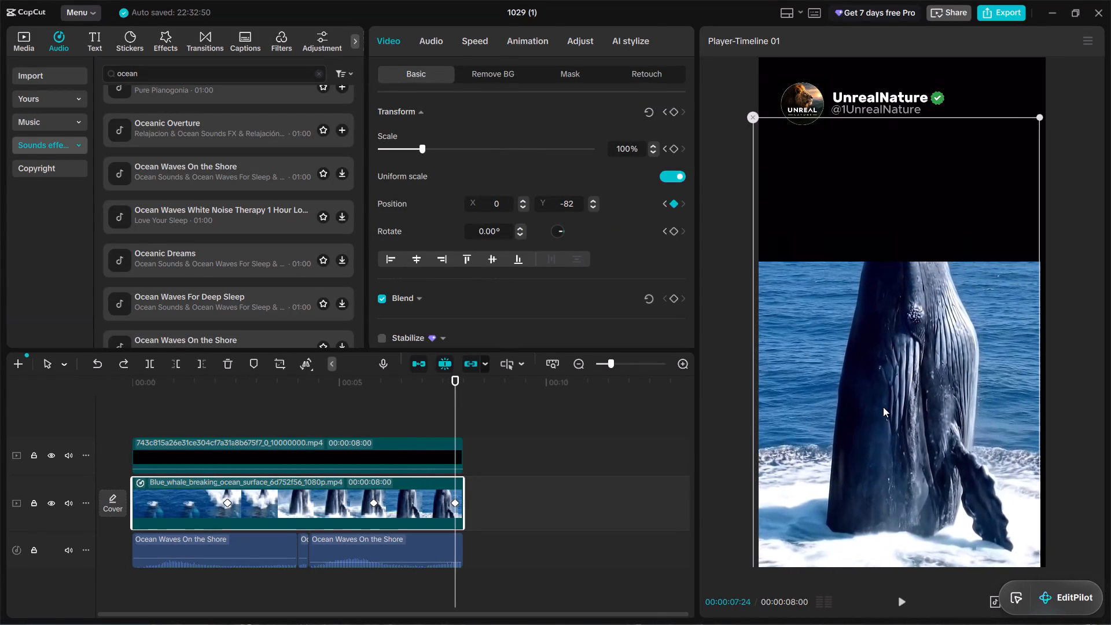
left_click_drag(883, 407, 889, 407)
Play back the end of the timeline to check the whale clip's final position, and return the playhead to the start.
left_click_drag(354, 413, 366, 411)
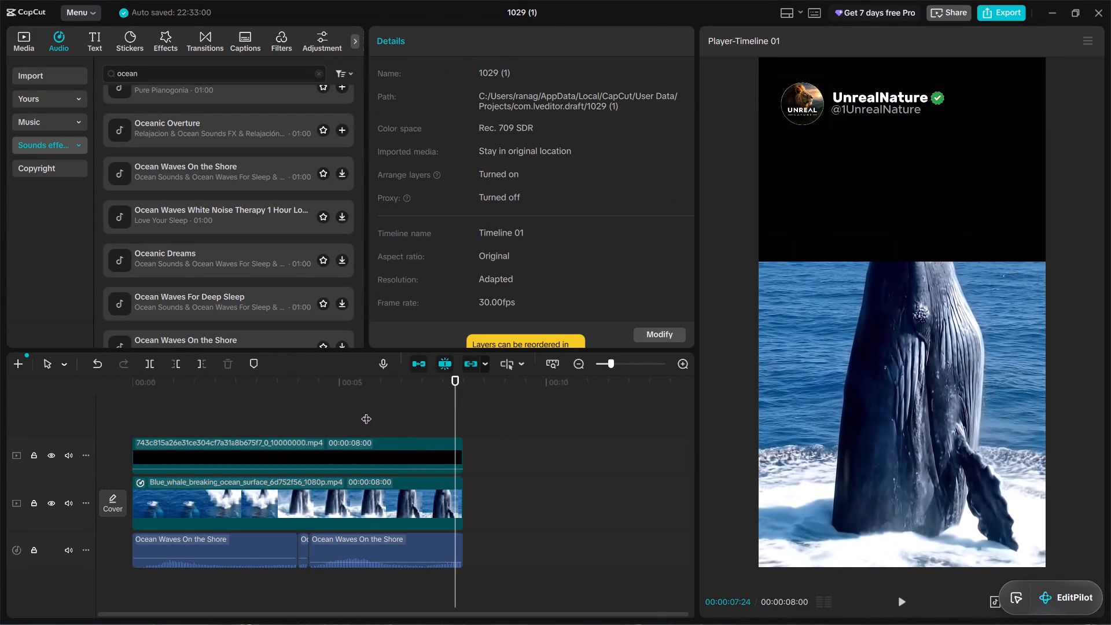
key("space")
key("space")
key("space")
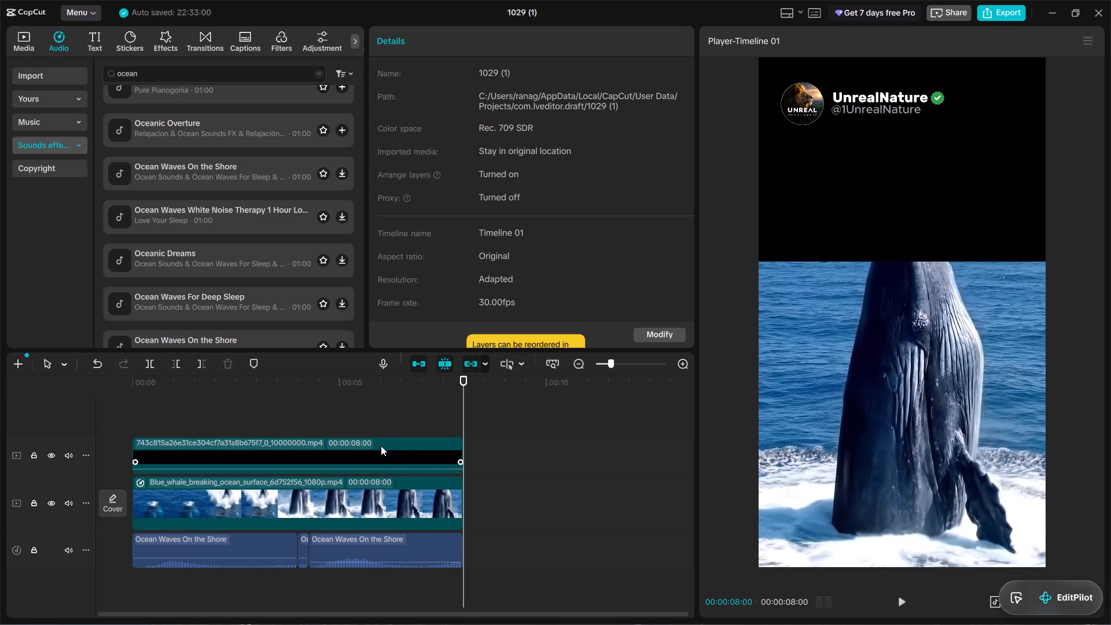
left_click_drag(174, 391, 113, 392)
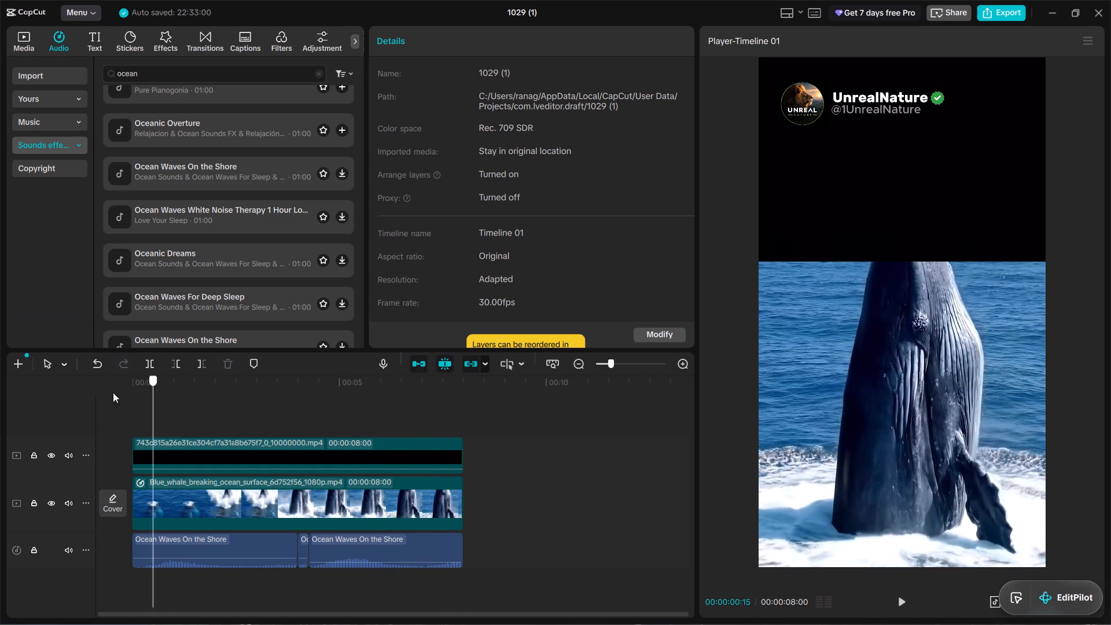
left_click_drag(113, 392, 58, 396)
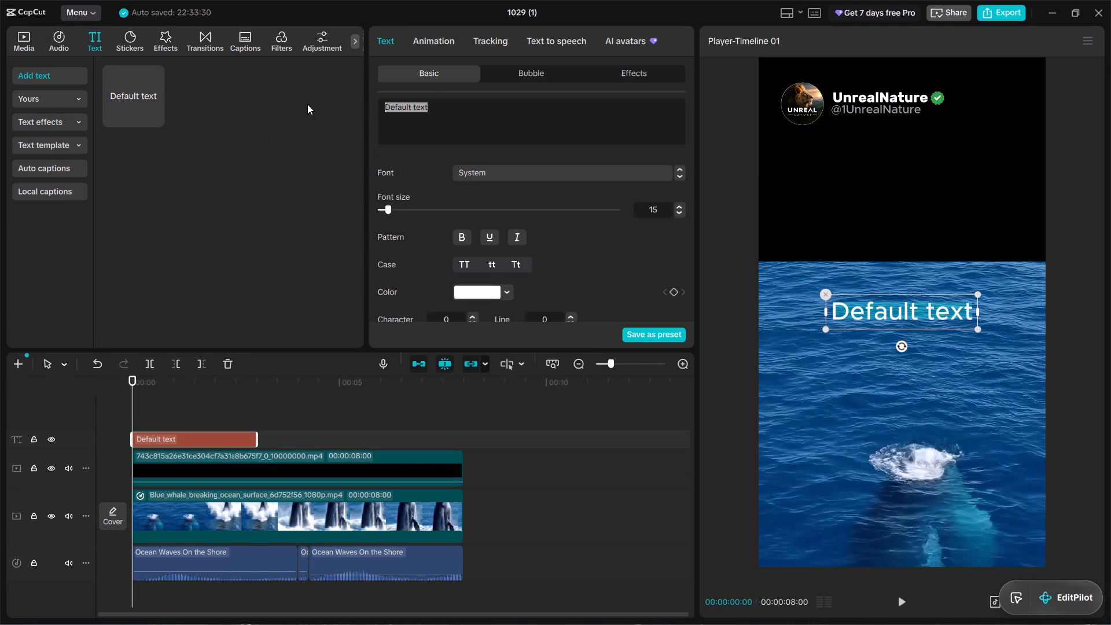
left_click_drag(307, 104, 276, 106)
key("ctrl+v")
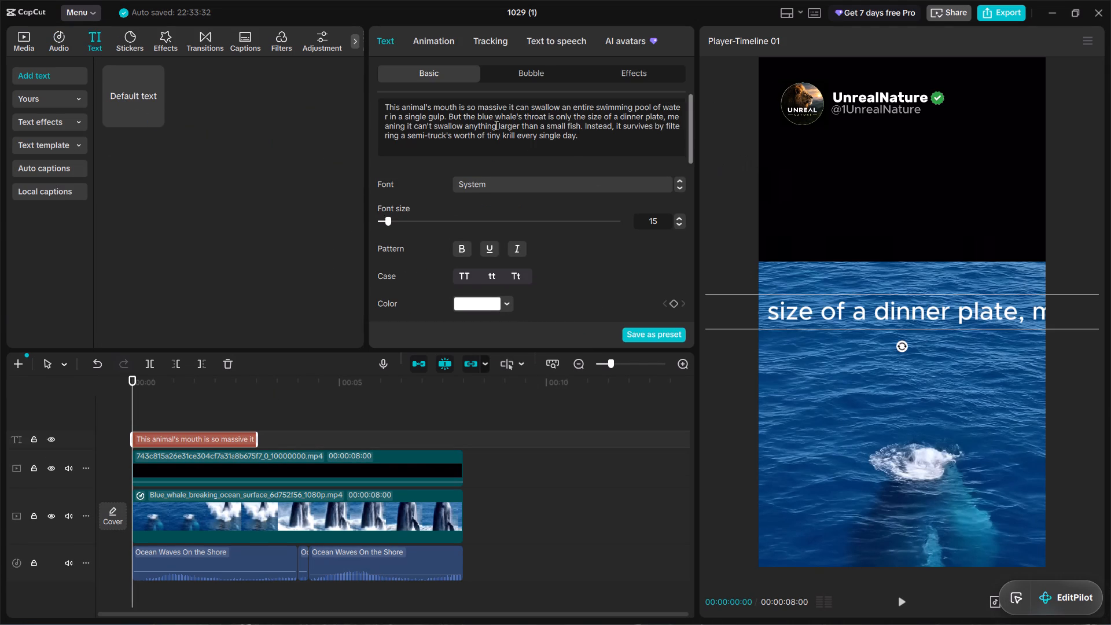
Check the caption's line layout in the NoWayNature beluga short on YouTube in Chrome, and return to the caption text in CapCut.
left_click(529, 108)
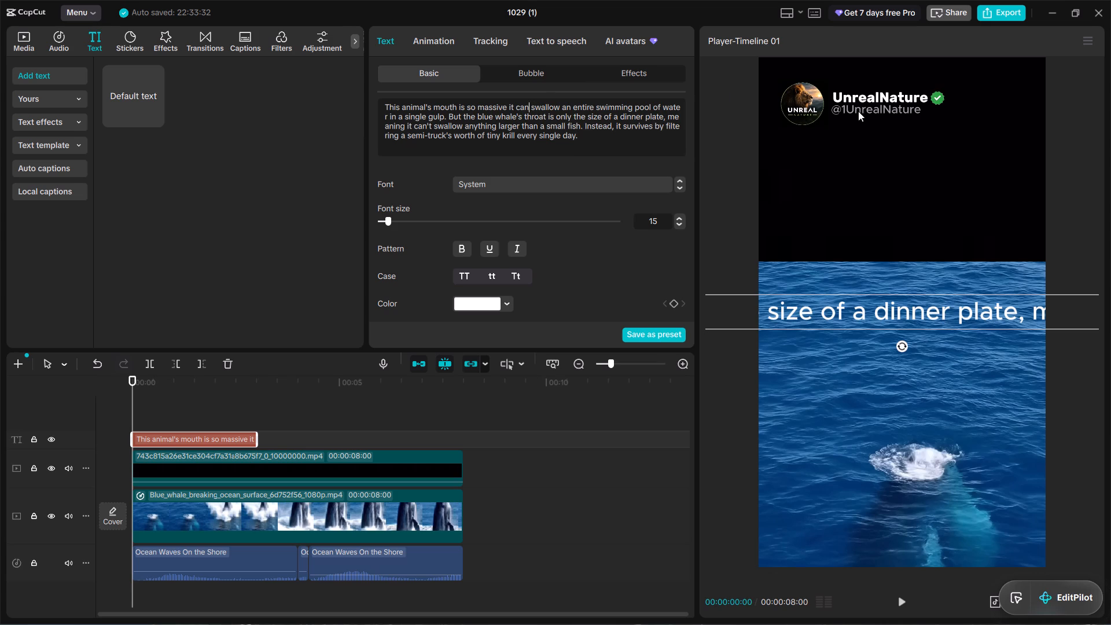
left_click(560, 104)
left_click(745, 607)
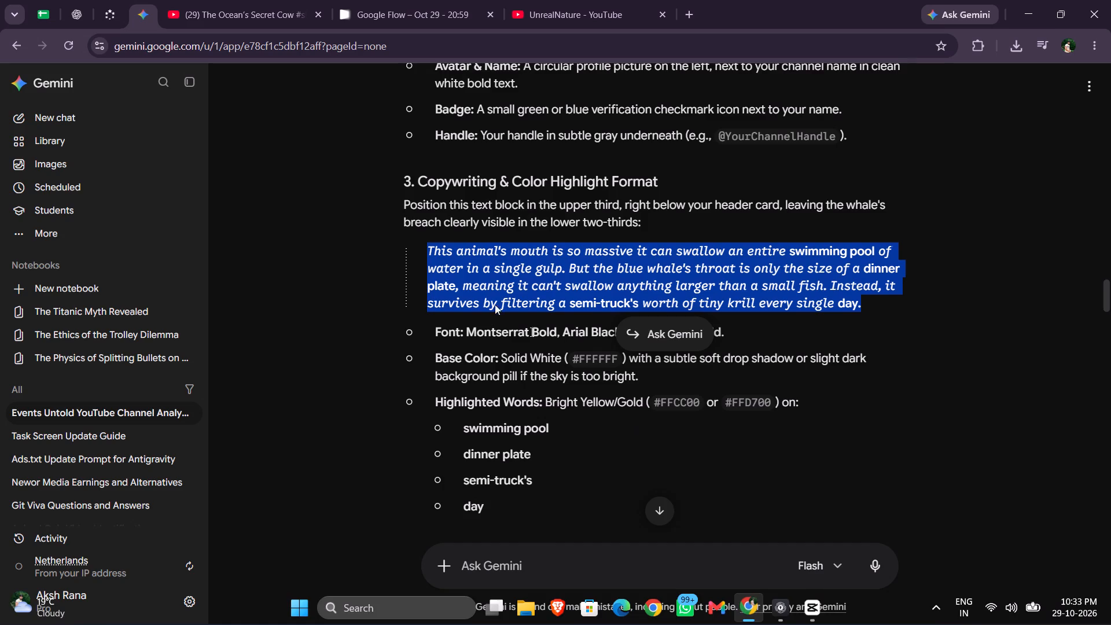
left_click(255, 5)
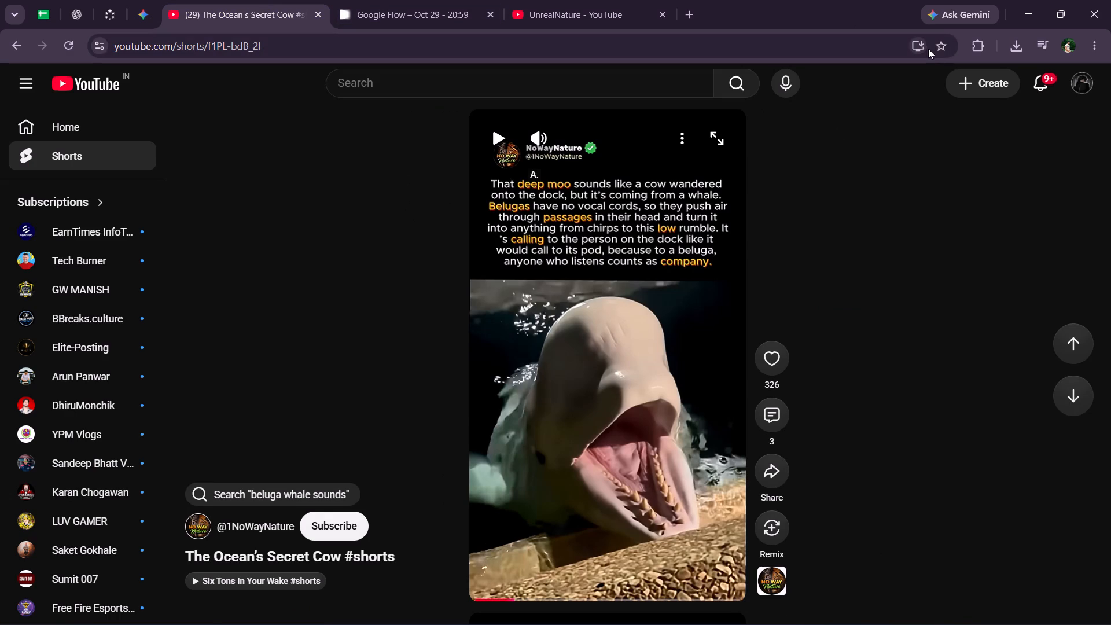
left_click(1043, 13)
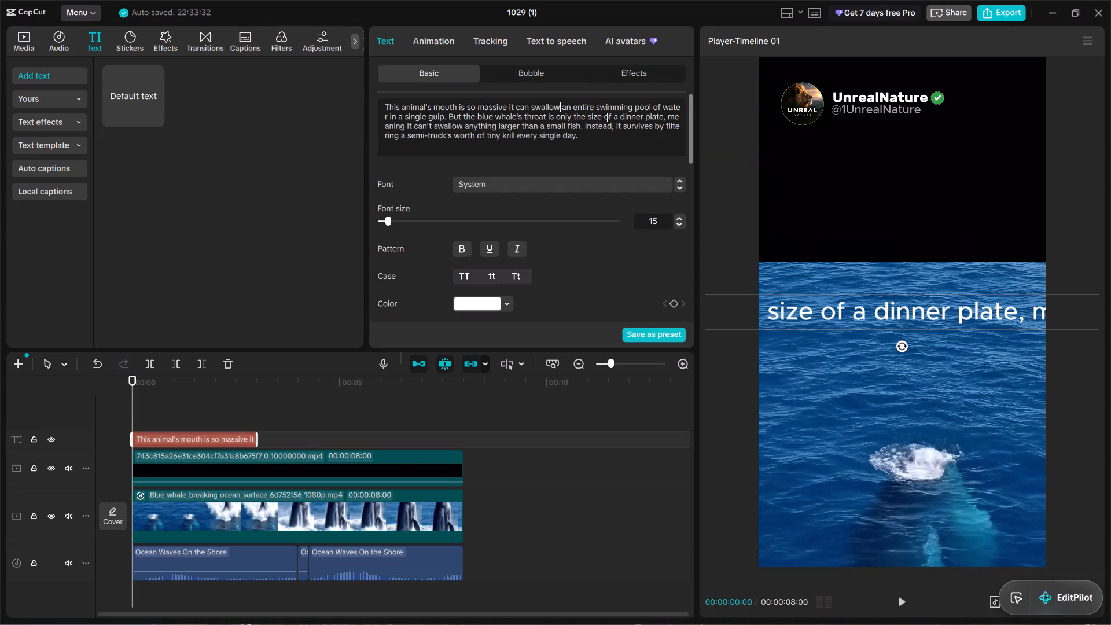
left_click(759, 606)
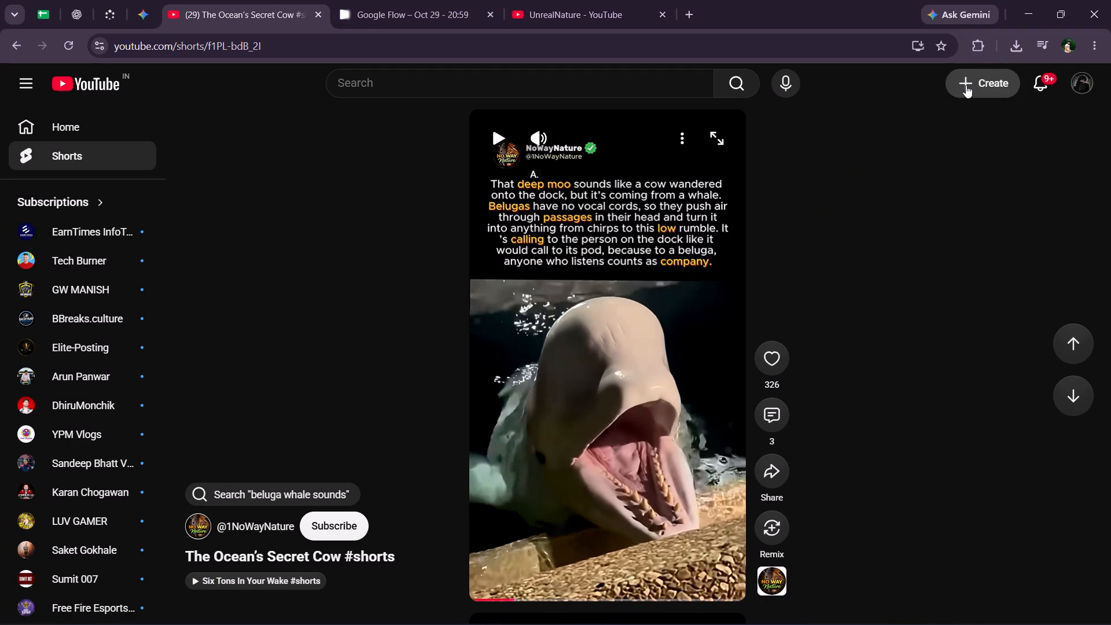
left_click(1022, 5)
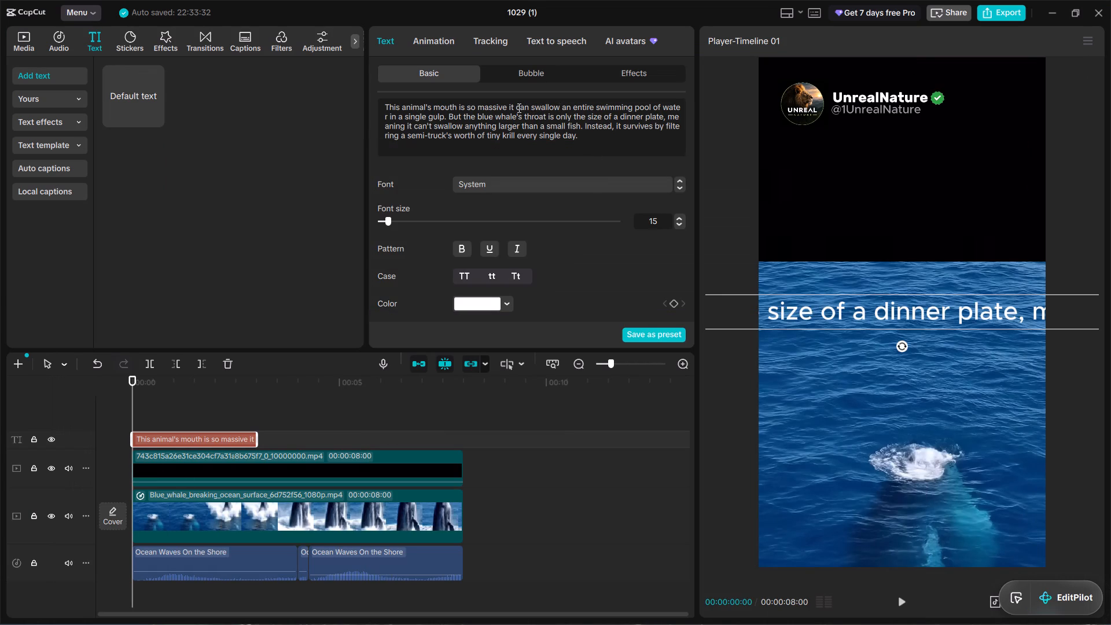
Break the caption into separate lines after "swallow", "gulp.", "size of a", "anything", "survives by" and "every".
key("shift+Return")
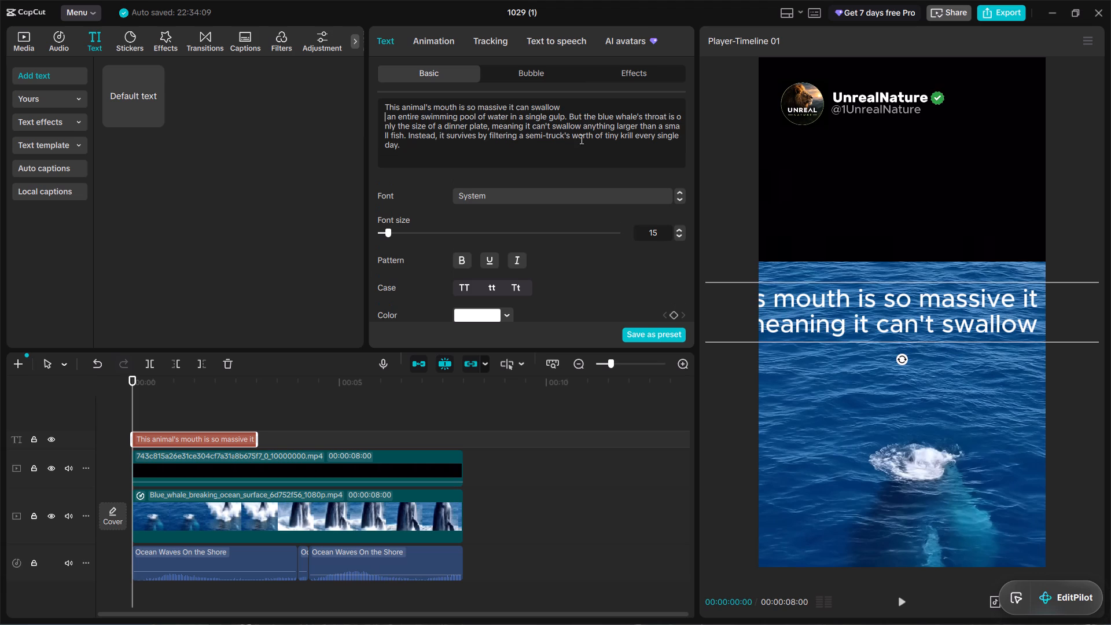
left_click(565, 115)
left_click(569, 117)
key("shift+Return")
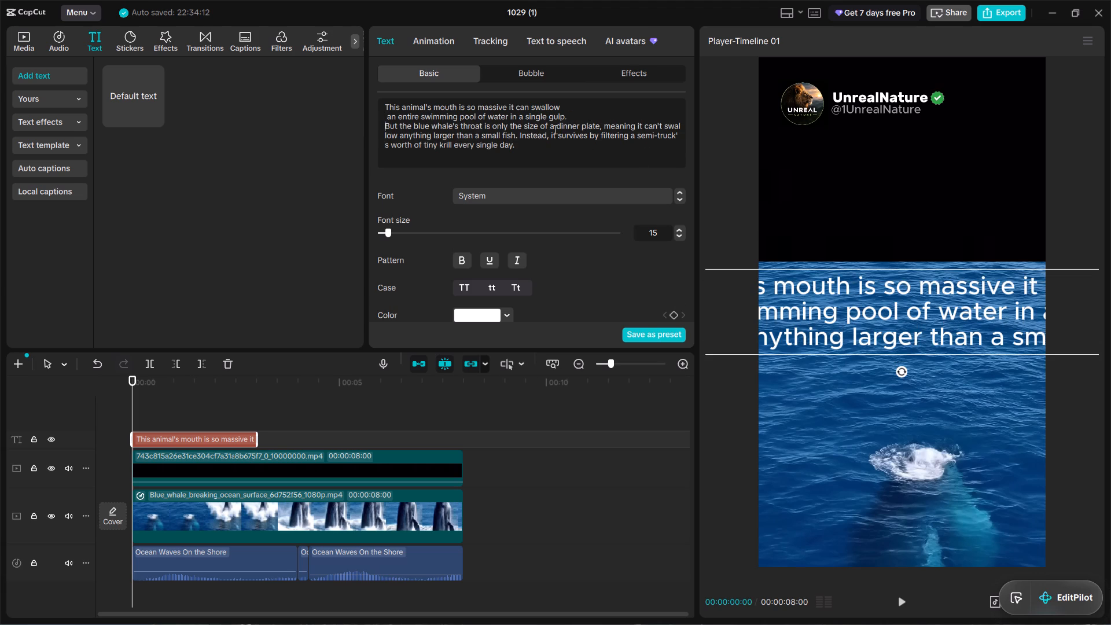
left_click(554, 128)
key("shift+Return")
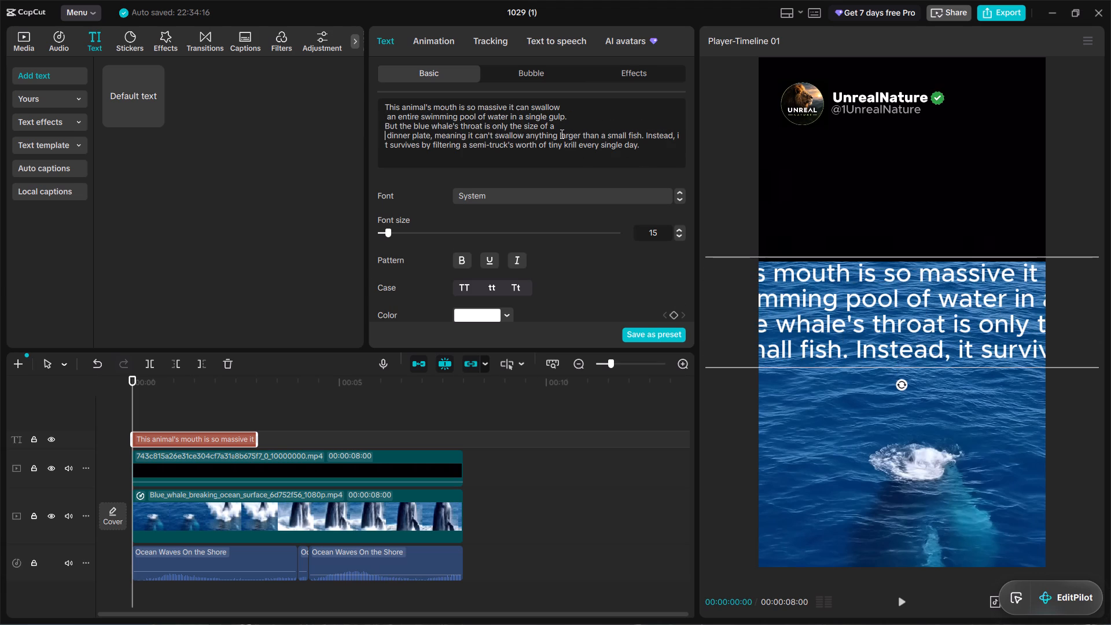
left_click(560, 138)
key("shift+Return")
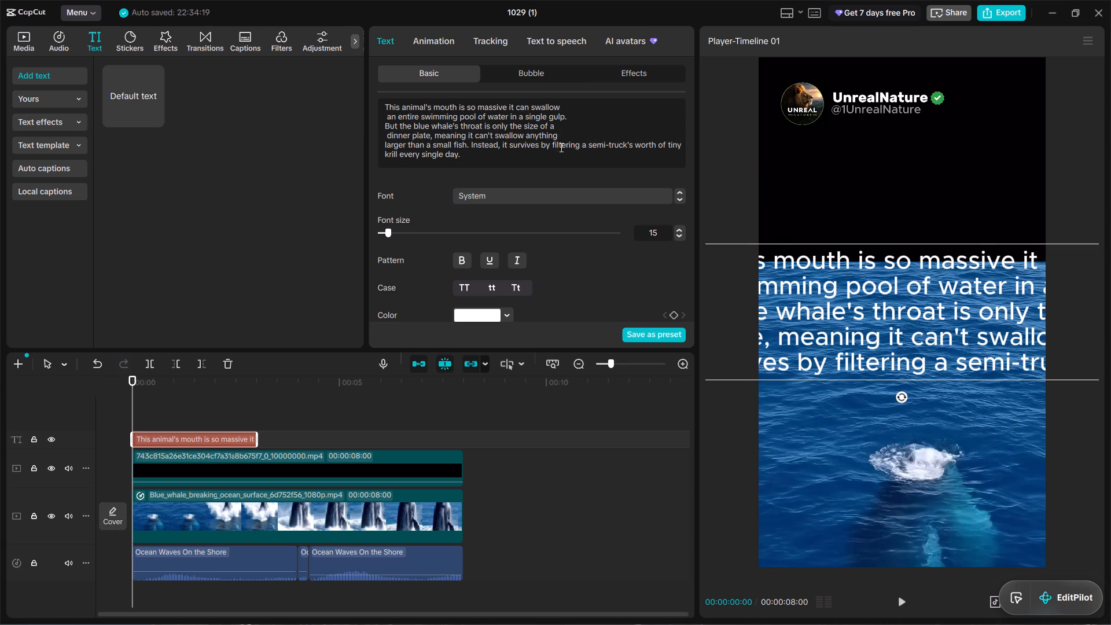
left_click(550, 147)
key("shift+Return")
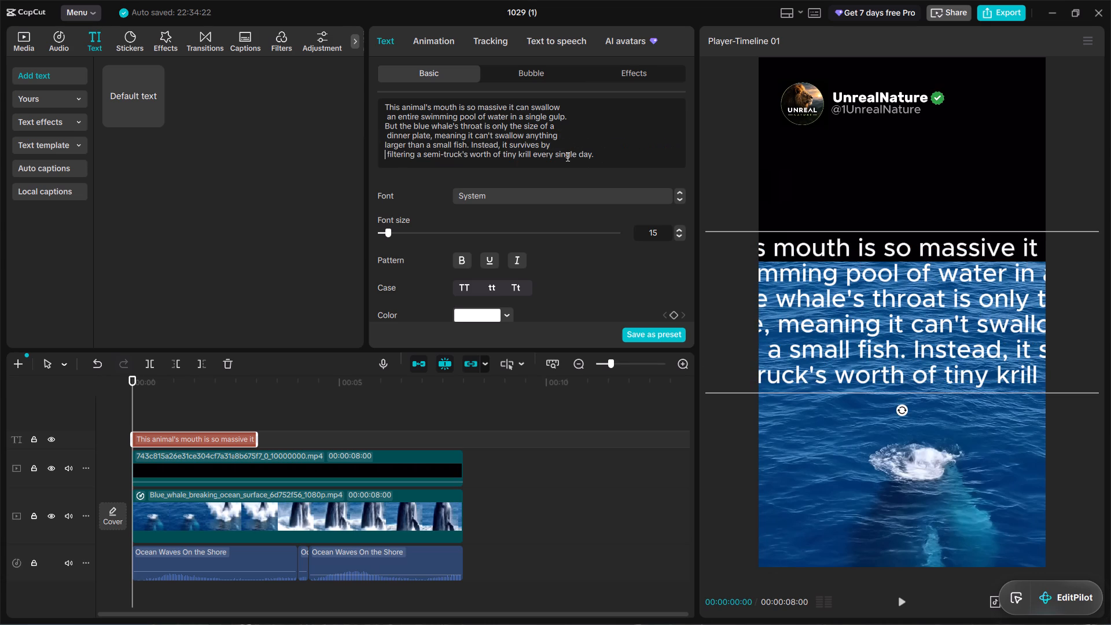
left_click(555, 153)
key("shift+Return")
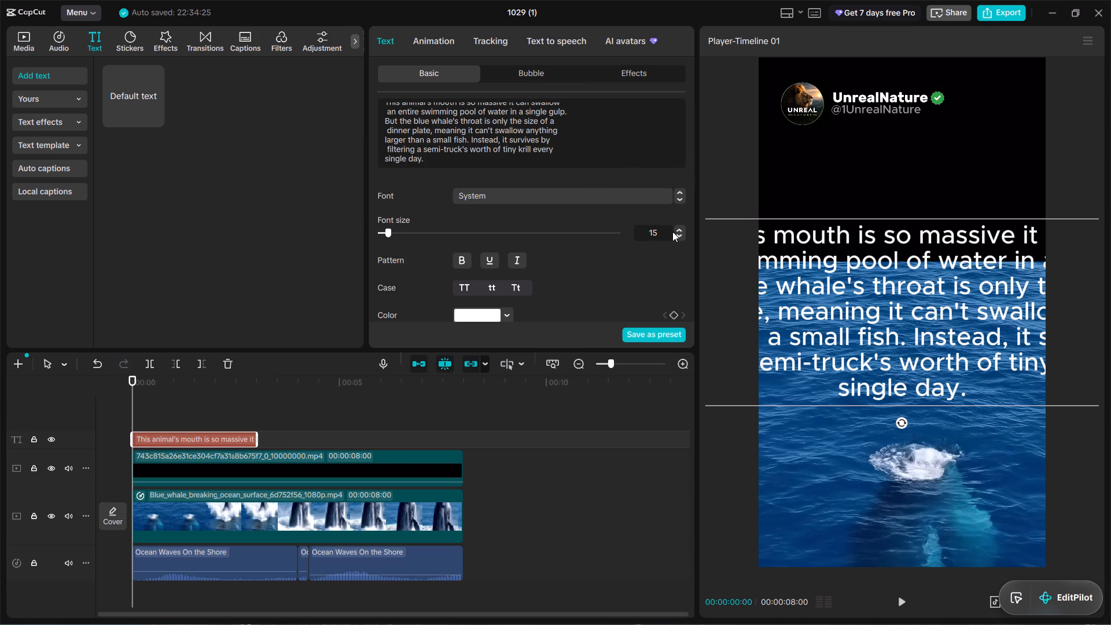
Reduce the caption's font size to 8 and move it up into the black area below the header, centred horizontally.
triple_click(676, 234)
triple_click(676, 233)
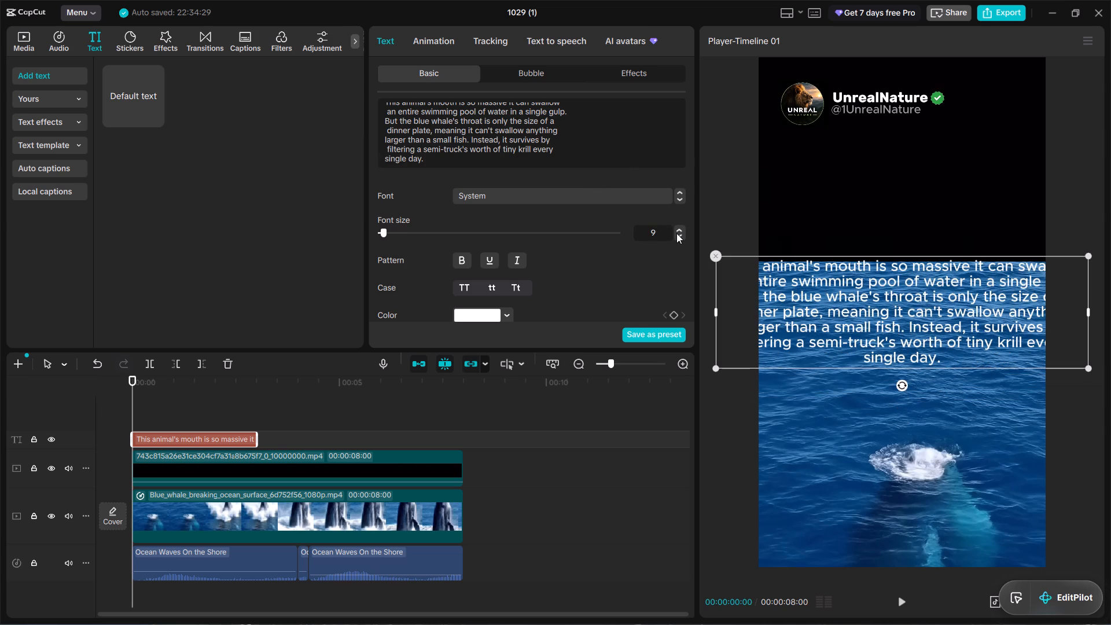
left_click(679, 236)
left_click_drag(883, 312, 900, 241)
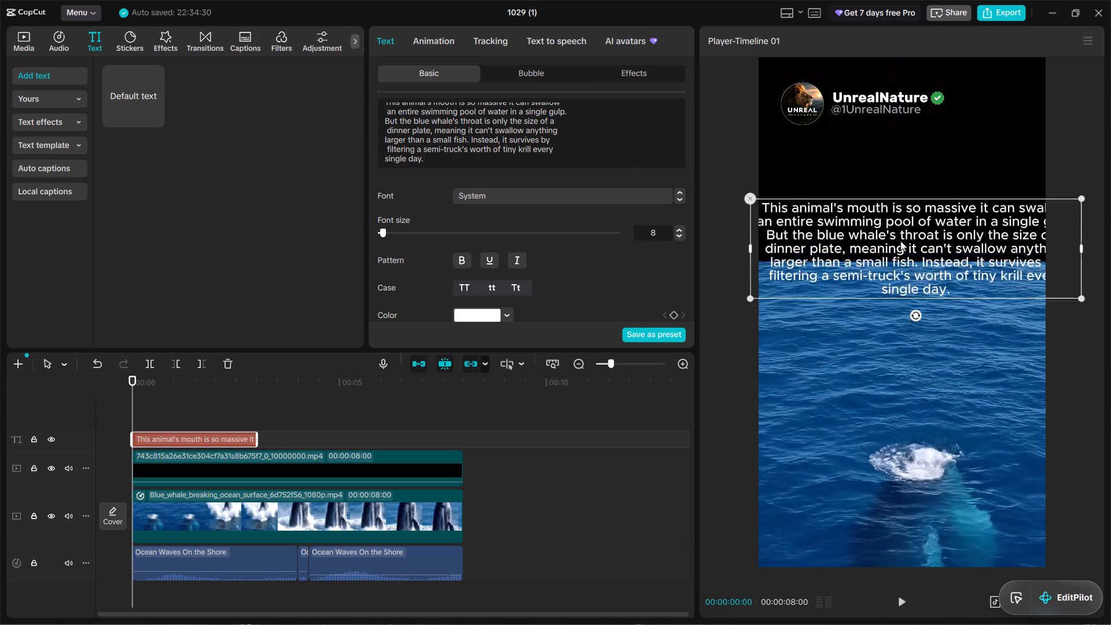
left_click_drag(900, 241, 886, 186)
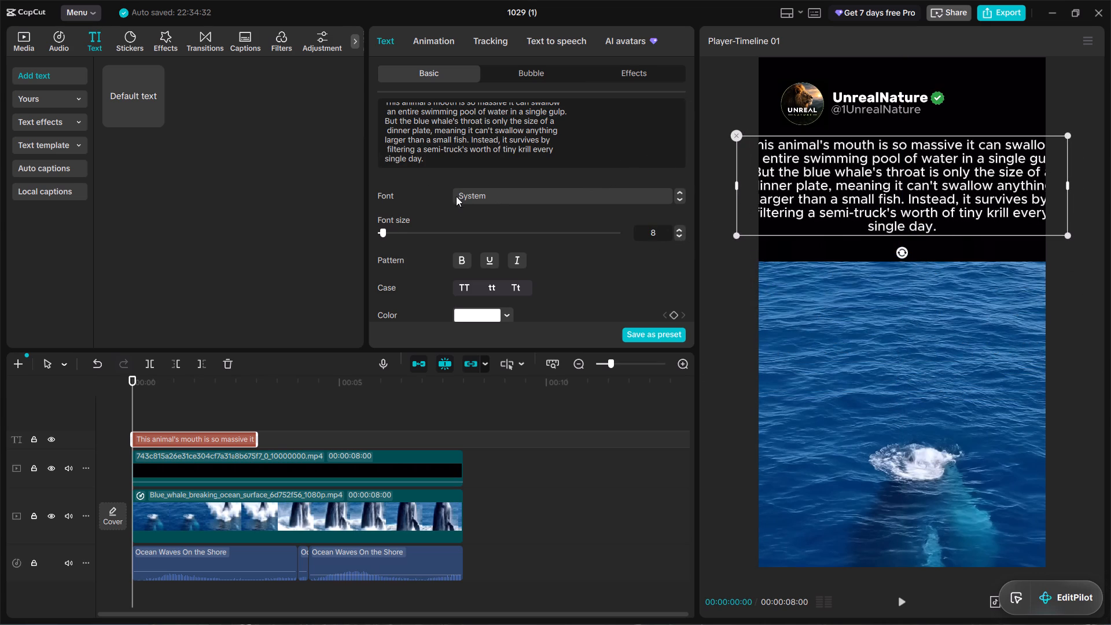
Remove the line break before "single day." so those words rejoin the line beginning "filtering".
left_click(387, 164)
left_click_drag(388, 161, 380, 161)
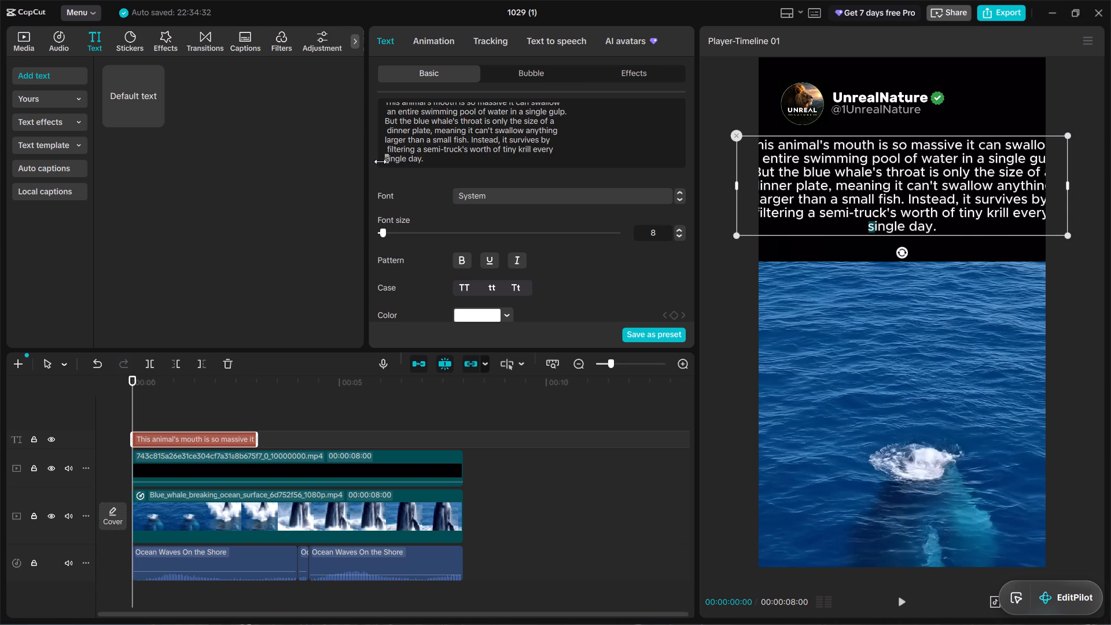
left_click(380, 161)
left_click(382, 160)
key("BackSpace")
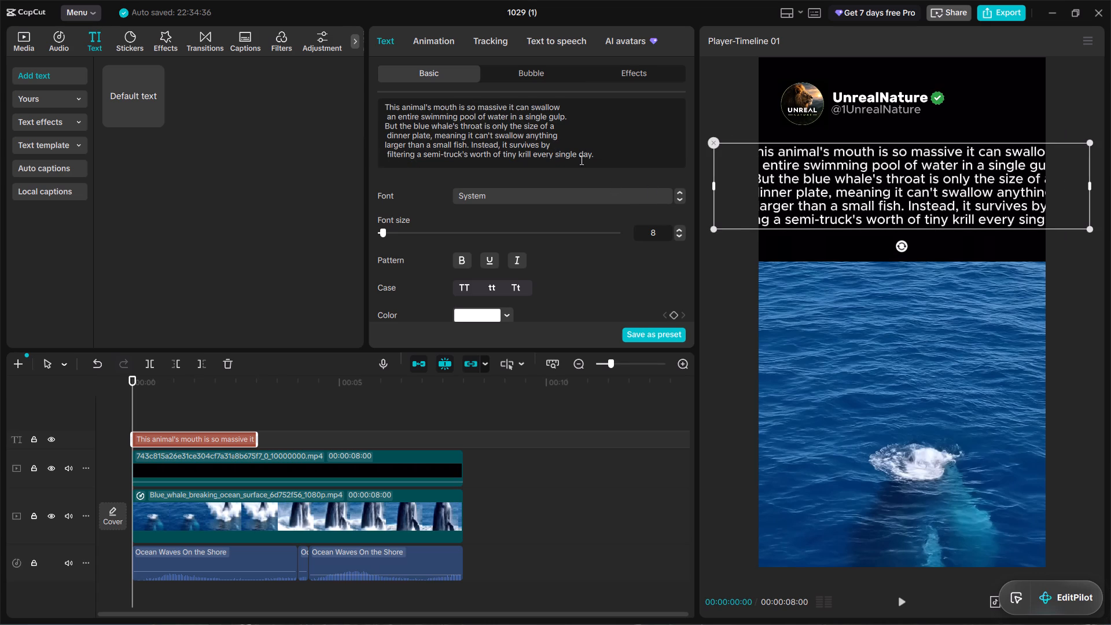
Set the caption's font size to 7.
left_click(682, 237)
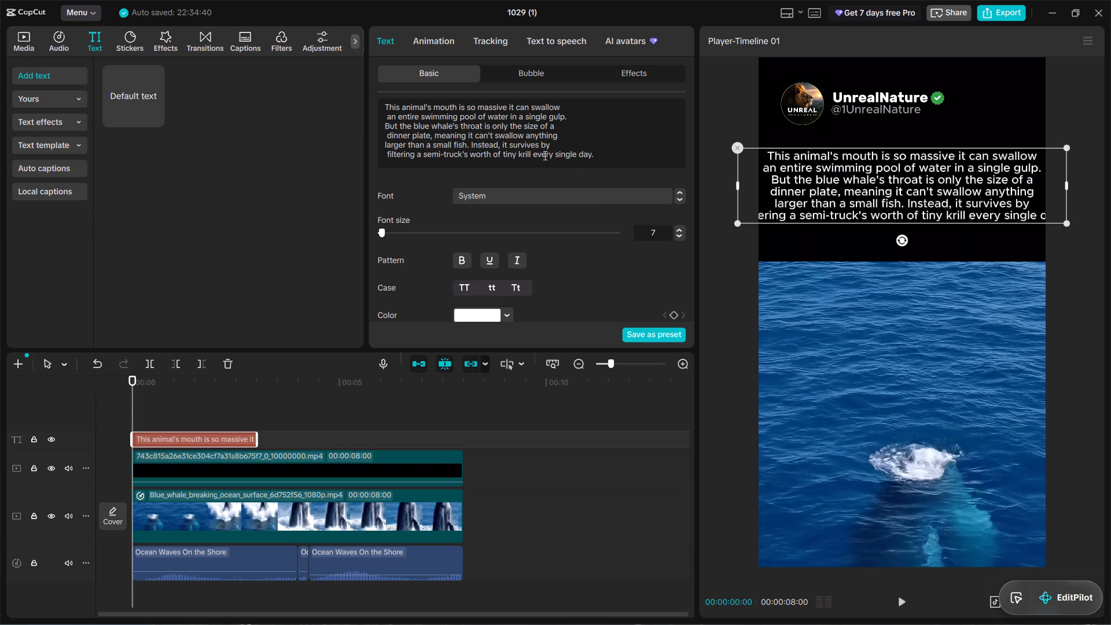
Remove the caption's line breaks before "filtering", "larger" and "dinner", keeping a space between "by" and "filtering".
left_click(388, 159)
key("BackSpace")
key("BackSpace")
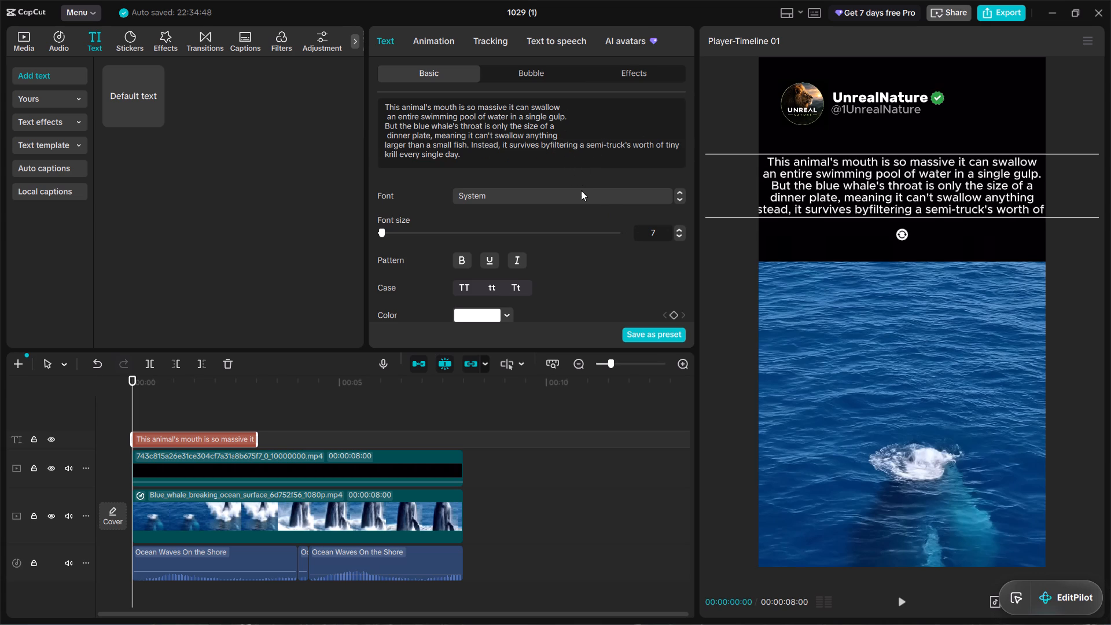
key("space")
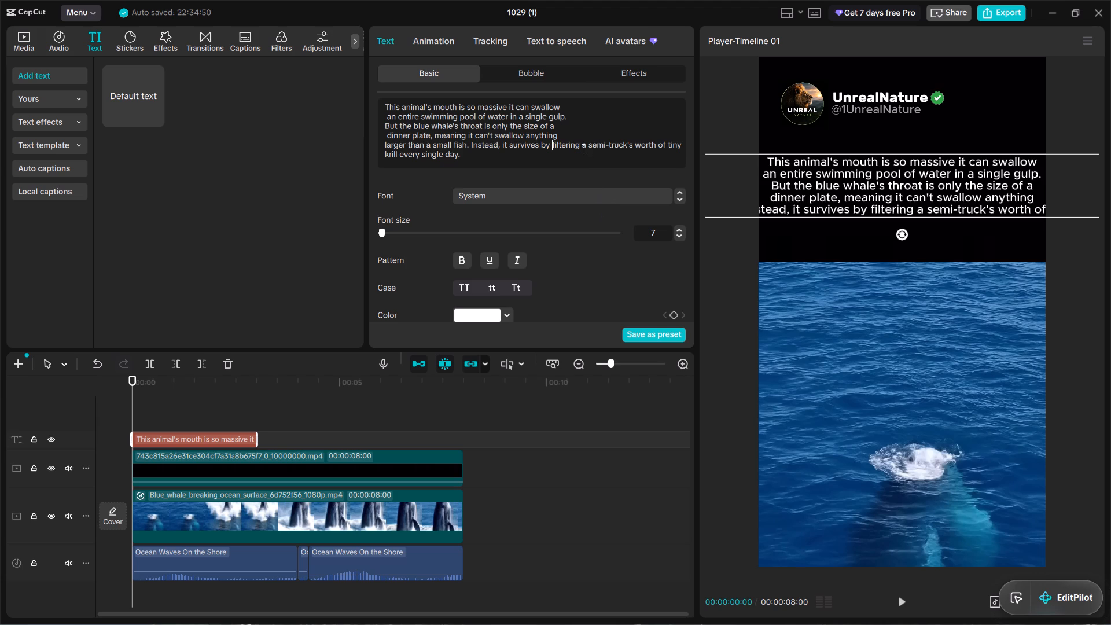
left_click(583, 148)
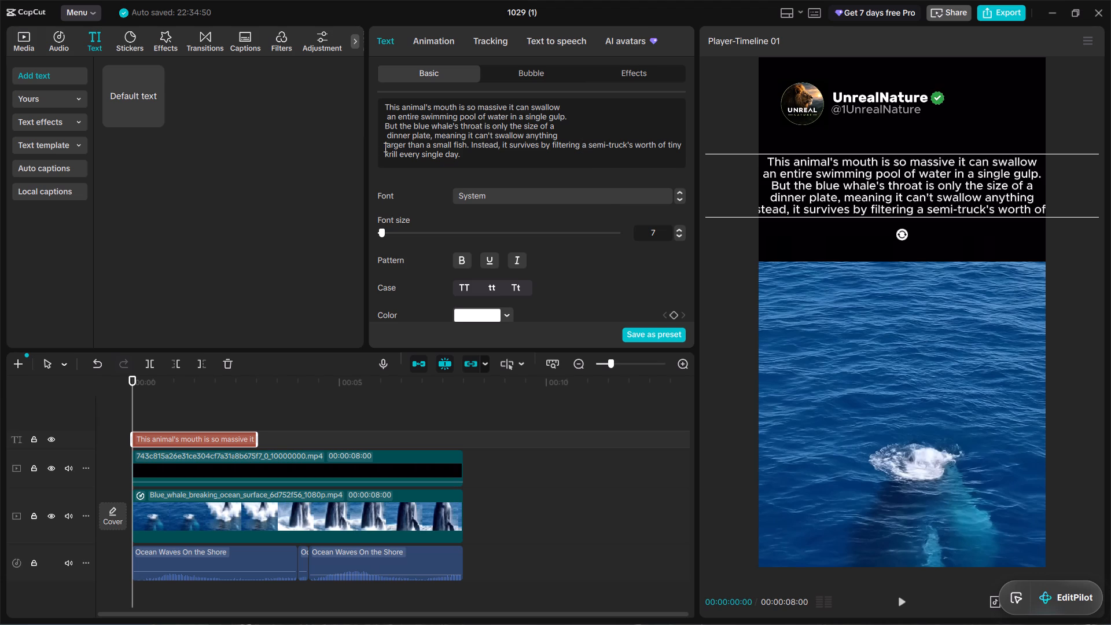
left_click(384, 147)
key("BackSpace")
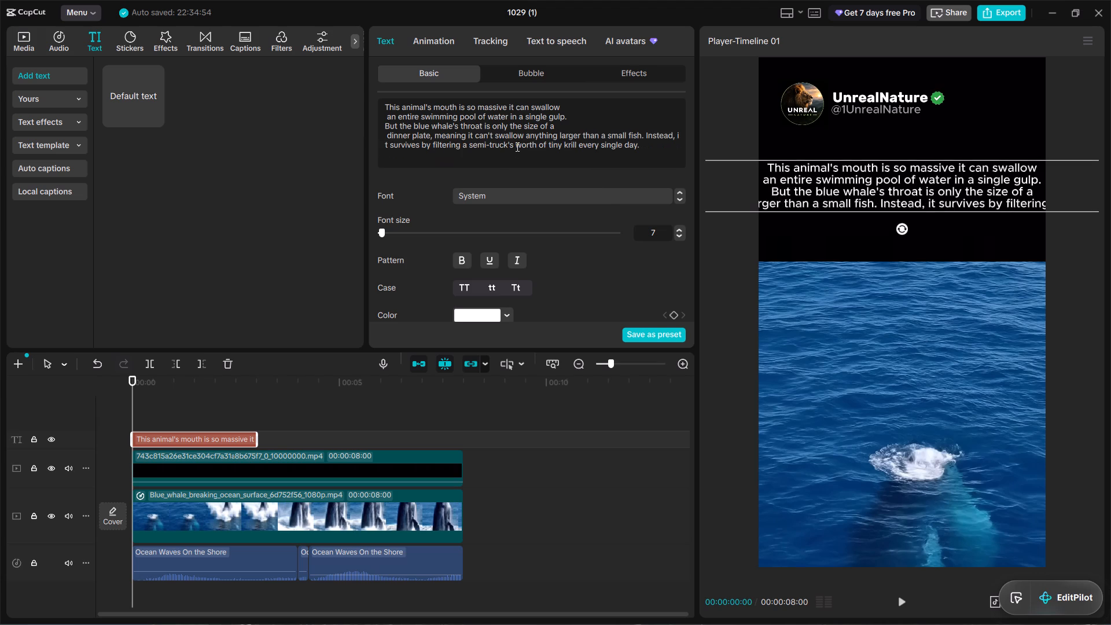
left_click(384, 135)
key("BackSpace")
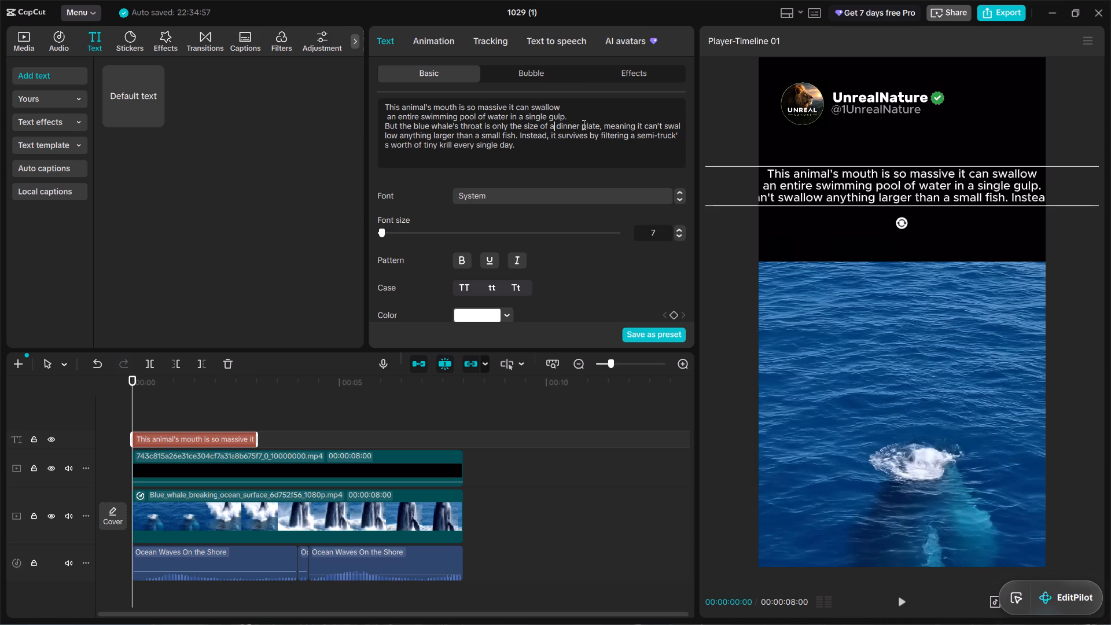
Insert new line breaks in the caption after "dinner", "larger than a" and "semi-truck's".
left_click(583, 124)
left_click(582, 126)
key("shift+Return")
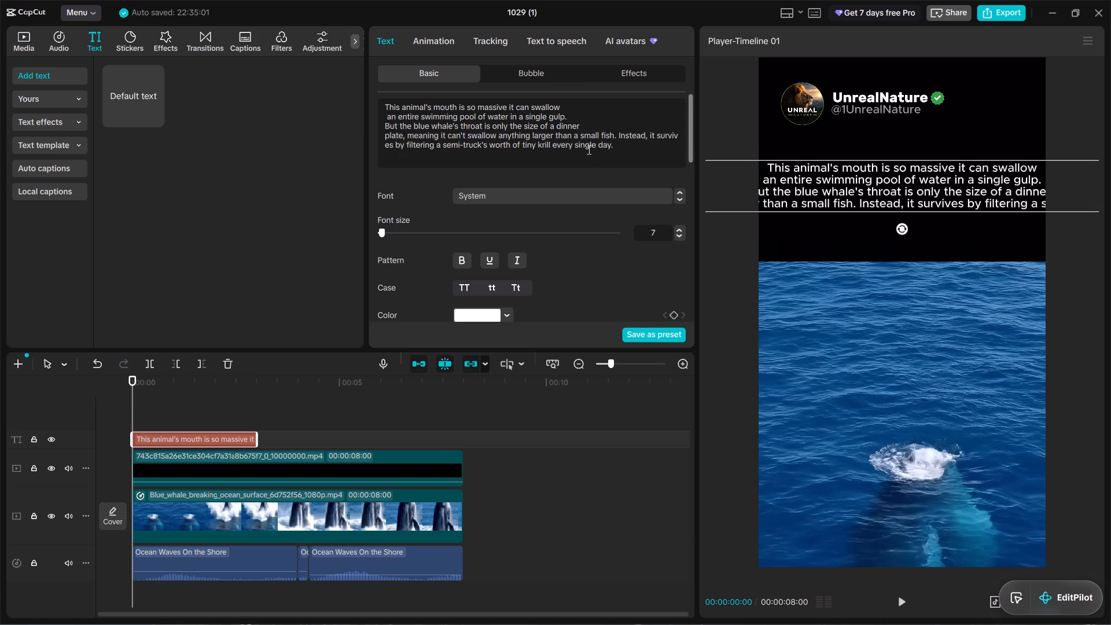
left_click(580, 138)
key("shift+Return")
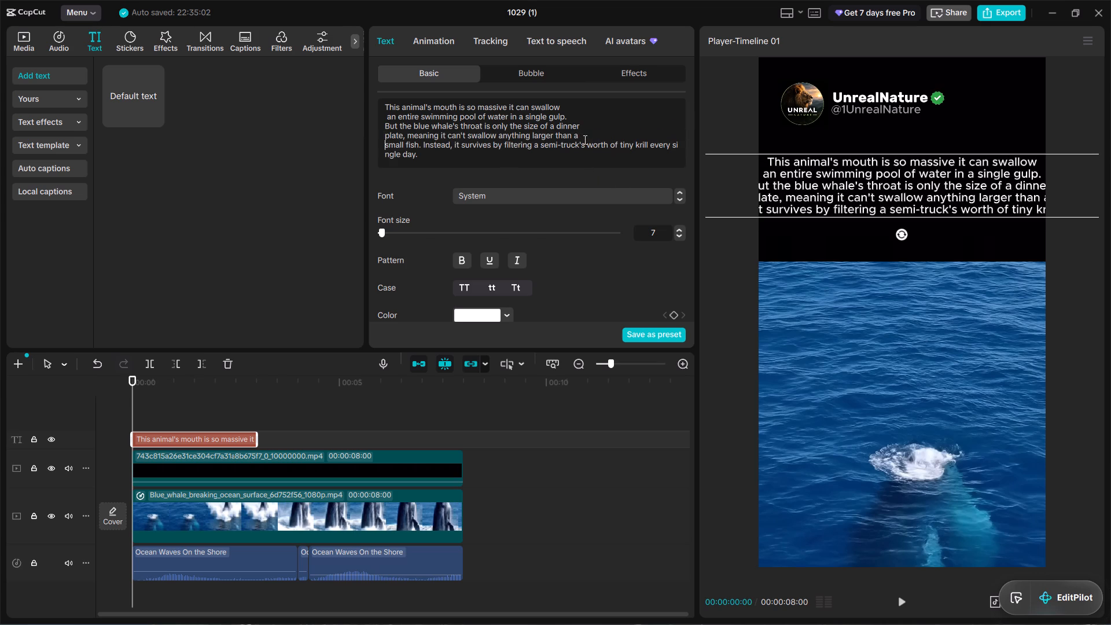
left_click(587, 148)
key("shift+Return")
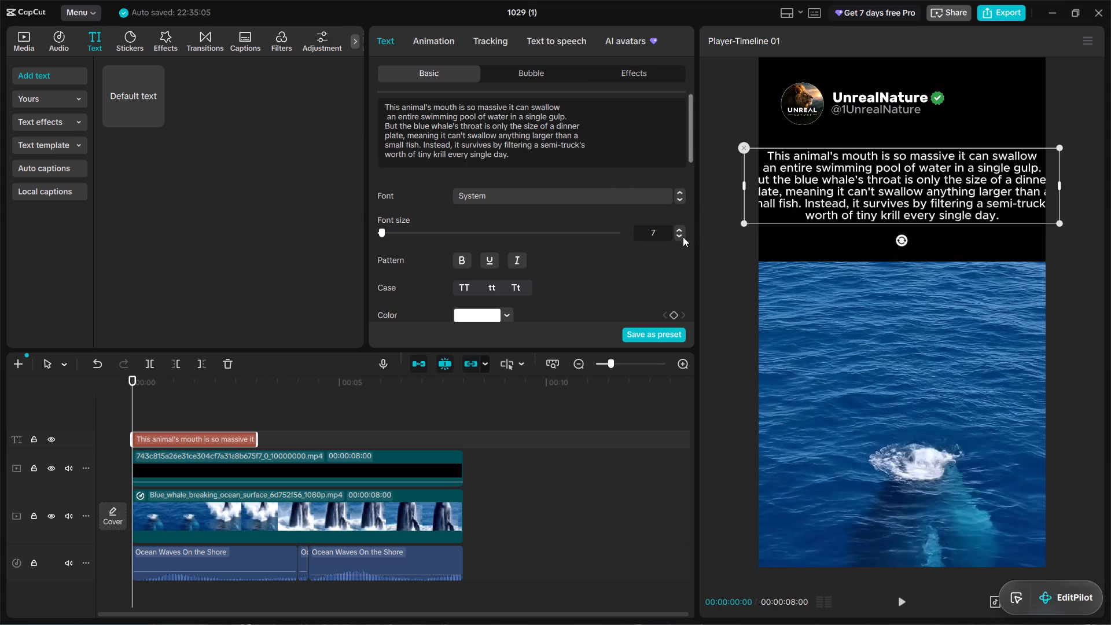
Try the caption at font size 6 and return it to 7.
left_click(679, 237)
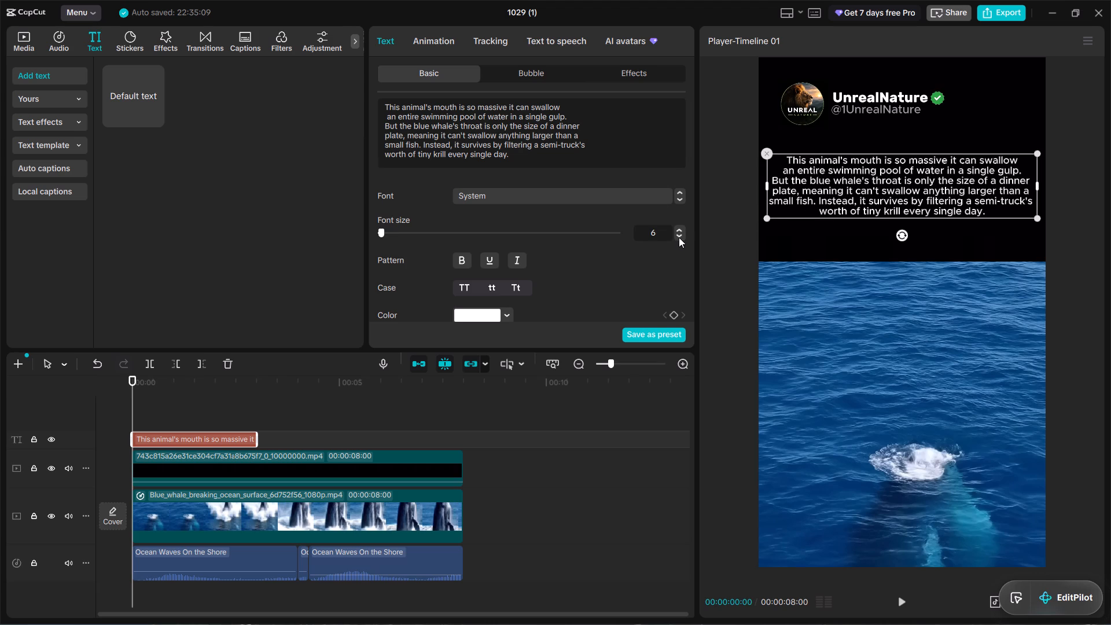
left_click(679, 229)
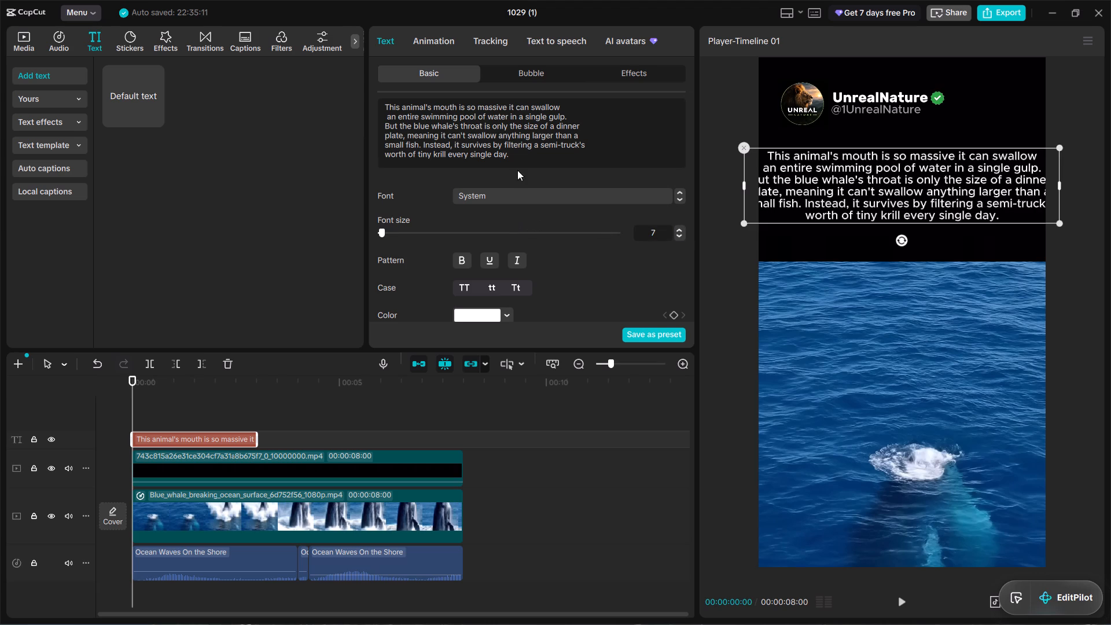
Replace the whole caption text with the copied blue whale paragraph that has no line breaks.
left_click_drag(531, 157, 356, 95)
key("BackSpace")
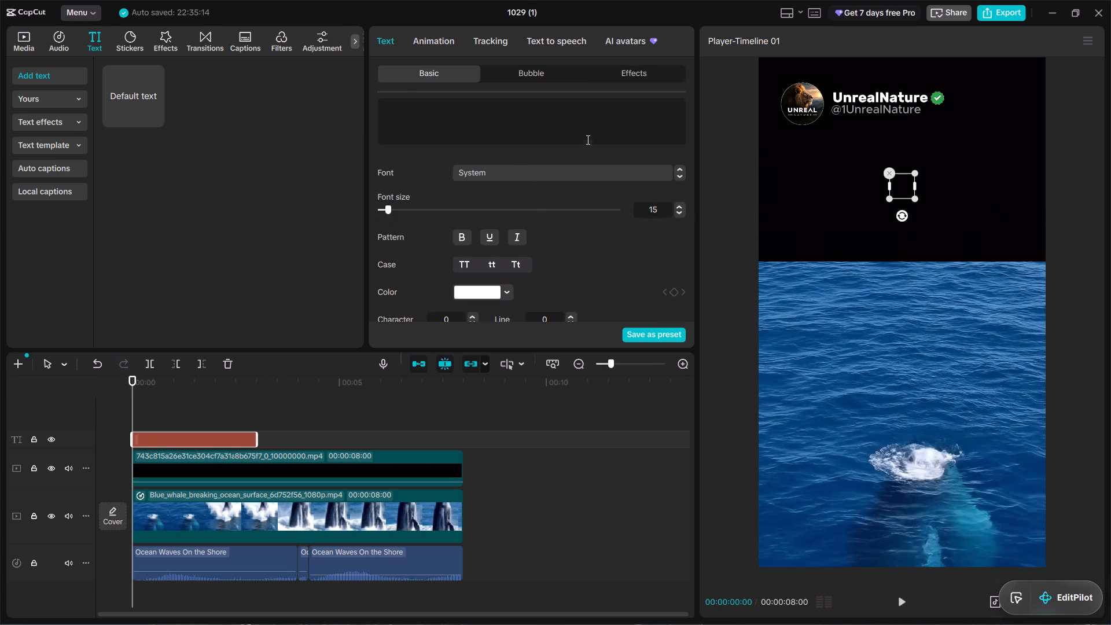
key("ctrl+v")
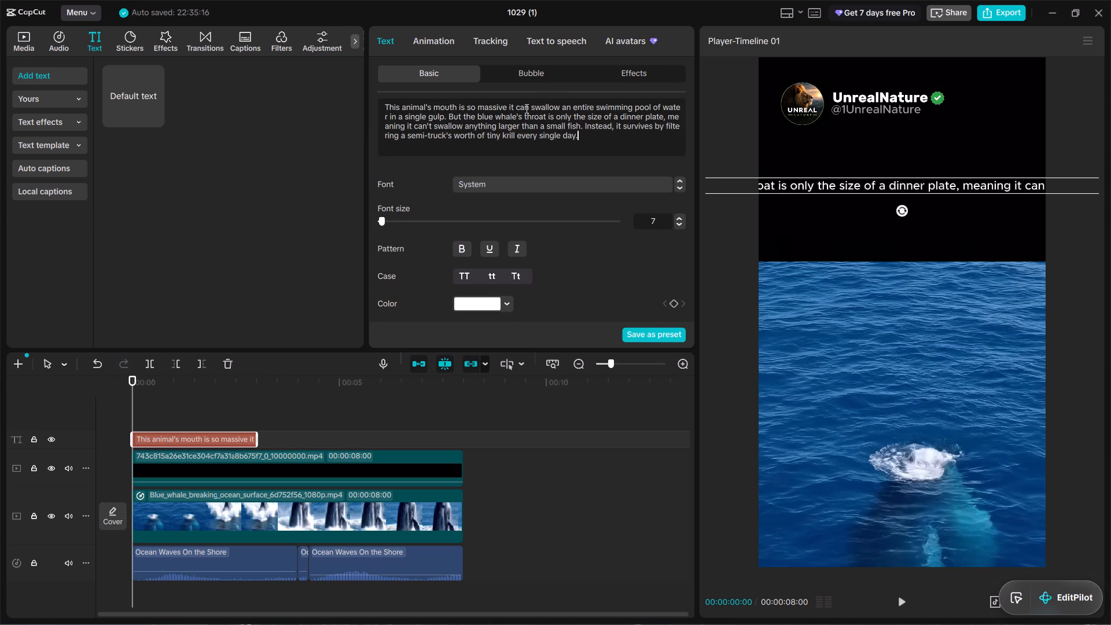
Insert line breaks in the caption after "massive it", "swimming pool", "But the", "the size" and "it can't".
left_click(516, 105)
key("shift+Return")
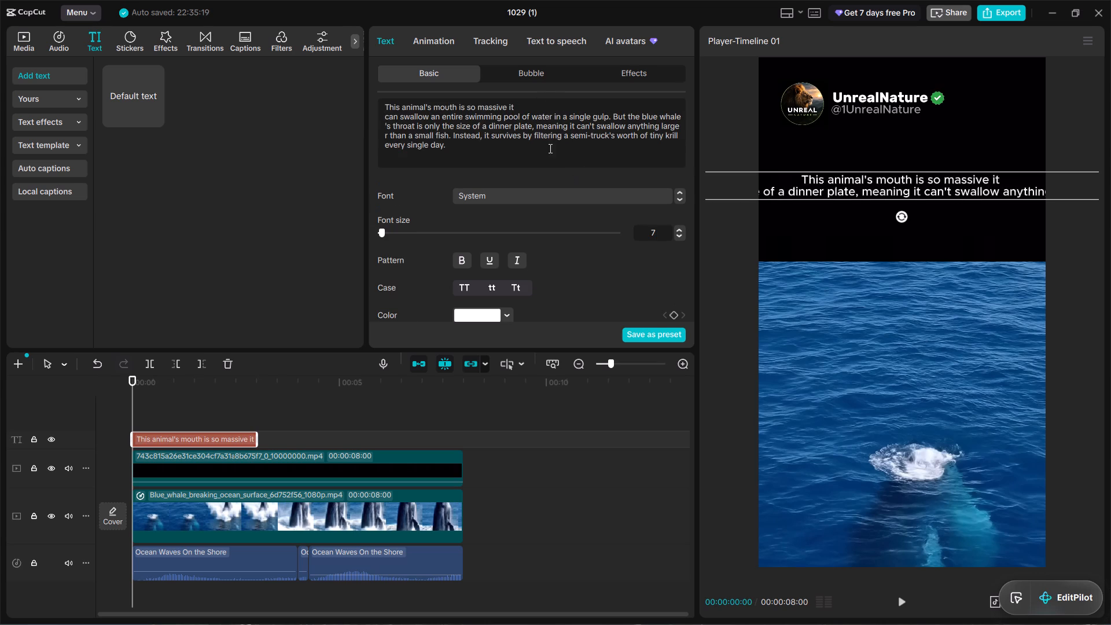
left_click(521, 116)
key("shift+Return")
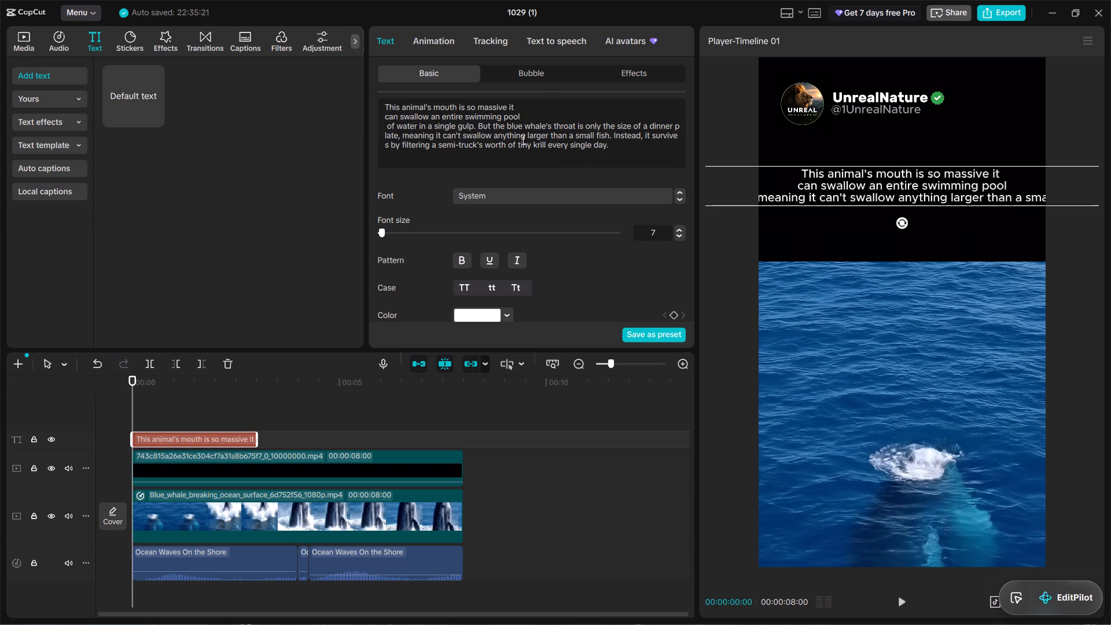
left_click(502, 127)
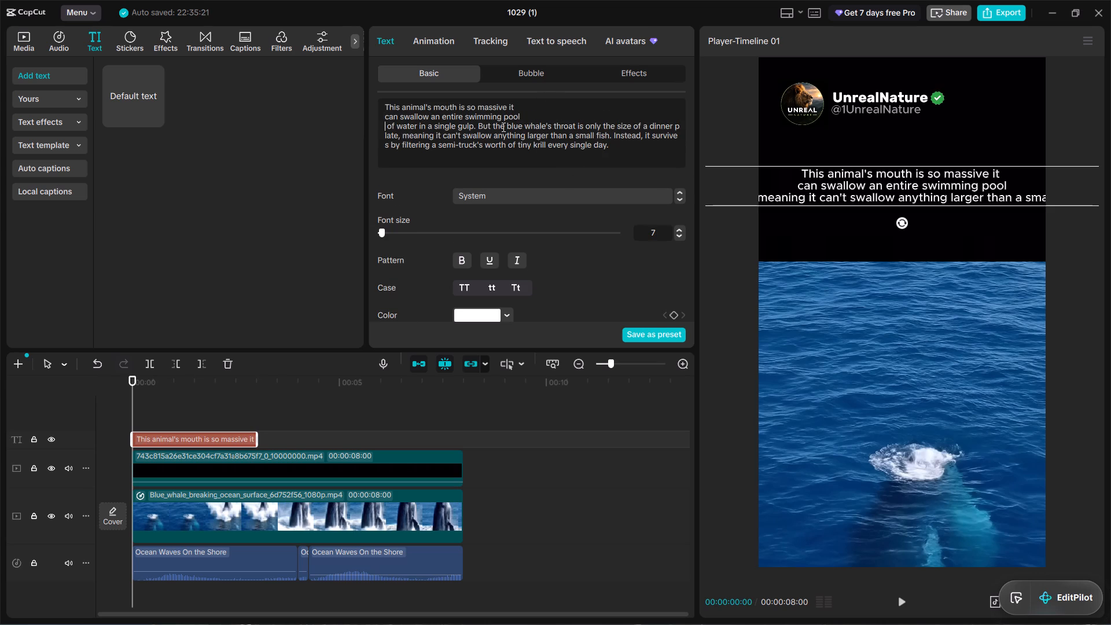
left_click(504, 127)
key("shift+Return")
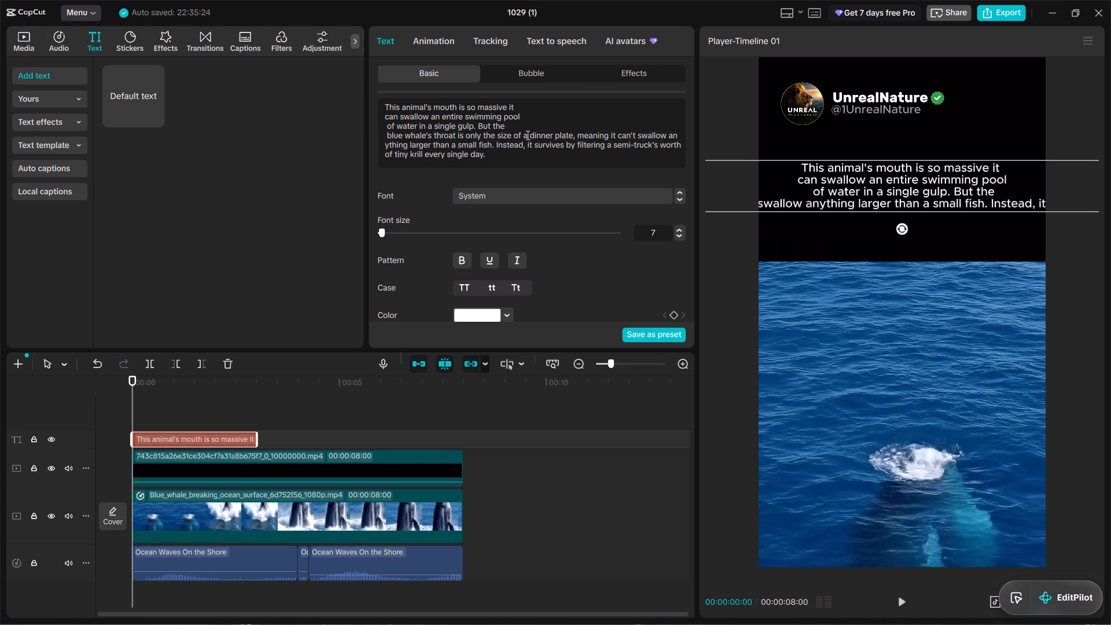
left_click(514, 136)
key("shift+Return")
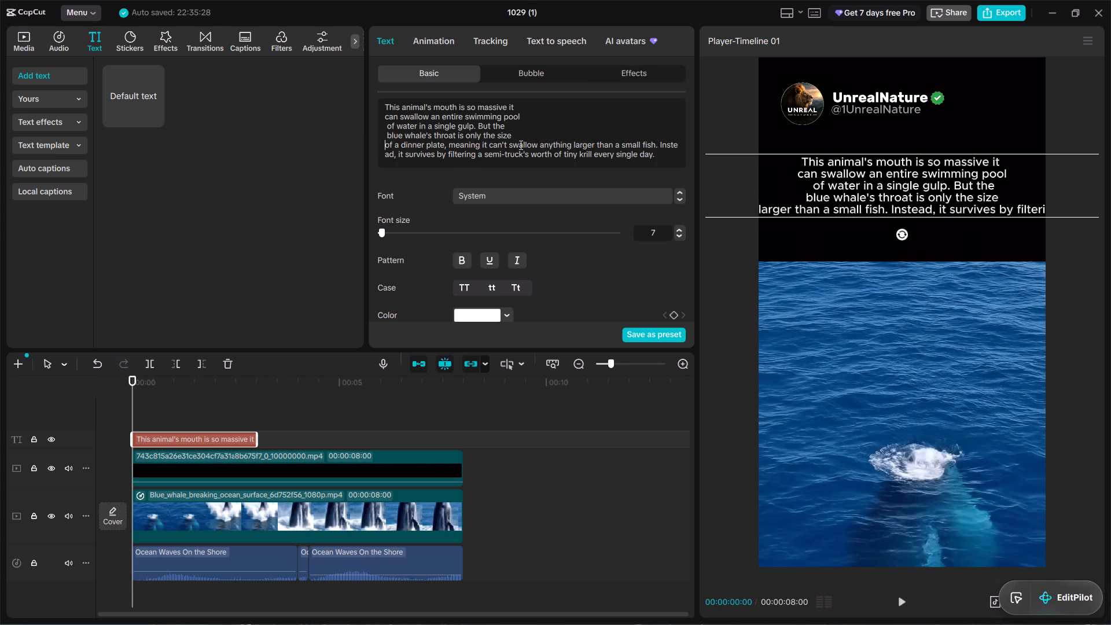
left_click(506, 146)
key("shift+Return")
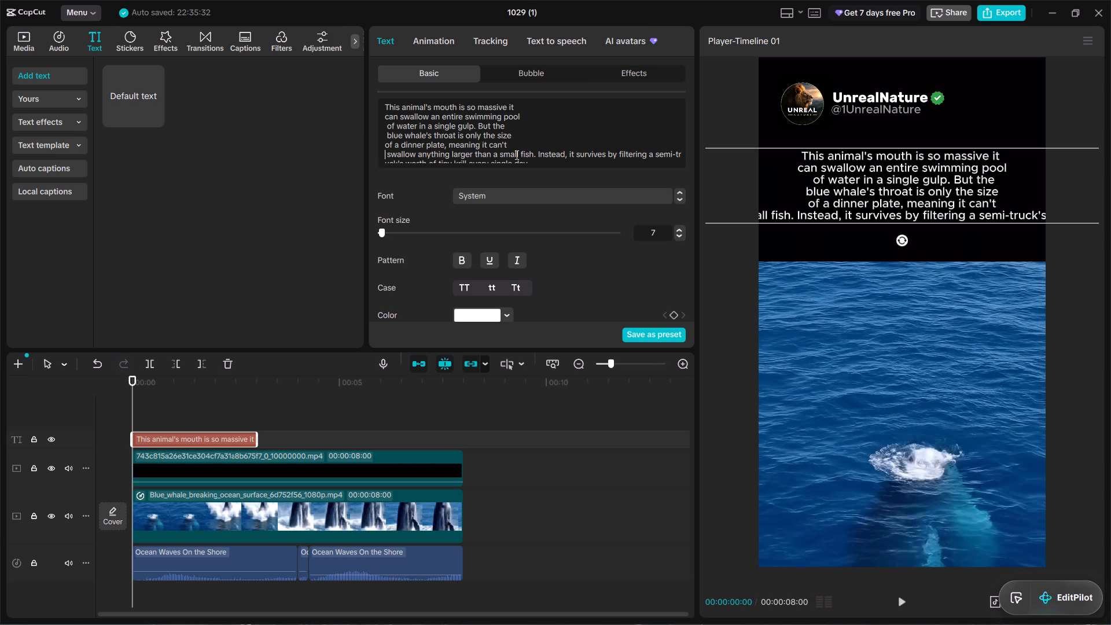
Insert line breaks in the rest of the caption after "a small", "filtering a" and "krill every".
left_click(520, 155)
key("shift+Return")
scroll(554, 153, "down", 1)
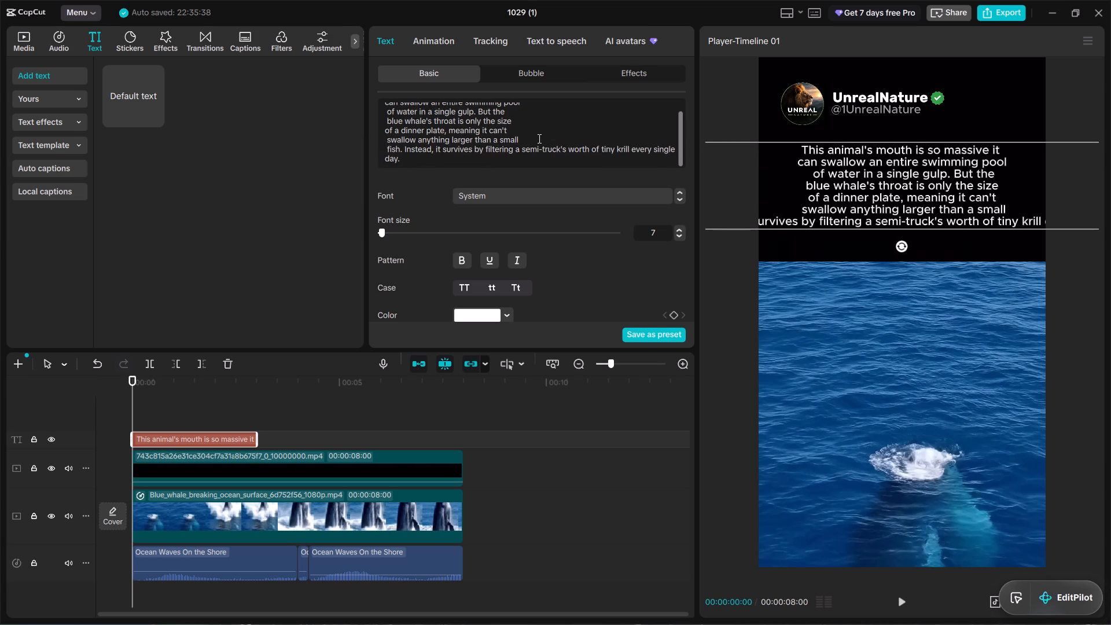
left_click(523, 149)
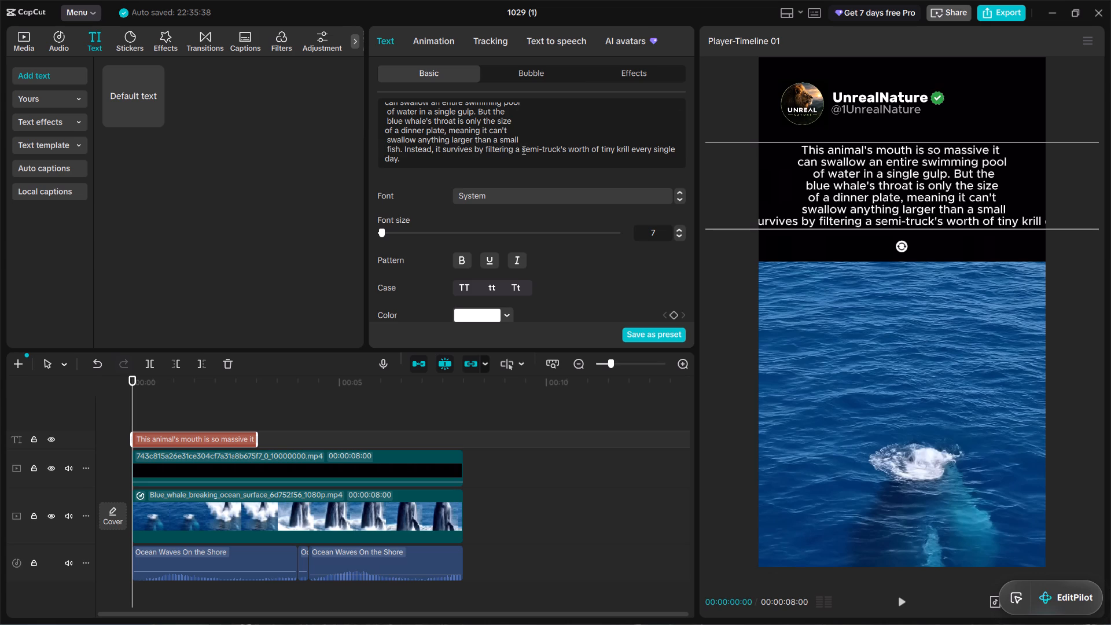
key("shift+Return")
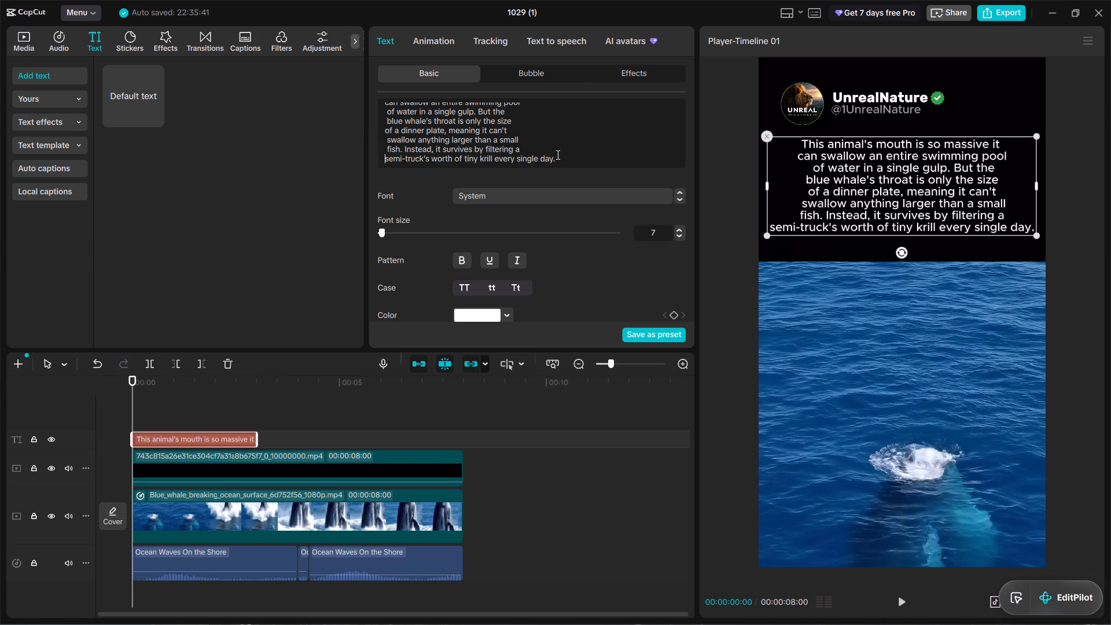
key("BackSpace")
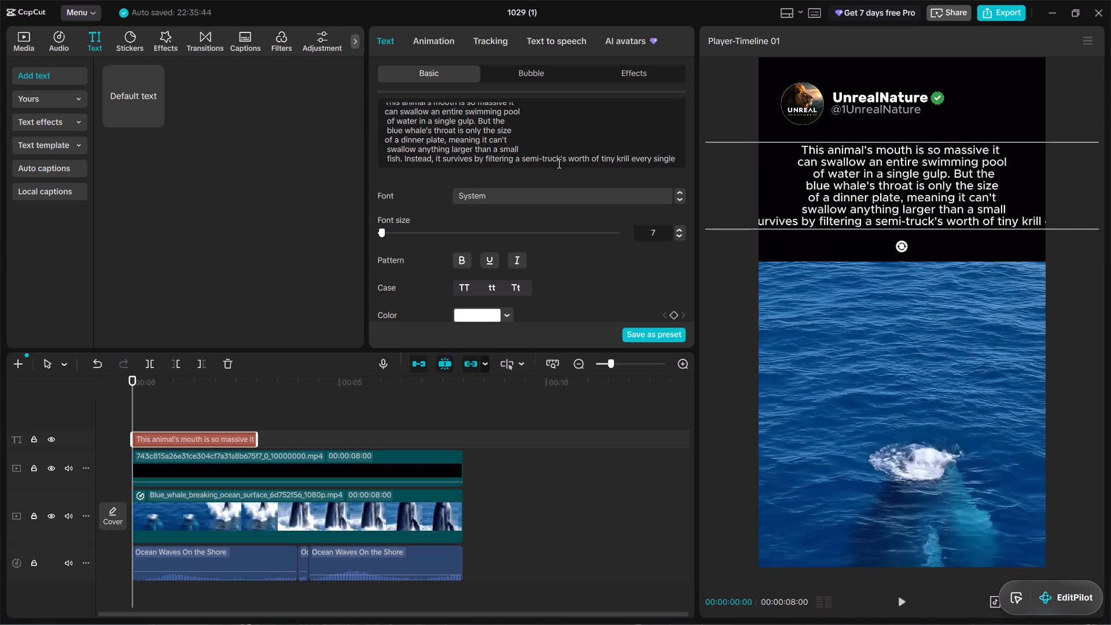
key("shift+Return")
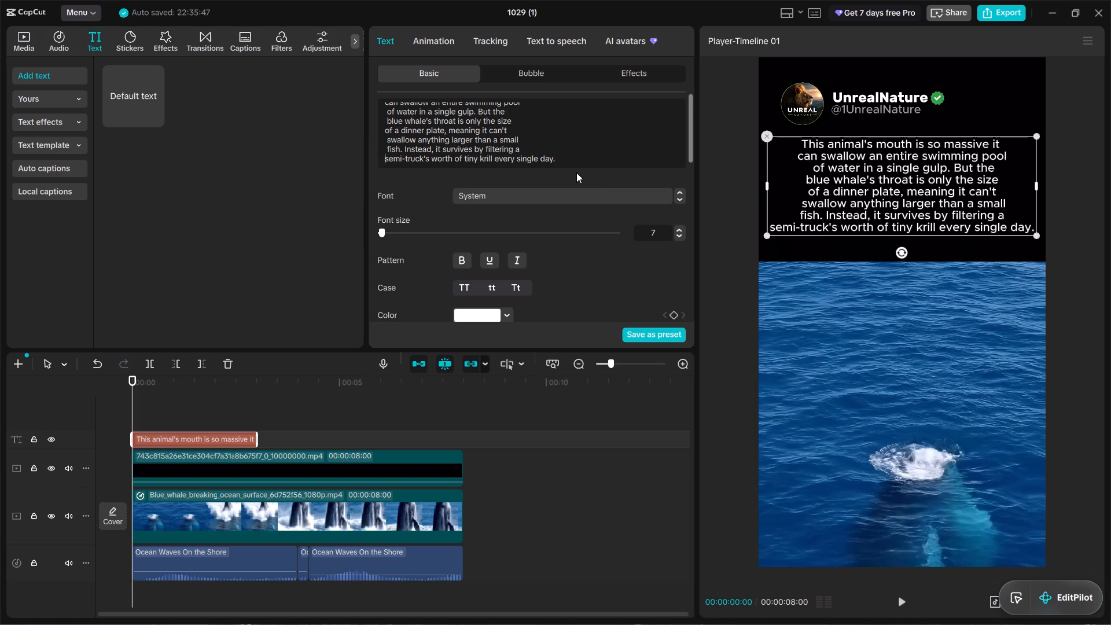
left_click(514, 159)
key("shift+Return")
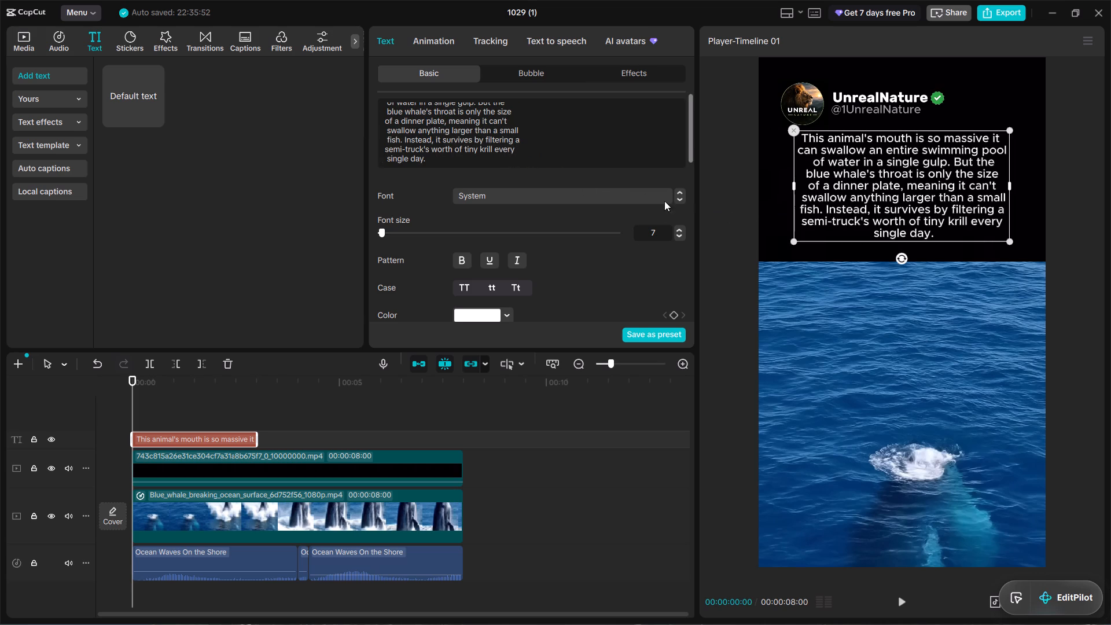
Set the caption's font size to 8 and centre it horizontally in the black area between the header and the footage.
left_click(676, 228)
left_click_drag(889, 161, 890, 177)
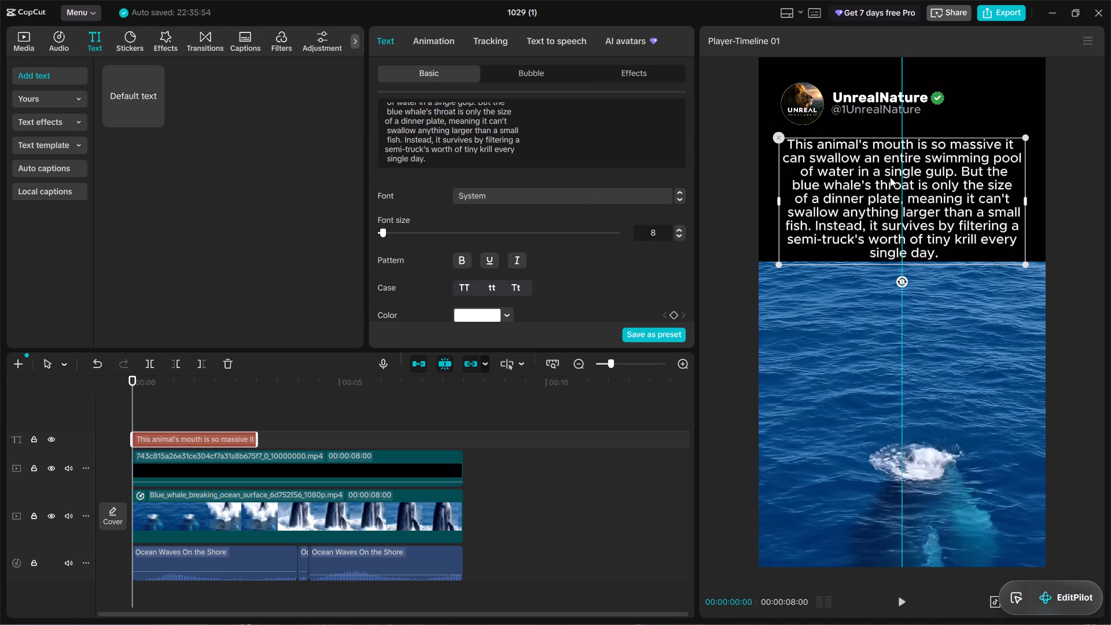
left_click_drag(890, 177, 888, 172)
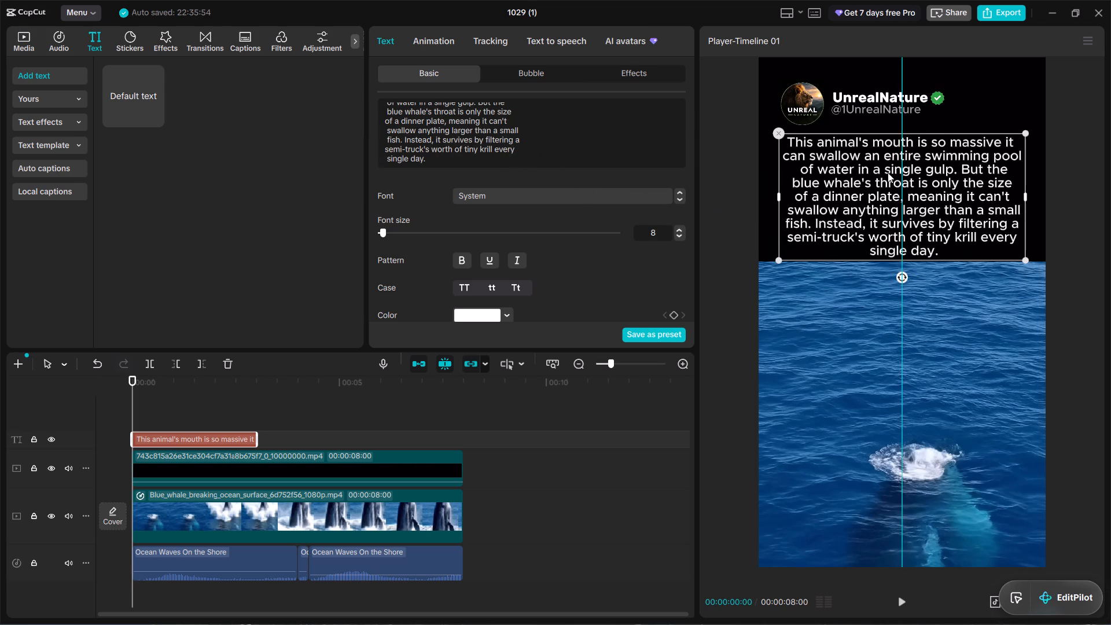
left_click_drag(888, 172, 888, 171)
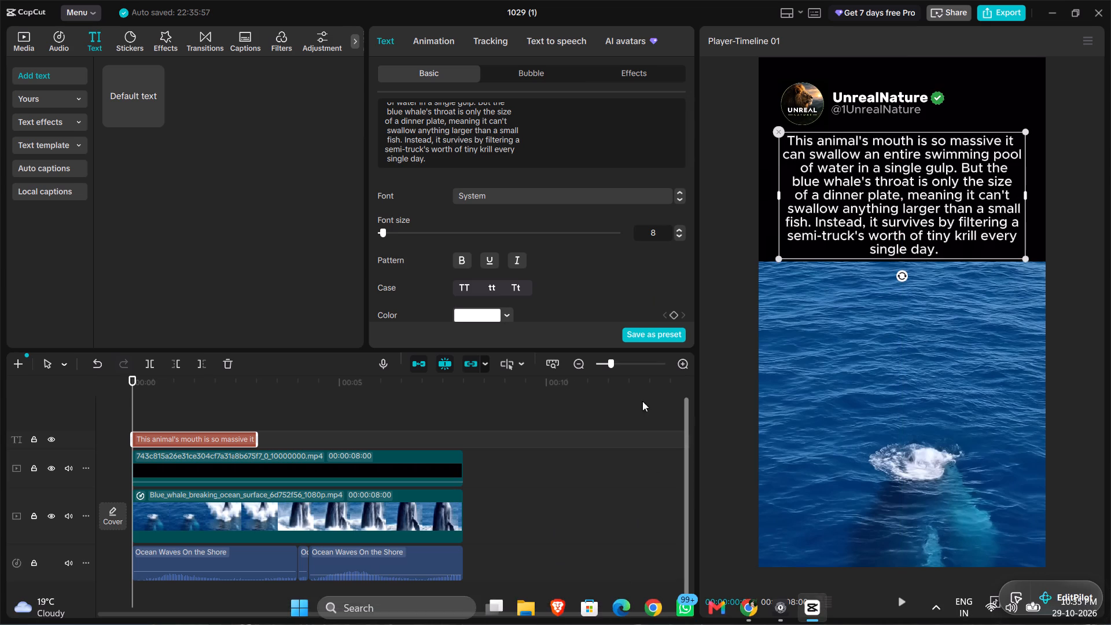
Extend the caption clip on the timeline to the end of the 8-second footage.
left_click_drag(254, 441, 296, 440)
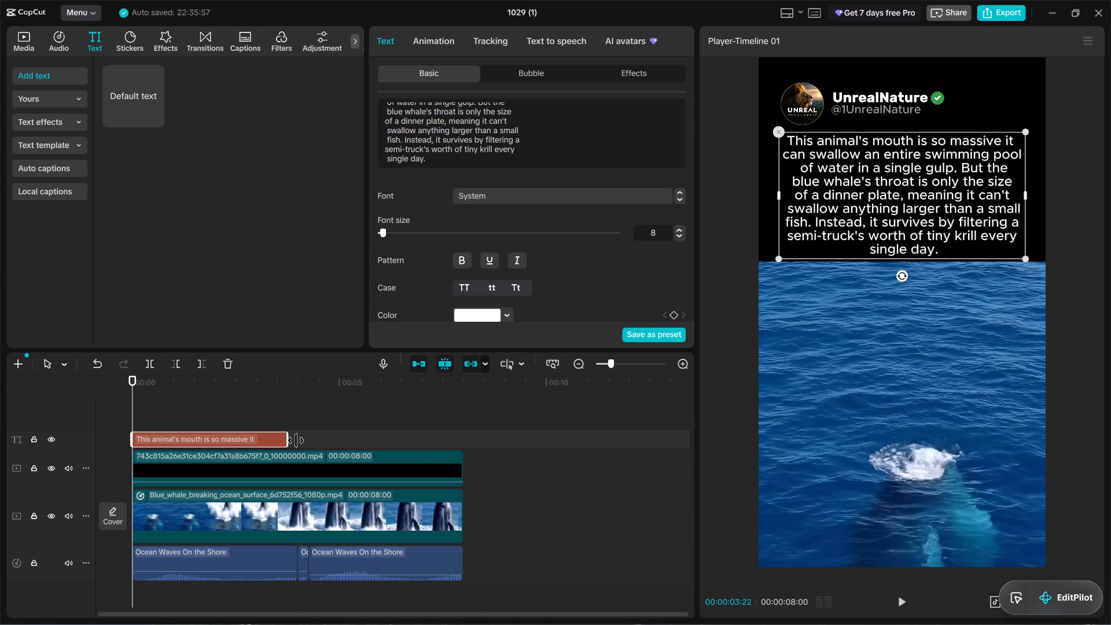
left_click_drag(296, 440, 459, 448)
left_click(266, 407)
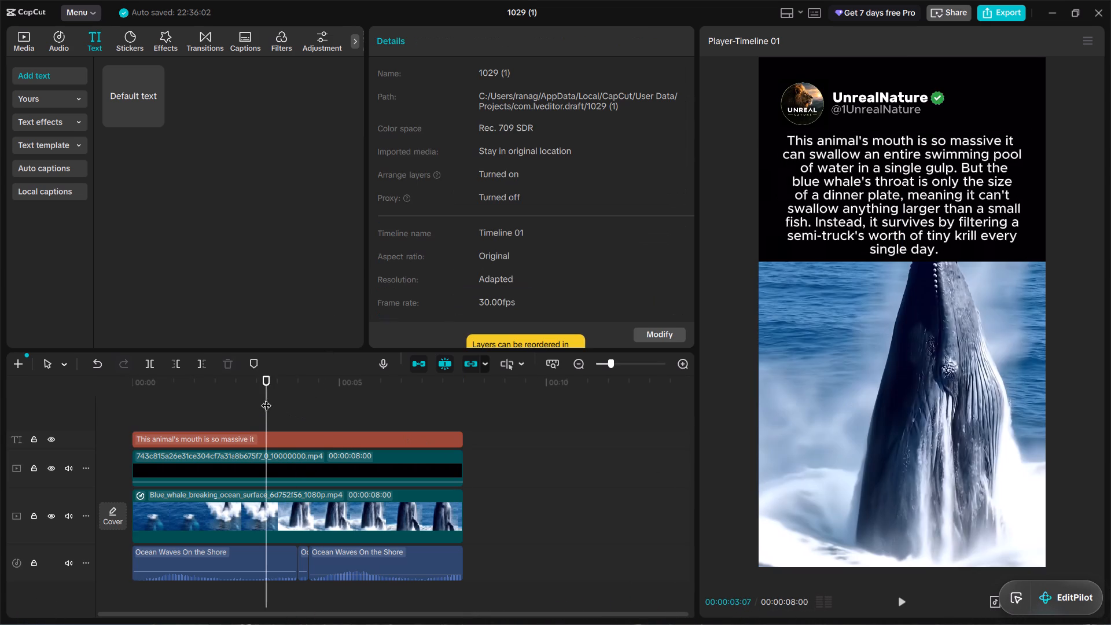
Compare the caption styling with the NoWayNature beluga short in Chrome, and return to CapCut.
left_click(743, 601)
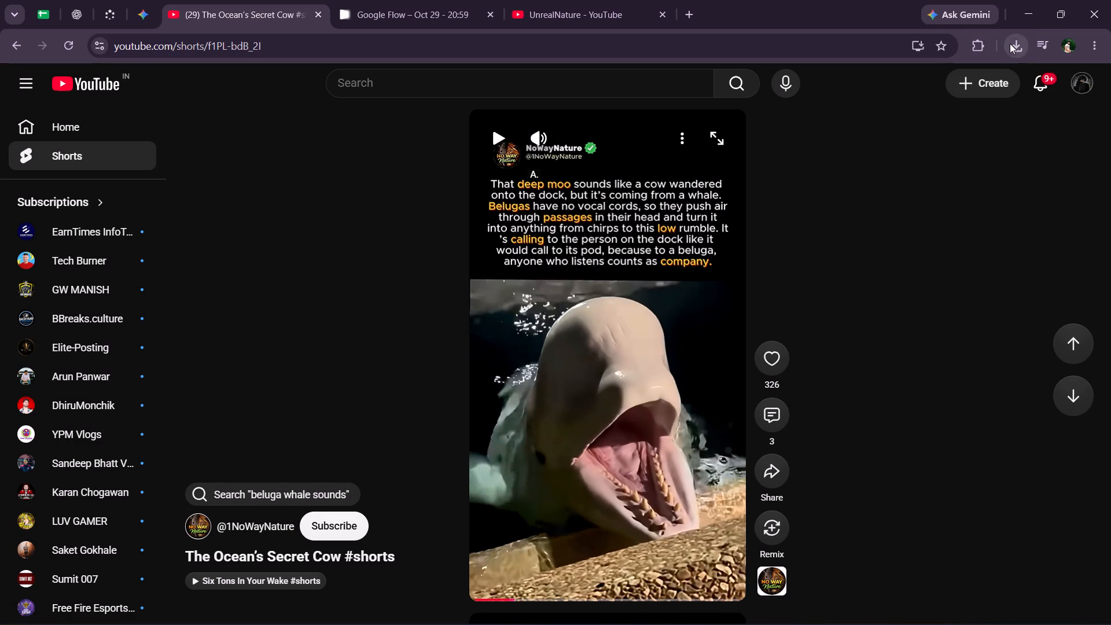
left_click(1015, 11)
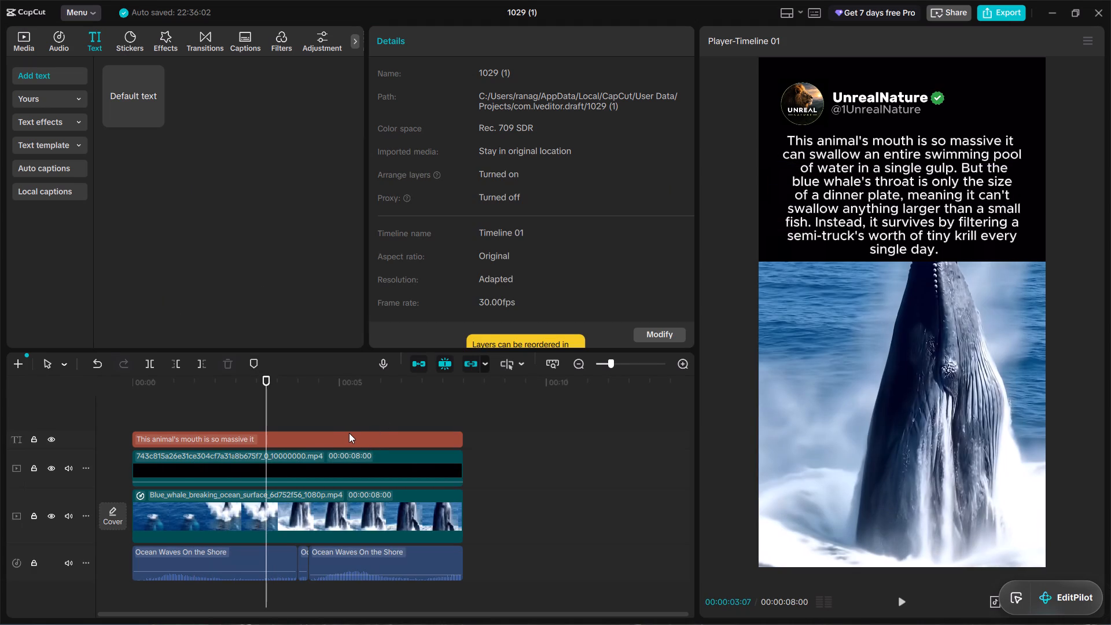
left_click(755, 608)
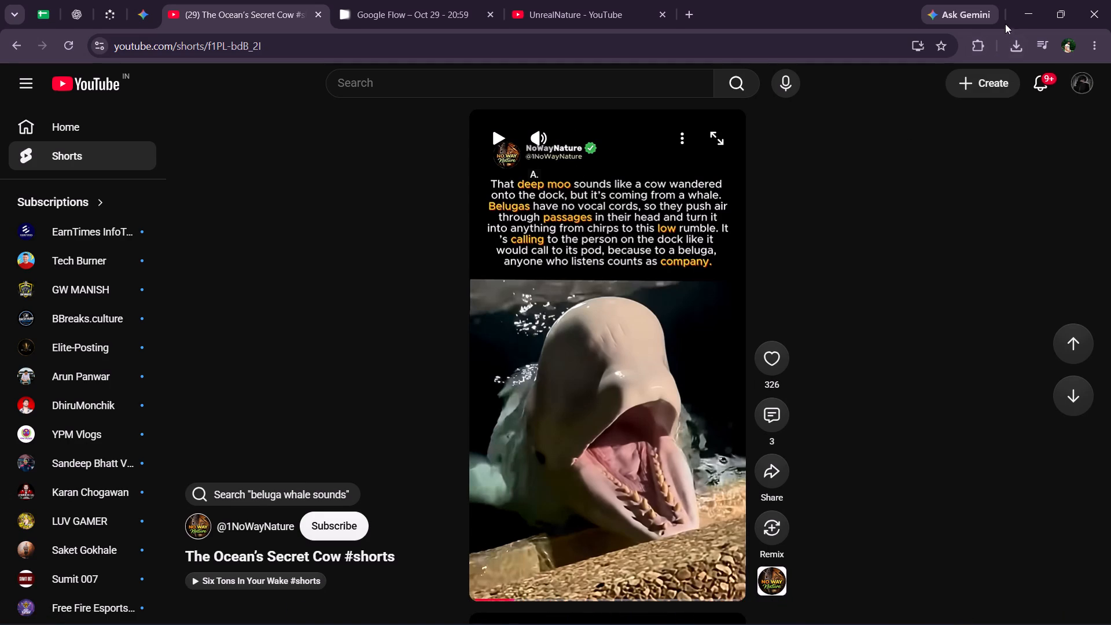
left_click(1032, 2)
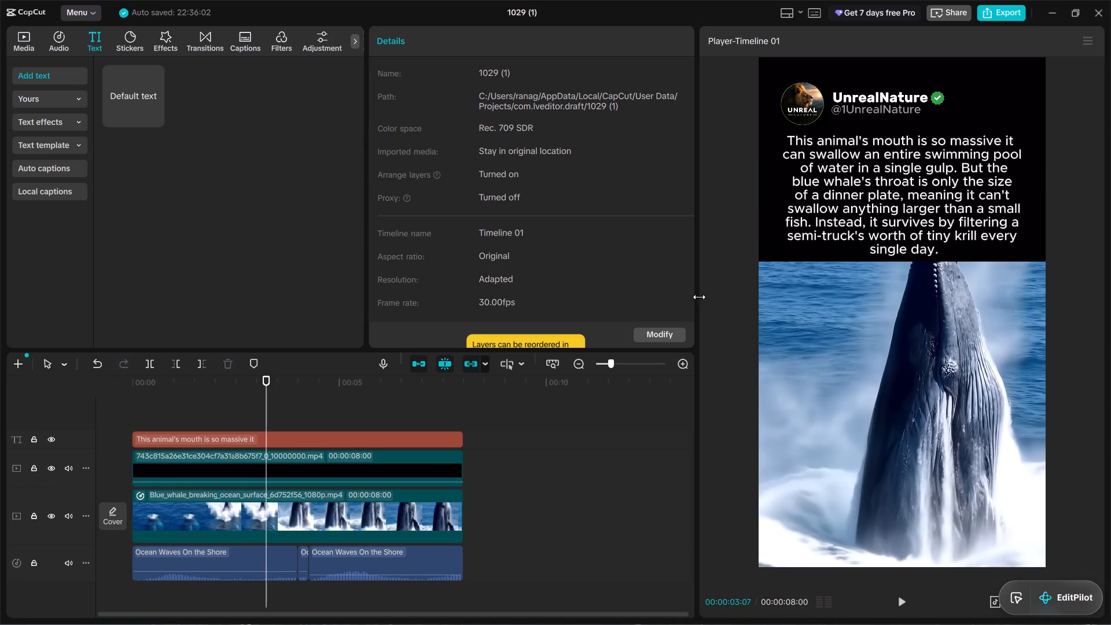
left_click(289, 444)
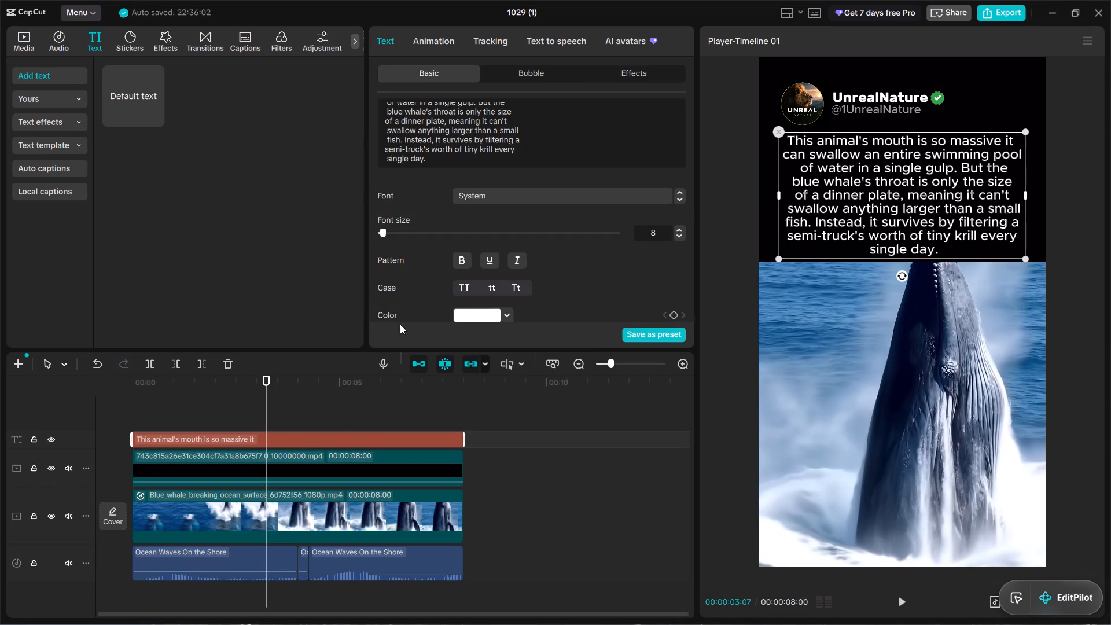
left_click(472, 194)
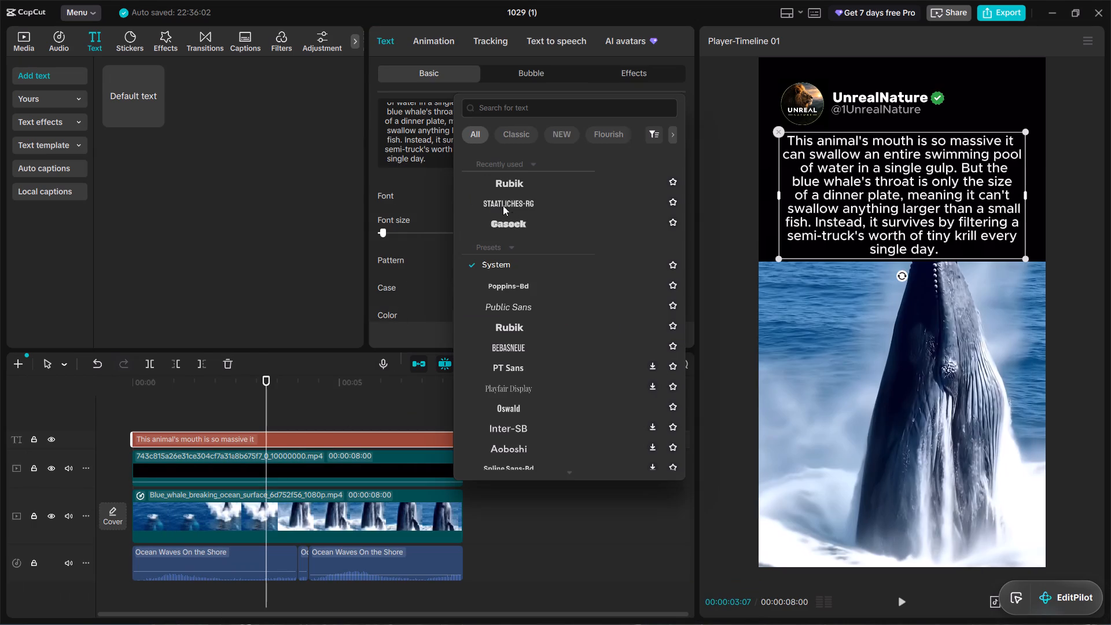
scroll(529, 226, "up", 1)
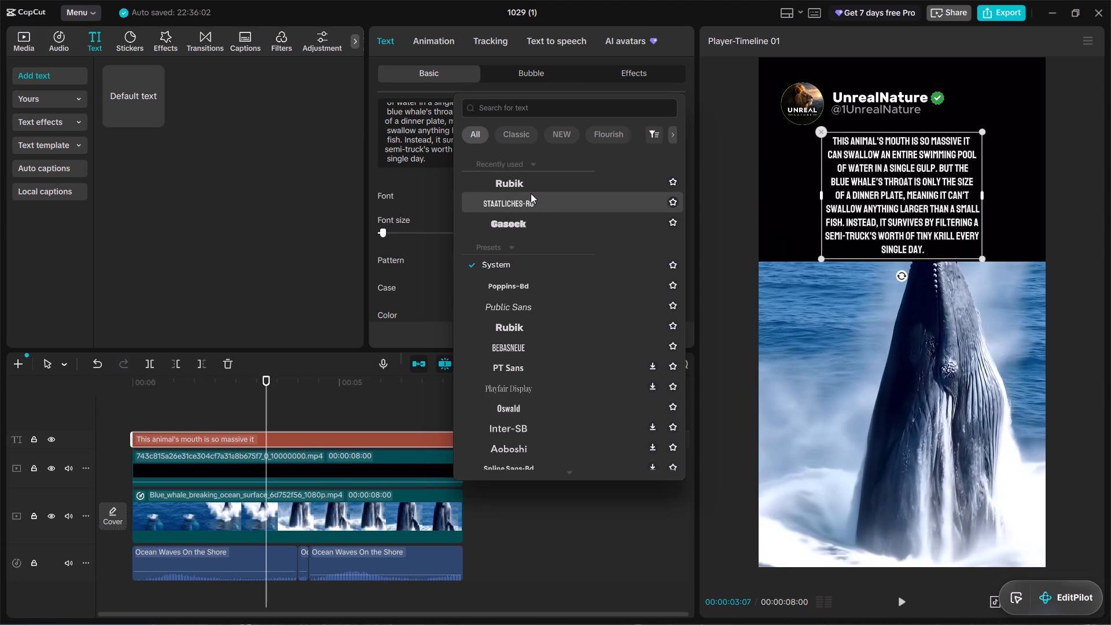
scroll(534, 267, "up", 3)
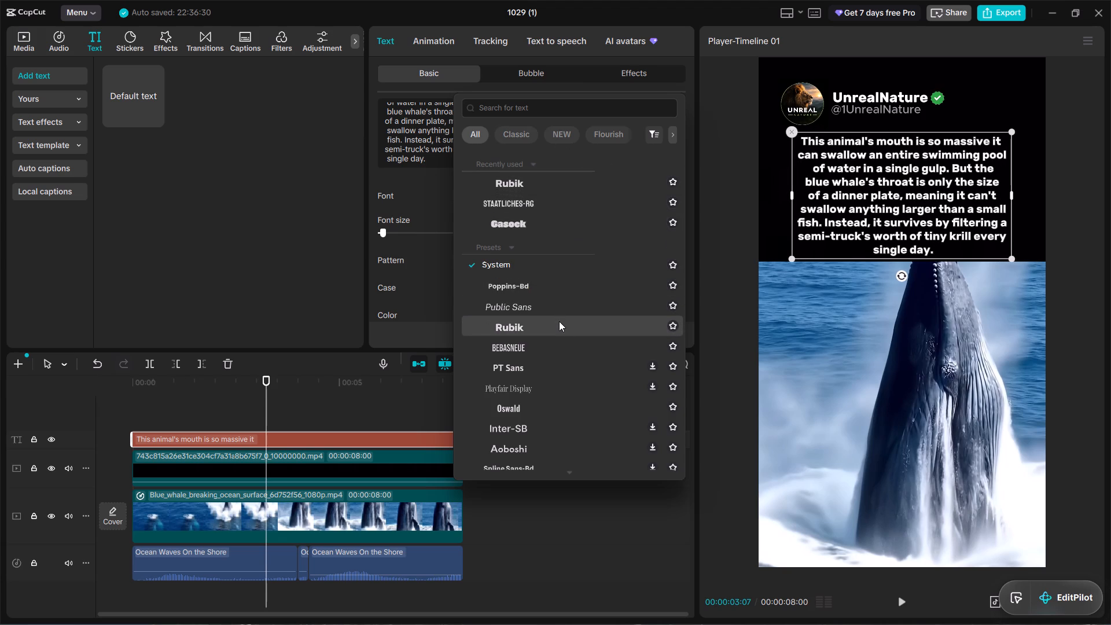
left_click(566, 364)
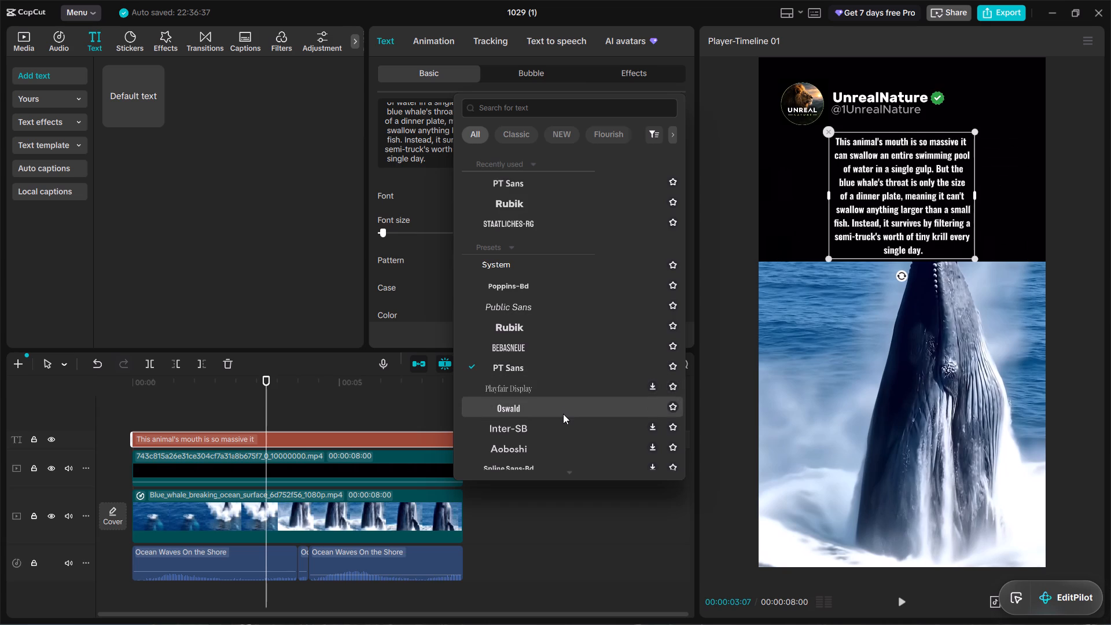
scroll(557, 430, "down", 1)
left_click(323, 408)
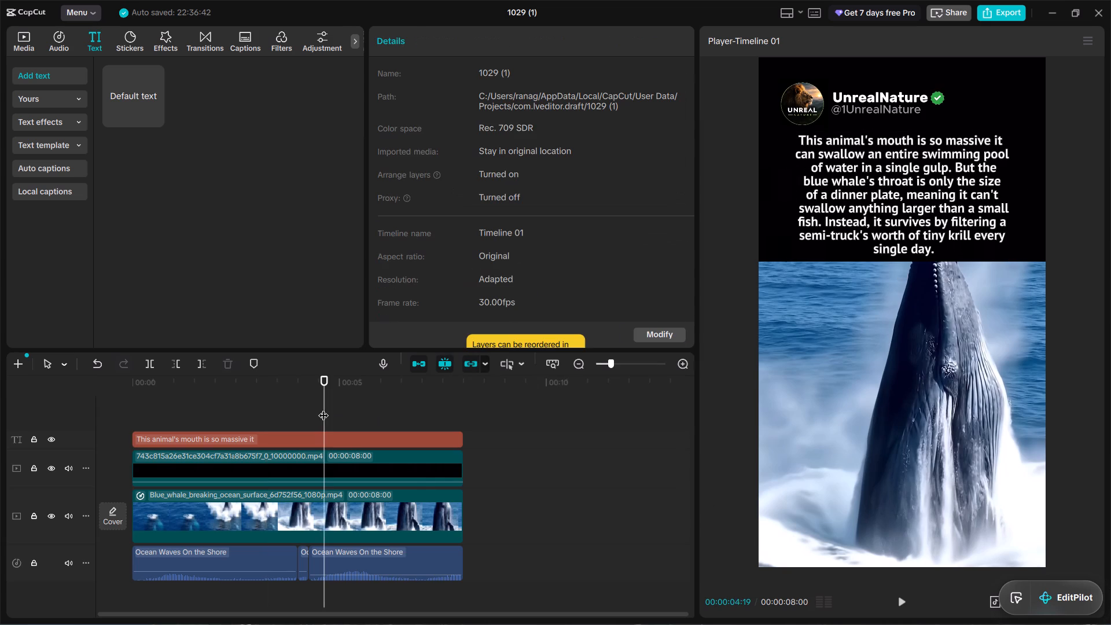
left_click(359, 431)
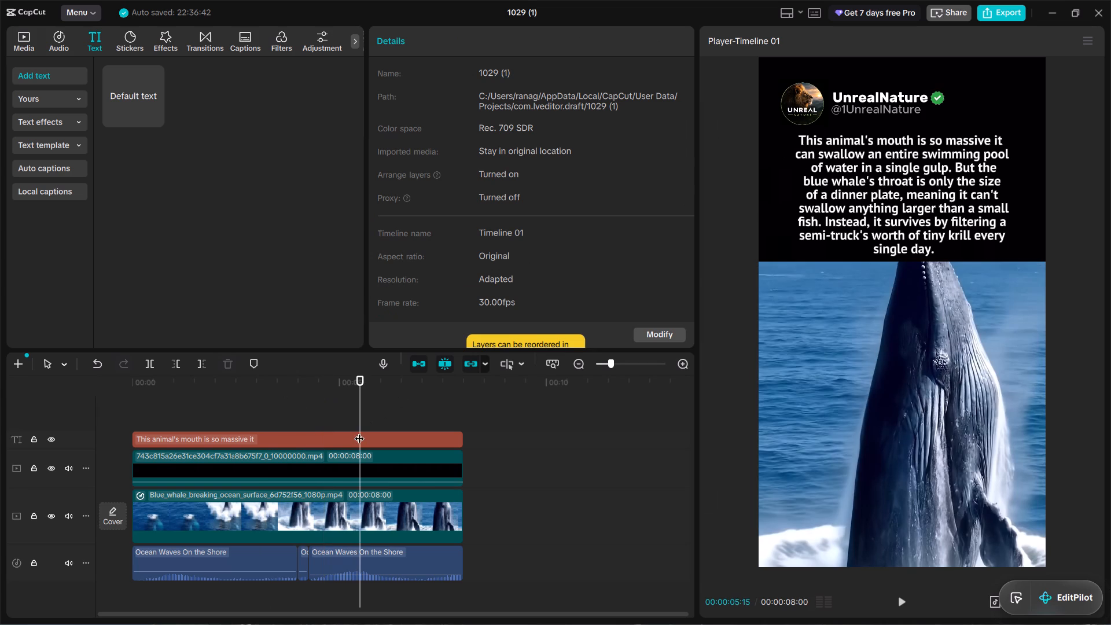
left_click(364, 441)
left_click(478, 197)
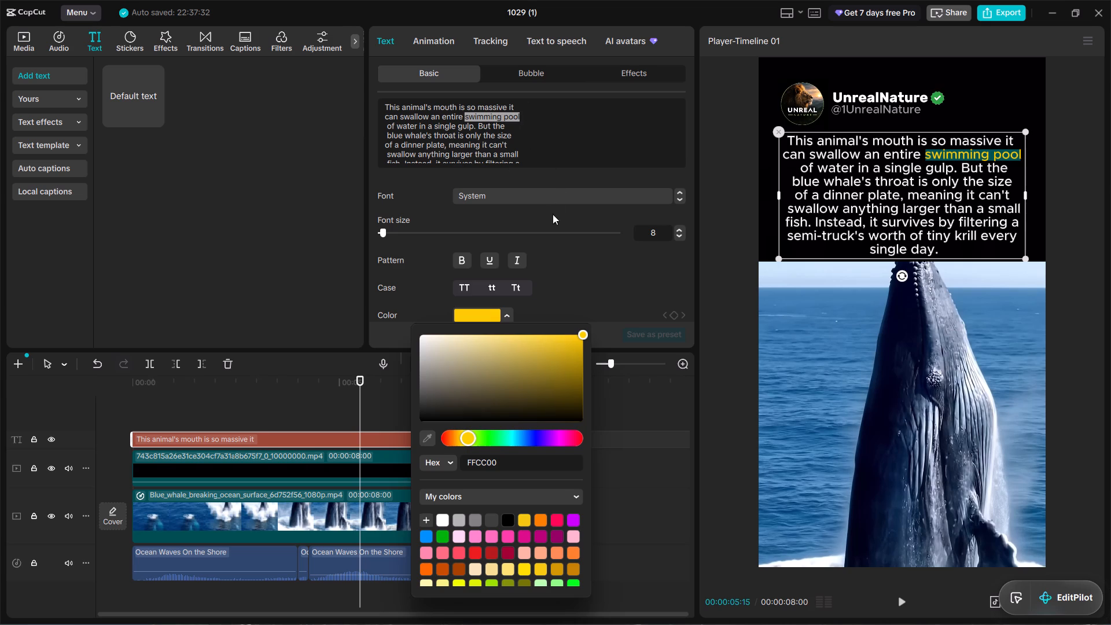
left_click(588, 129)
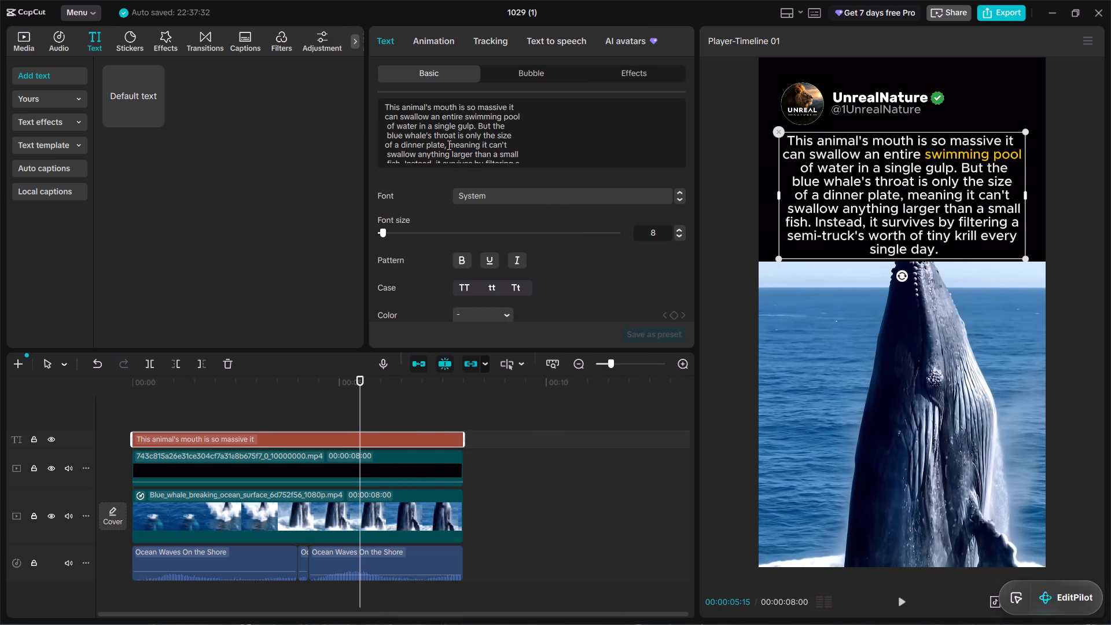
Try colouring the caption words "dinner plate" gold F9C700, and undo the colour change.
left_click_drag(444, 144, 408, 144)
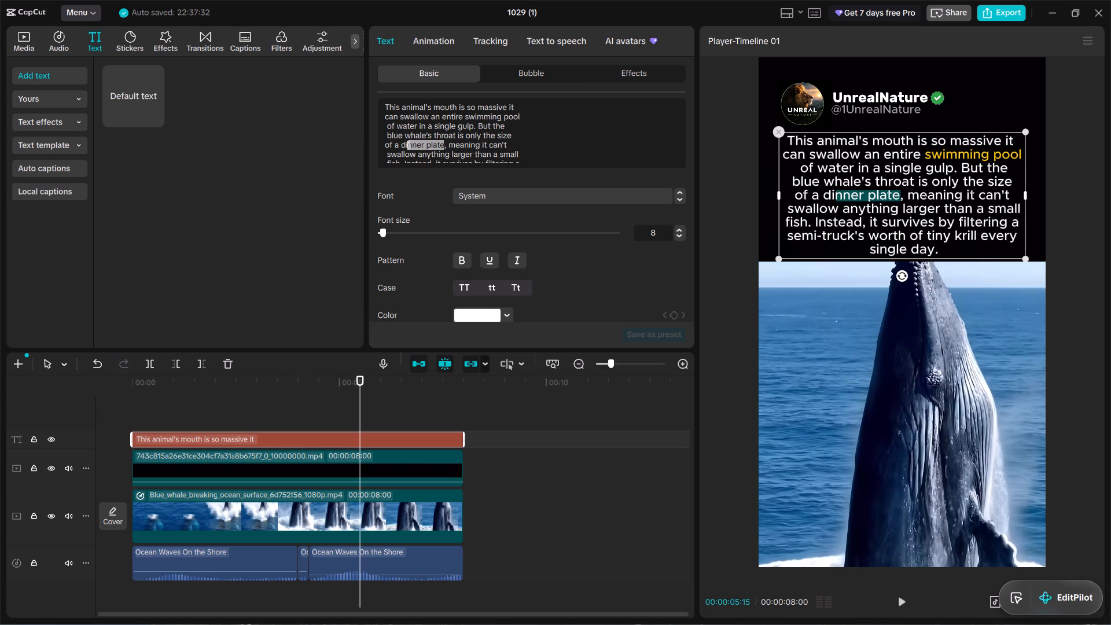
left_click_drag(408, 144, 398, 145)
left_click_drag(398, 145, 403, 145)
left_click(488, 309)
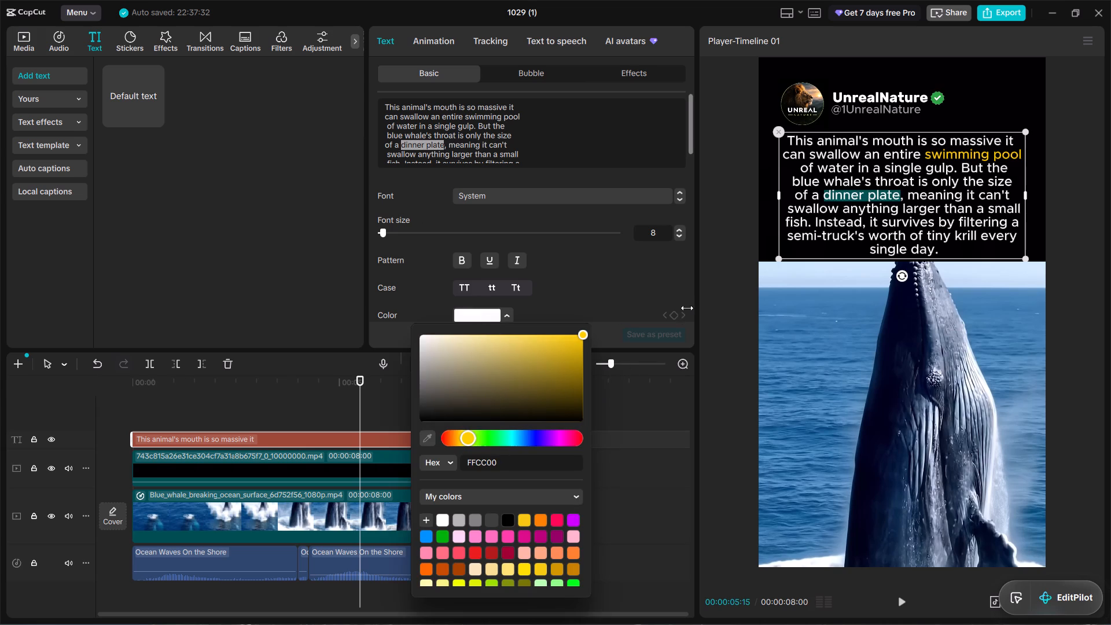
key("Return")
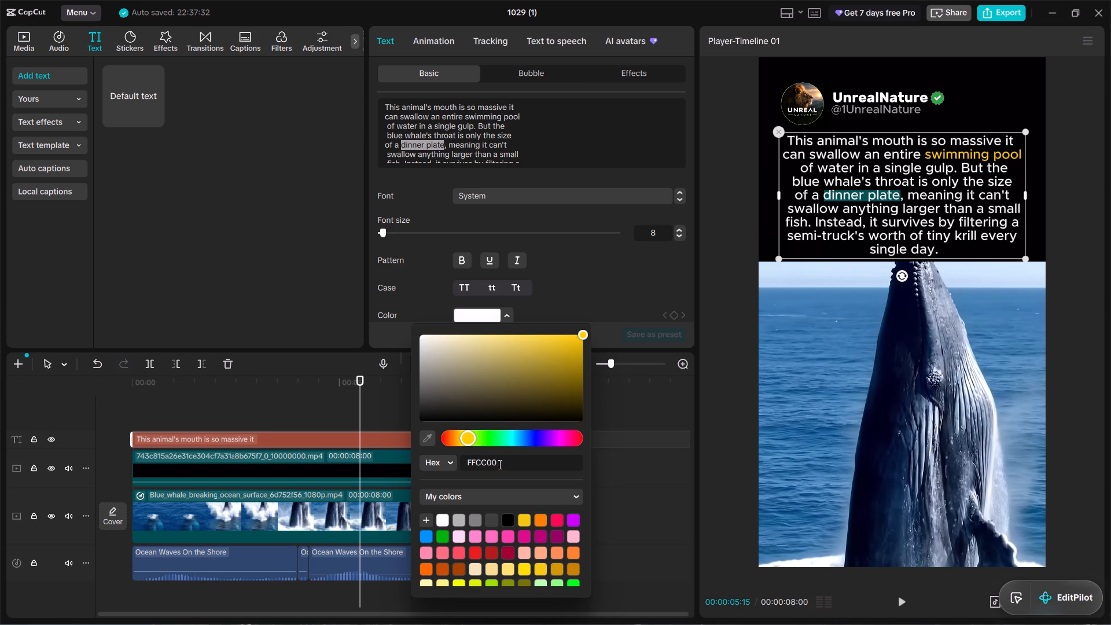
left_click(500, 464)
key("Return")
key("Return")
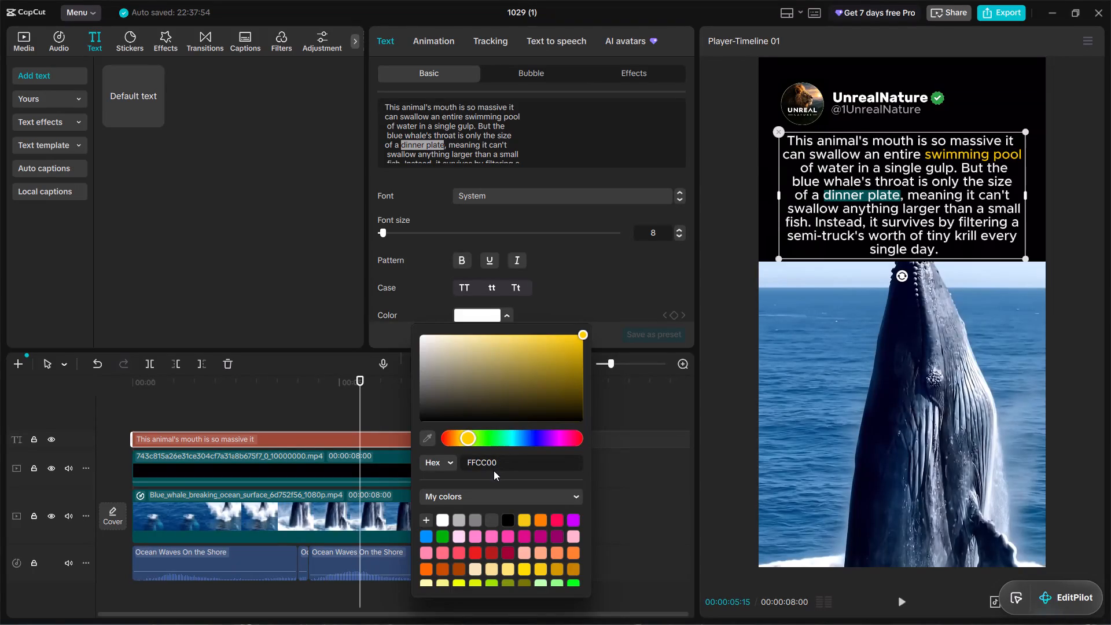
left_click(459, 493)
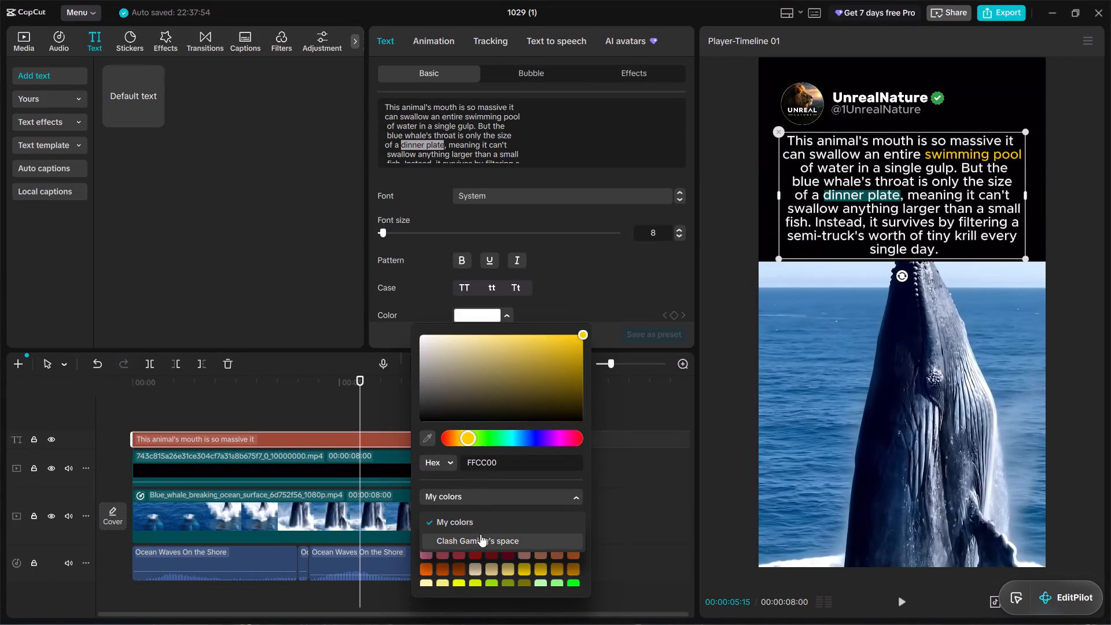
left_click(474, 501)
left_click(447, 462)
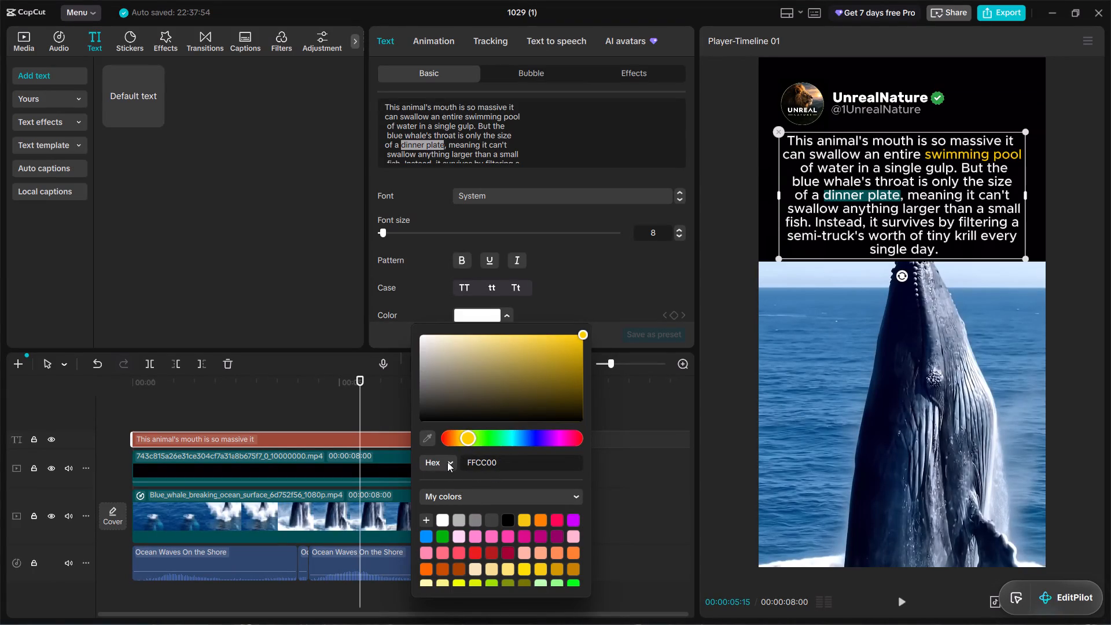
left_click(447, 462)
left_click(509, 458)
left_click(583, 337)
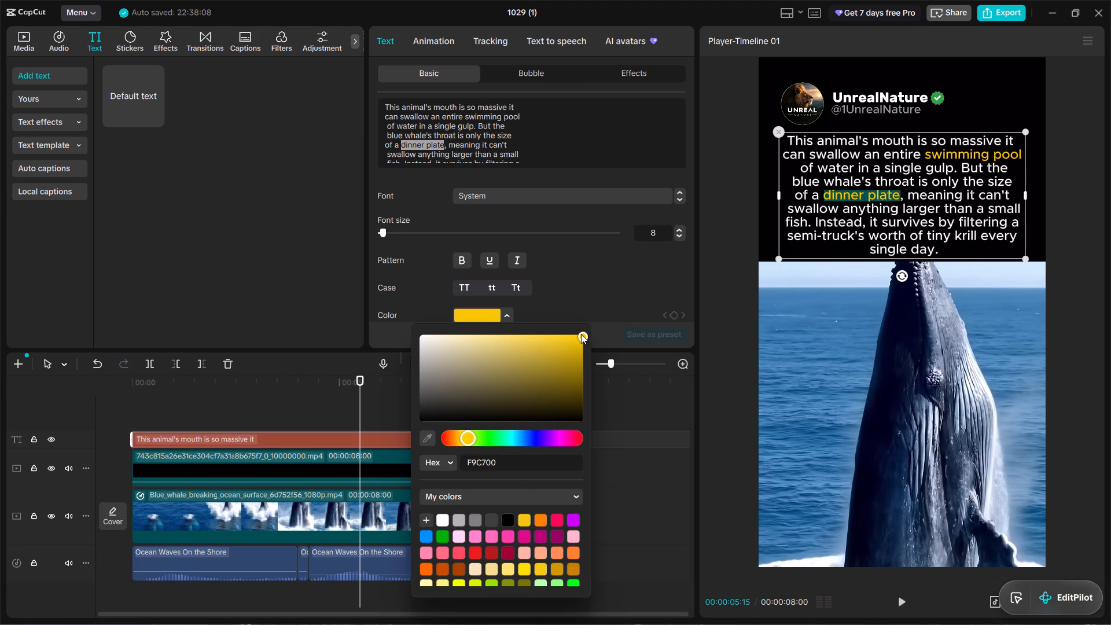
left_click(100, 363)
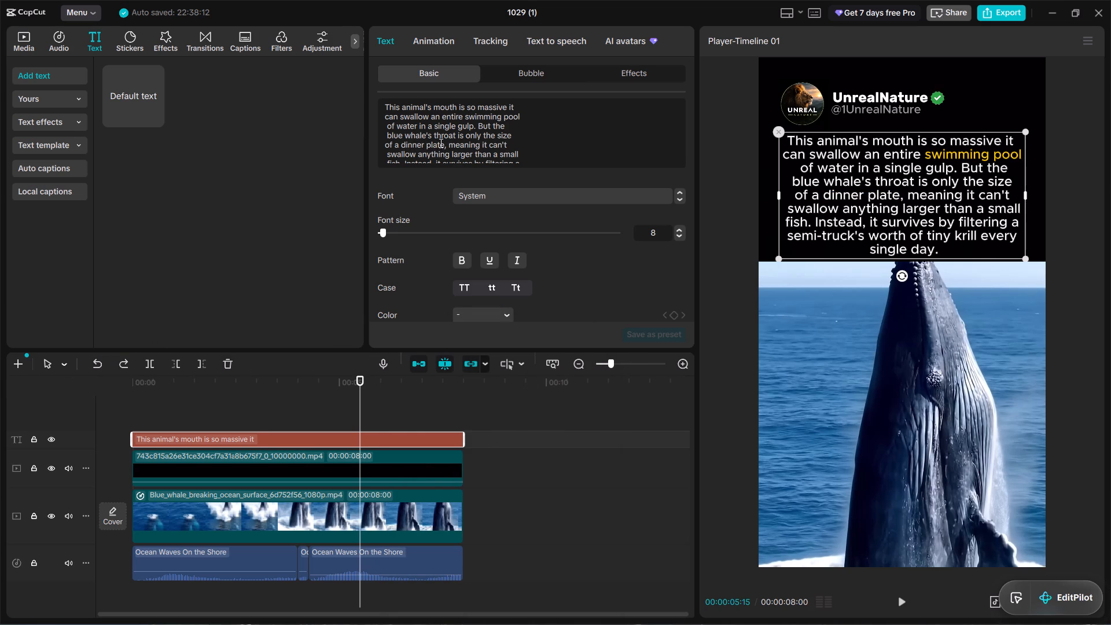
Set the colour of the caption words "dinner plate" to hex FFCC00.
left_click_drag(444, 148, 404, 148)
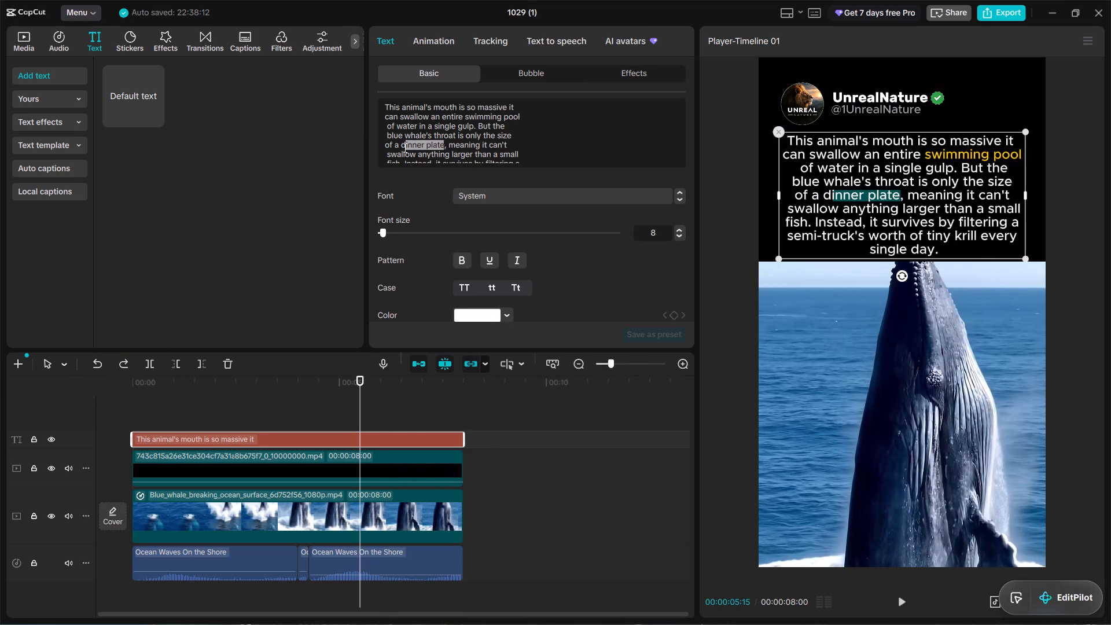
left_click_drag(404, 148, 401, 146)
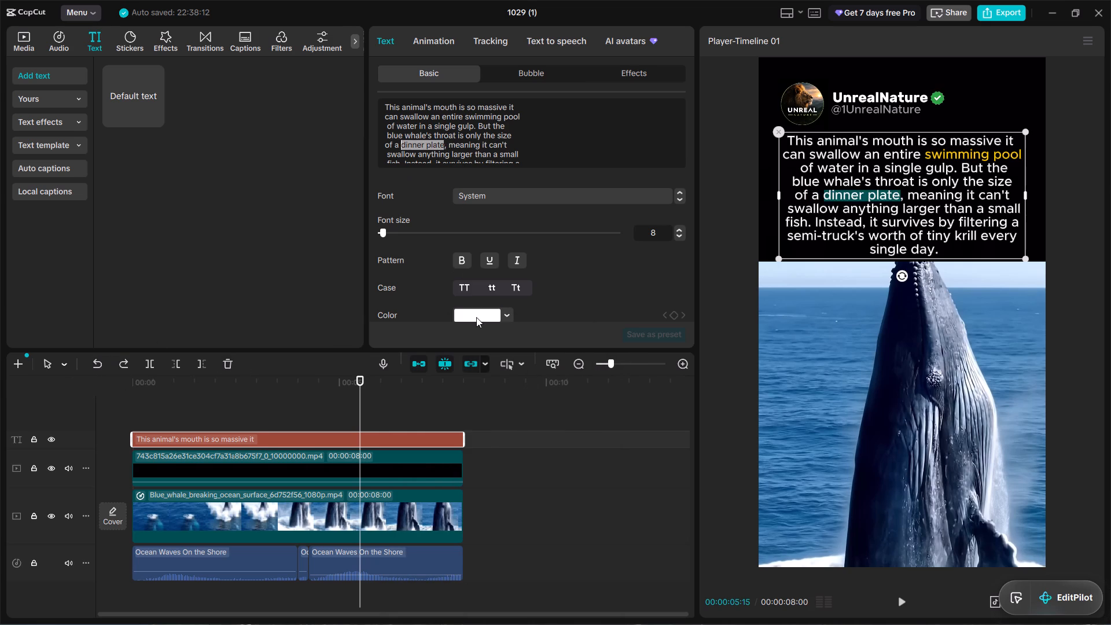
left_click(474, 316)
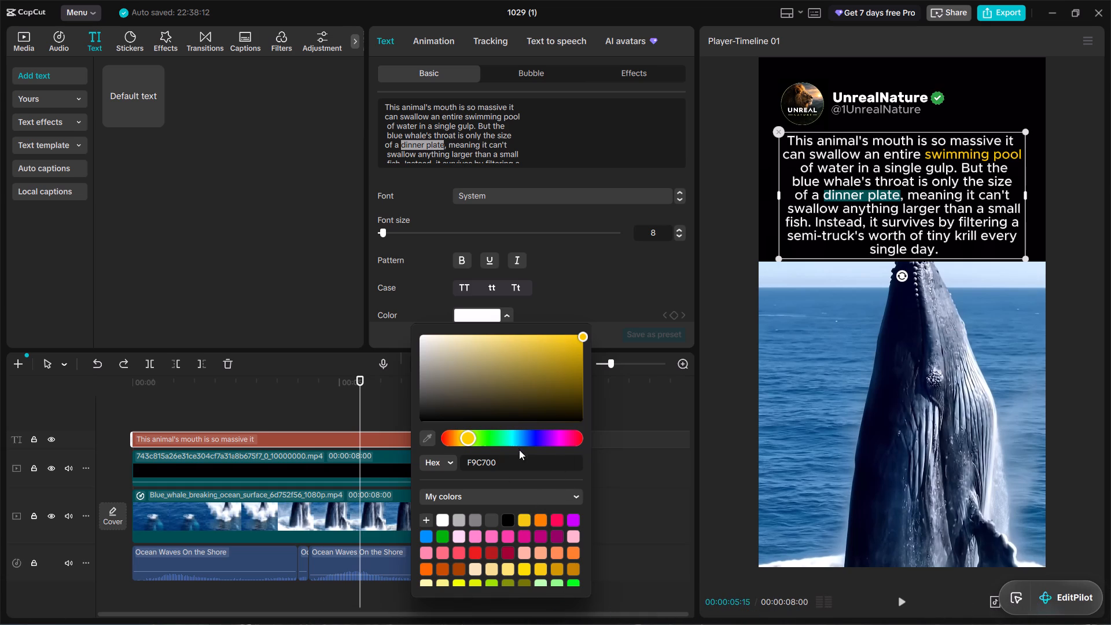
left_click_drag(520, 464, 378, 456)
key("ctrl+v")
key("Return")
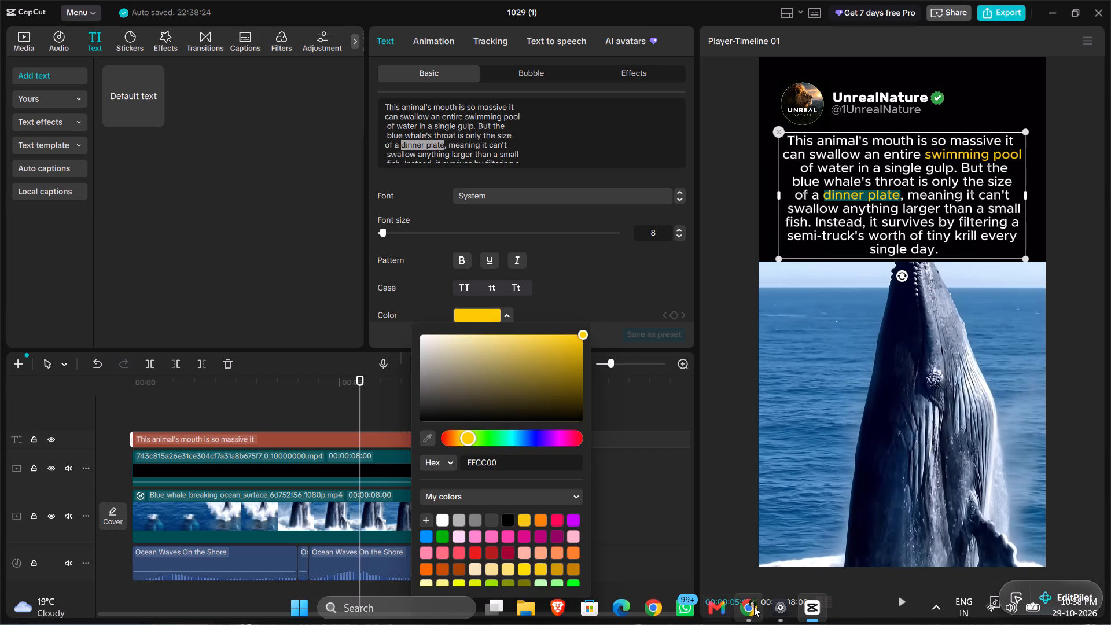
Check the remaining highlighted words in the Gemini guide in Chrome, and return to CapCut.
left_click(754, 607)
left_click(751, 605)
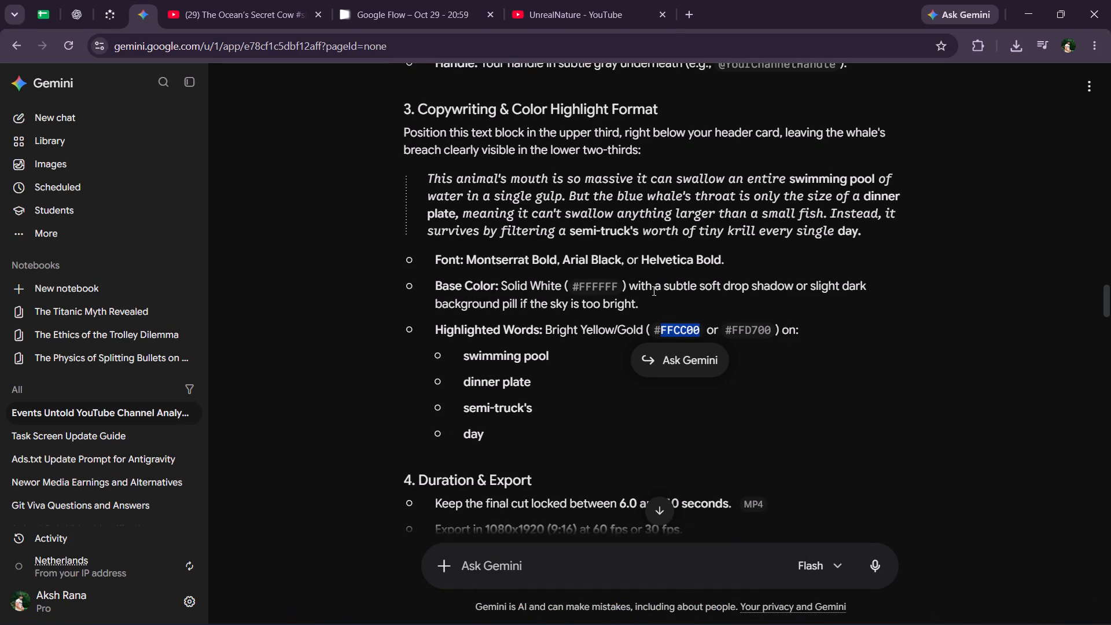
left_click(1010, 20)
left_click(1018, 15)
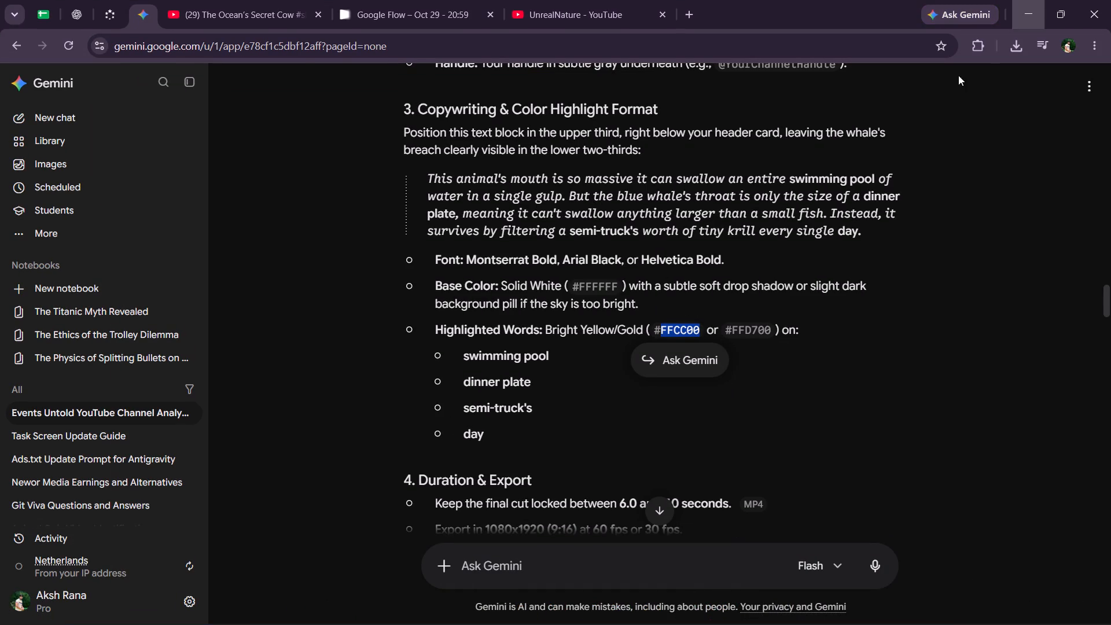
Try to set the colour of the caption word "semi-truck's" to hex FFCC00.
scroll(562, 131, "down", 4)
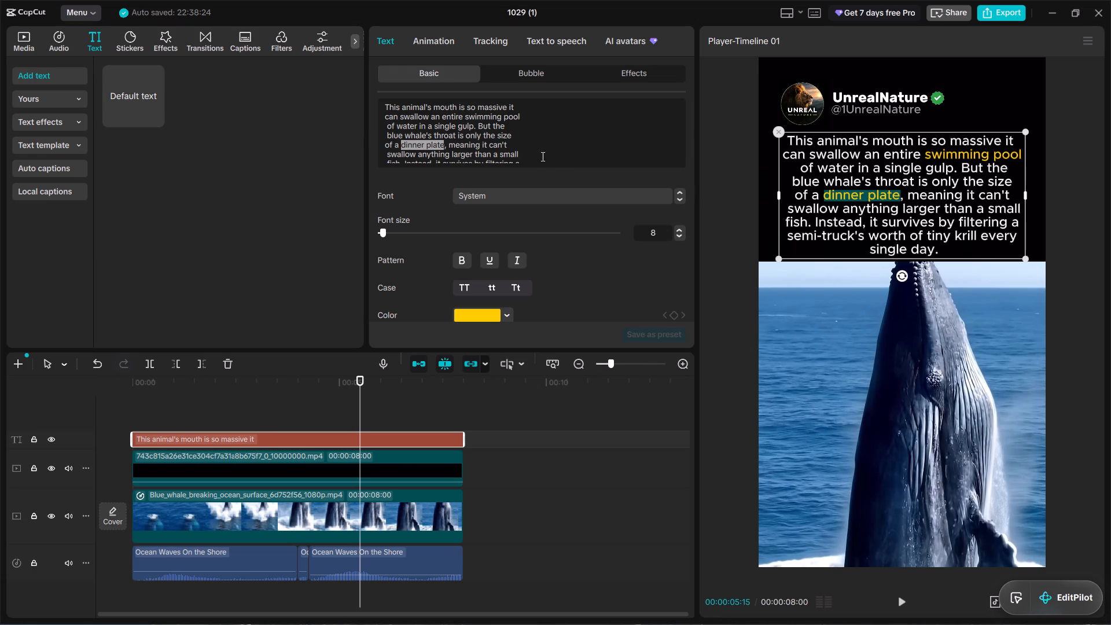
scroll(576, 120, "down", 2)
left_click_drag(679, 130, 675, 163)
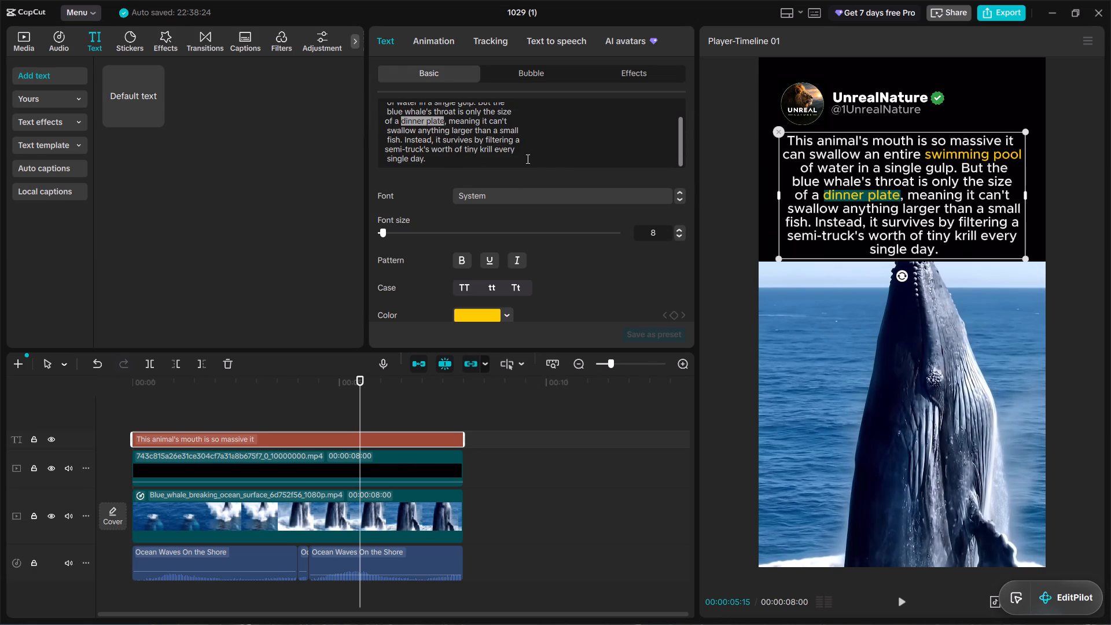
left_click_drag(430, 149, 358, 152)
left_click(485, 313)
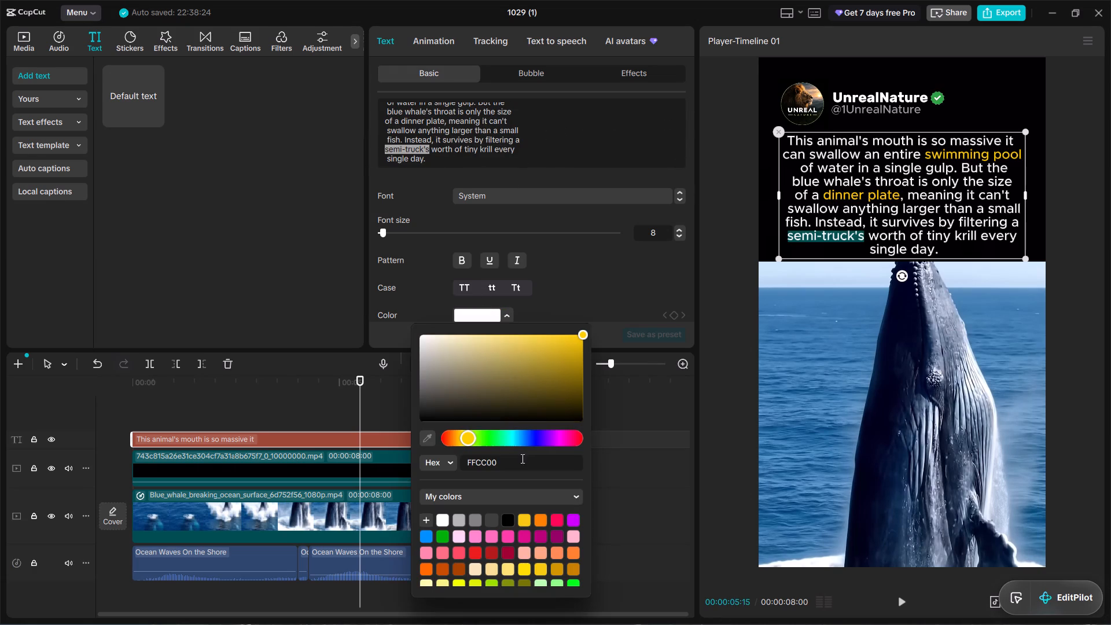
left_click_drag(521, 465, 420, 470)
key("ctrl+v")
key("Return")
key("Return")
Save the colour FFCC00 as a swatch in My colors.
left_click_drag(527, 521, 520, 529)
scroll(499, 497, "down", 5)
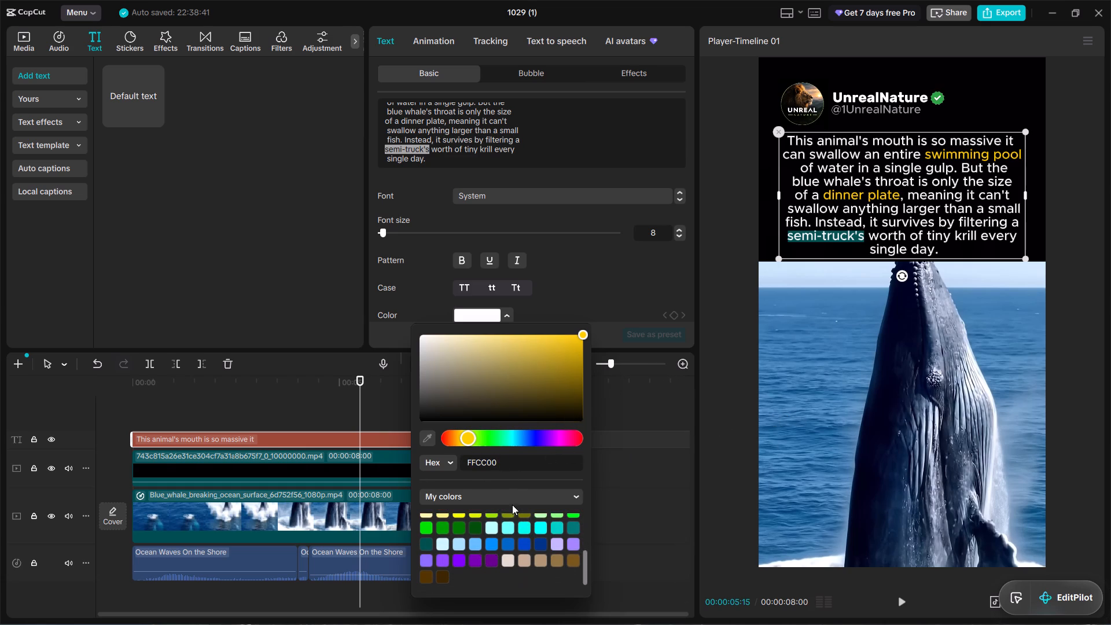
scroll(507, 482, "up", 4)
scroll(498, 557, "up", 3)
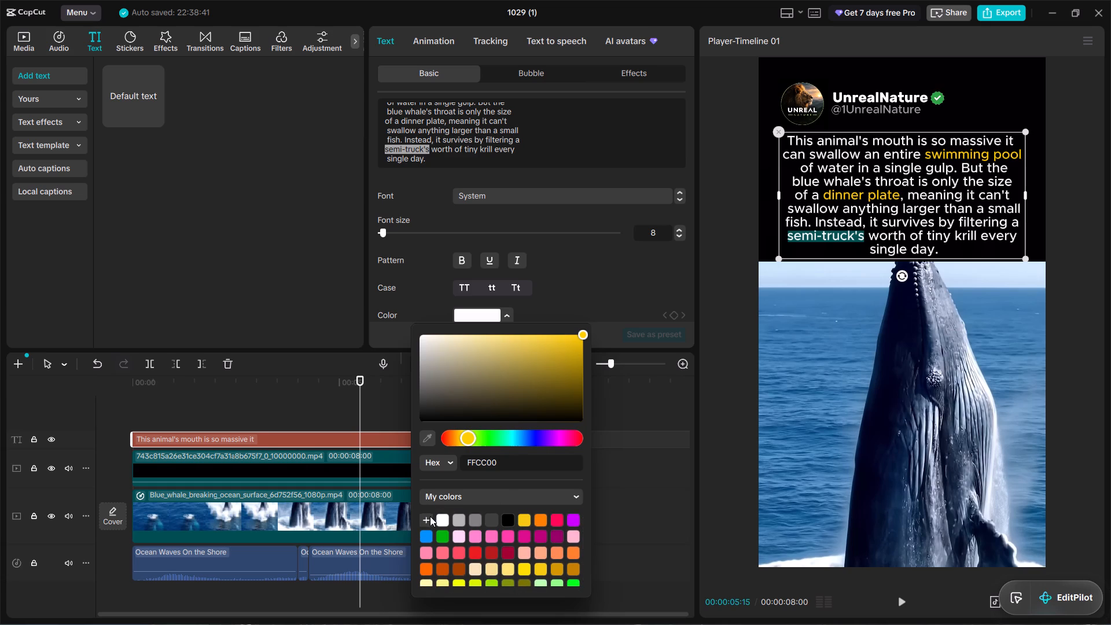
left_click(430, 516)
left_click(428, 519)
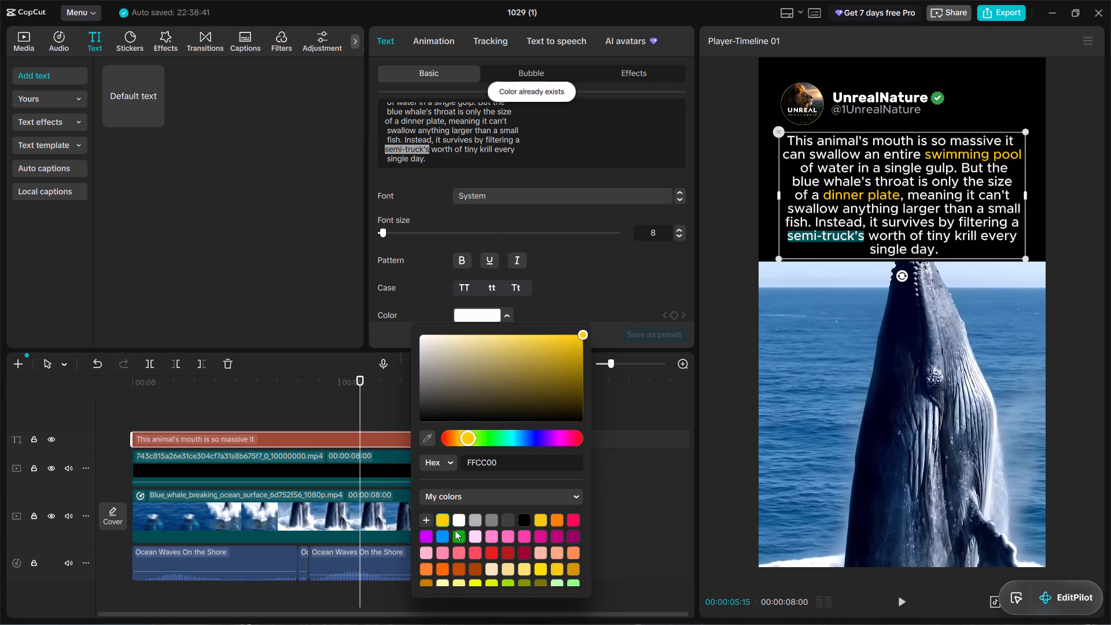
Apply the saved FFCC00 swatch to the caption word "semi-truck's".
left_click(442, 521)
left_click(443, 521)
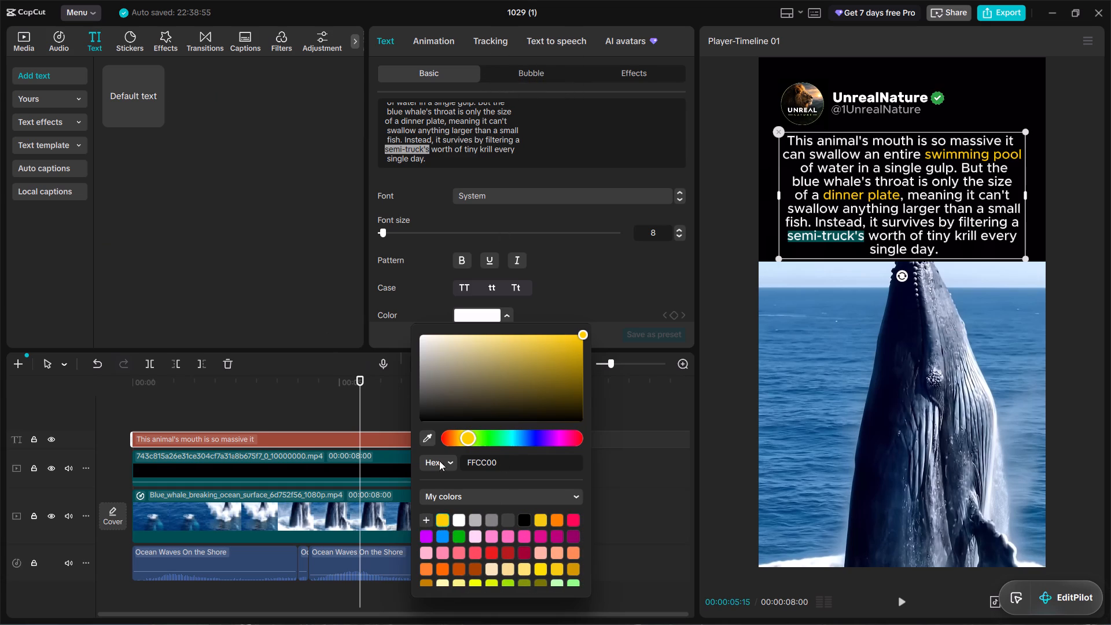
left_click(461, 521)
left_click(434, 523)
left_click(439, 523)
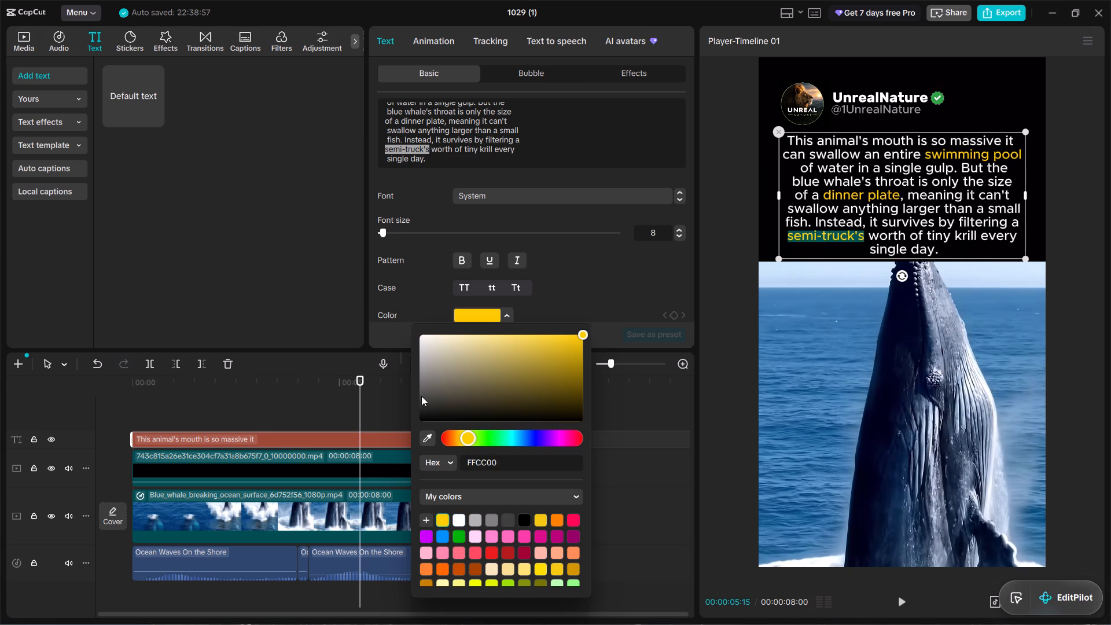
left_click(534, 137)
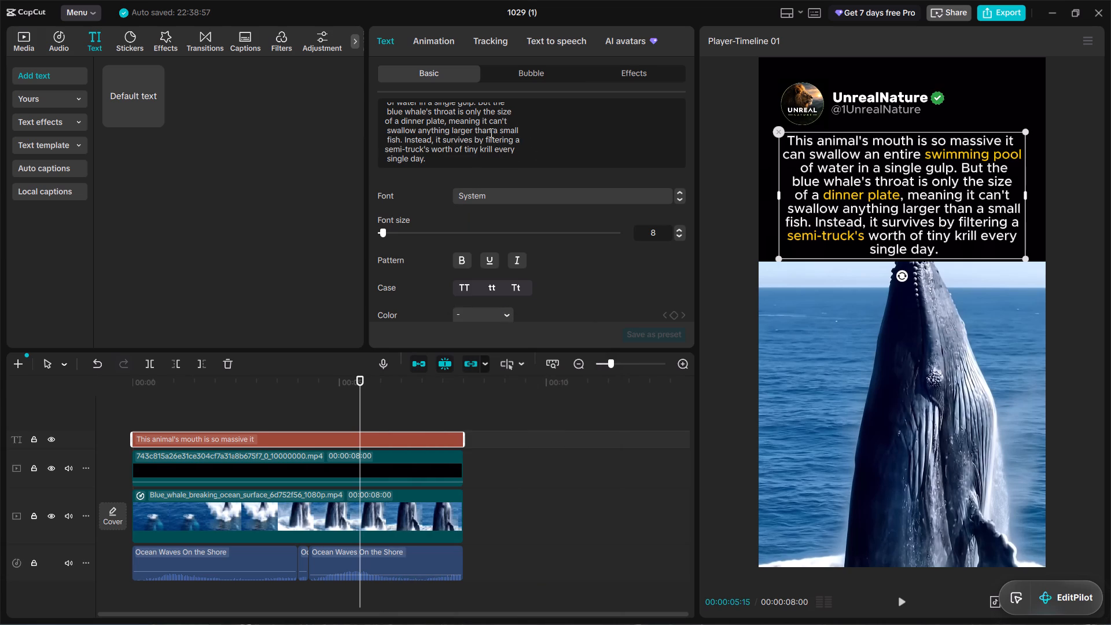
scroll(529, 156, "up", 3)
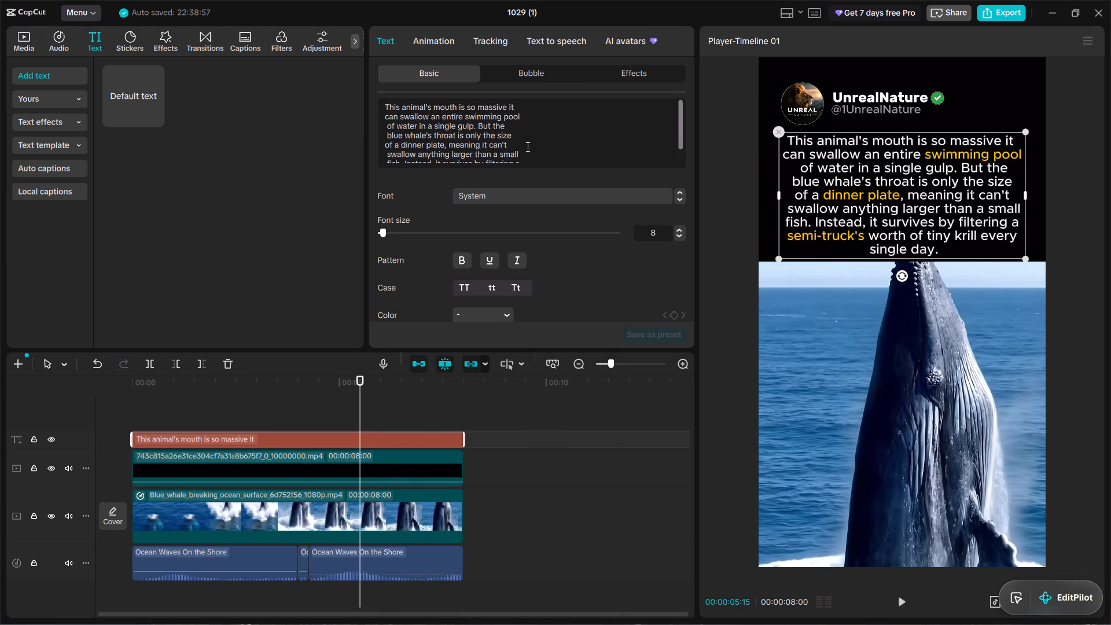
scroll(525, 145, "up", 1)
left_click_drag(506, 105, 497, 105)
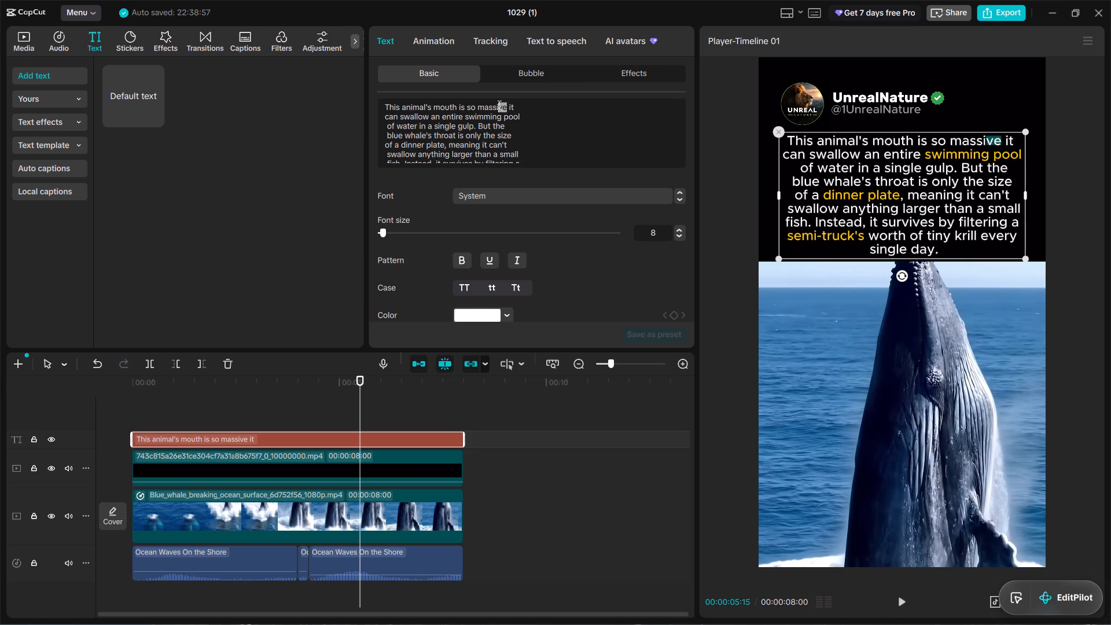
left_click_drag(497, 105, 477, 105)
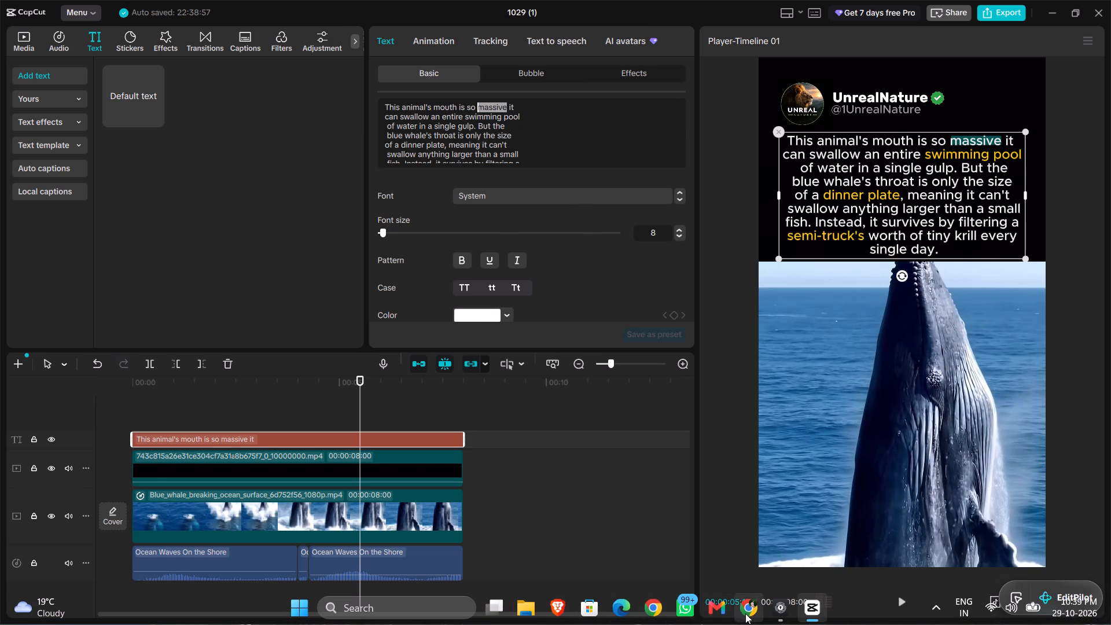
Check which words are highlighted in the NoWayNature reference short in Chrome, and return to CapCut.
left_click(745, 613)
left_click(186, 0)
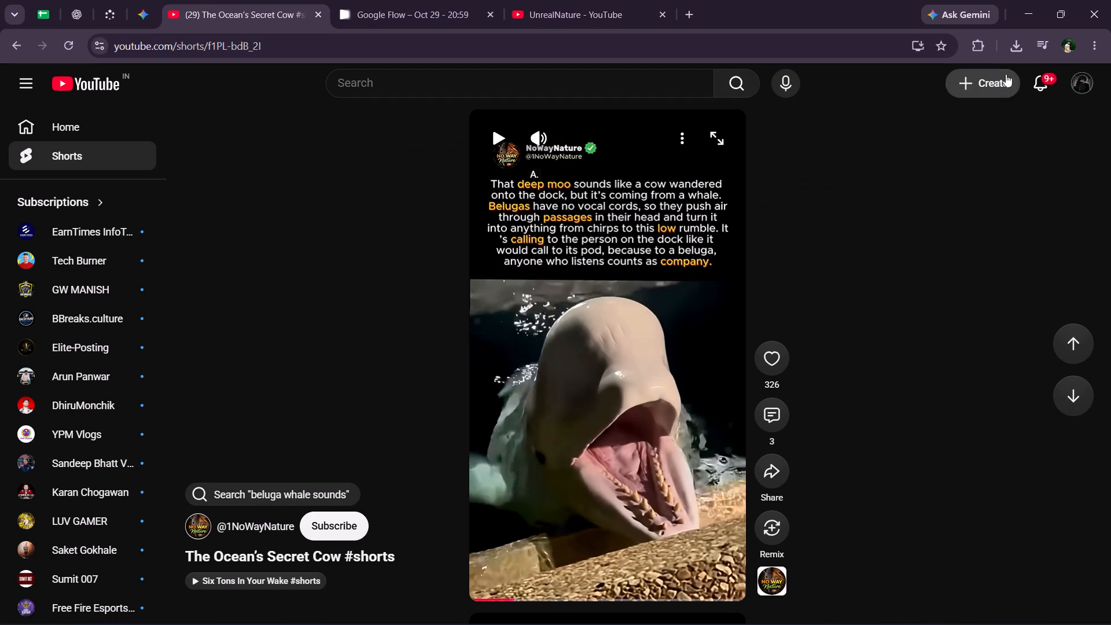
left_click(1022, 21)
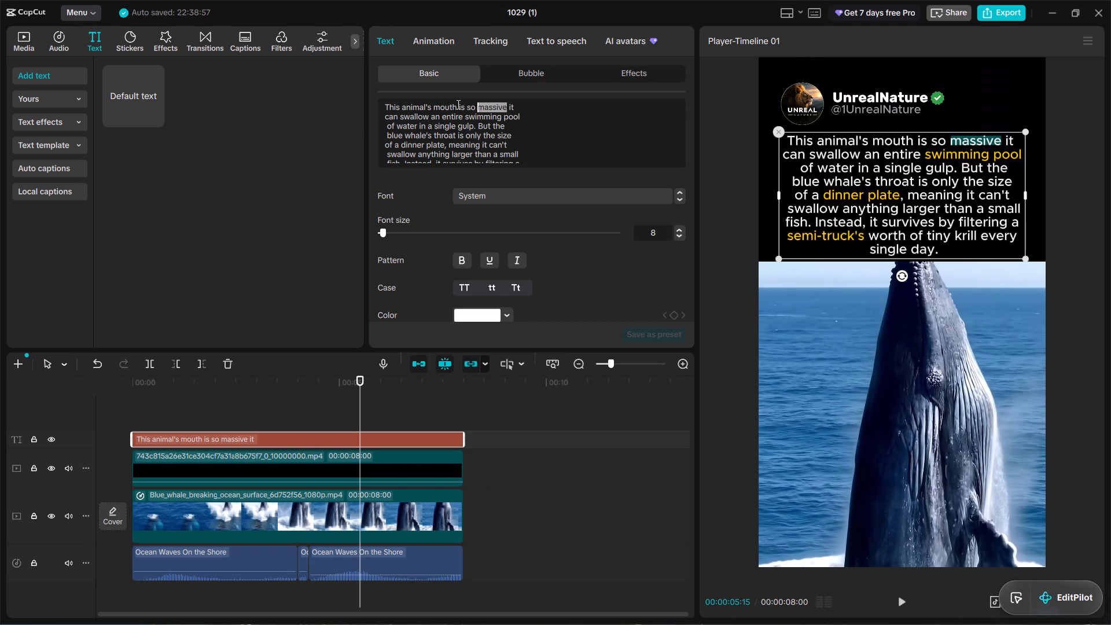
Set the colour of the caption words "animal's mouth" to the saved FFCC00 swatch.
left_click_drag(457, 104, 402, 112)
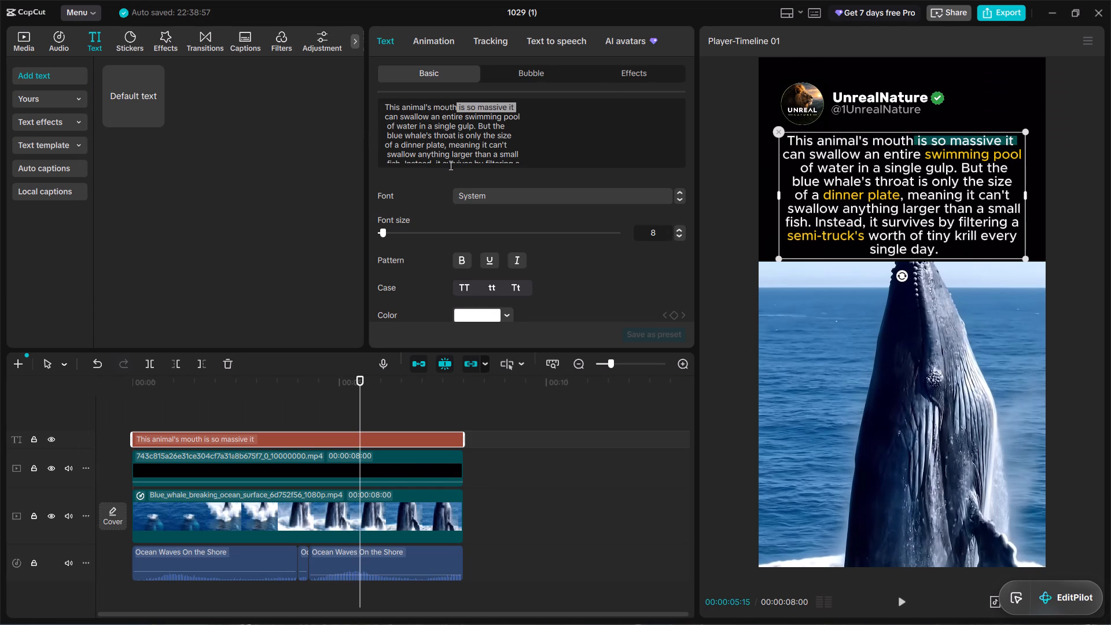
left_click(455, 105)
left_click_drag(457, 105, 433, 112)
left_click_drag(433, 112, 406, 105)
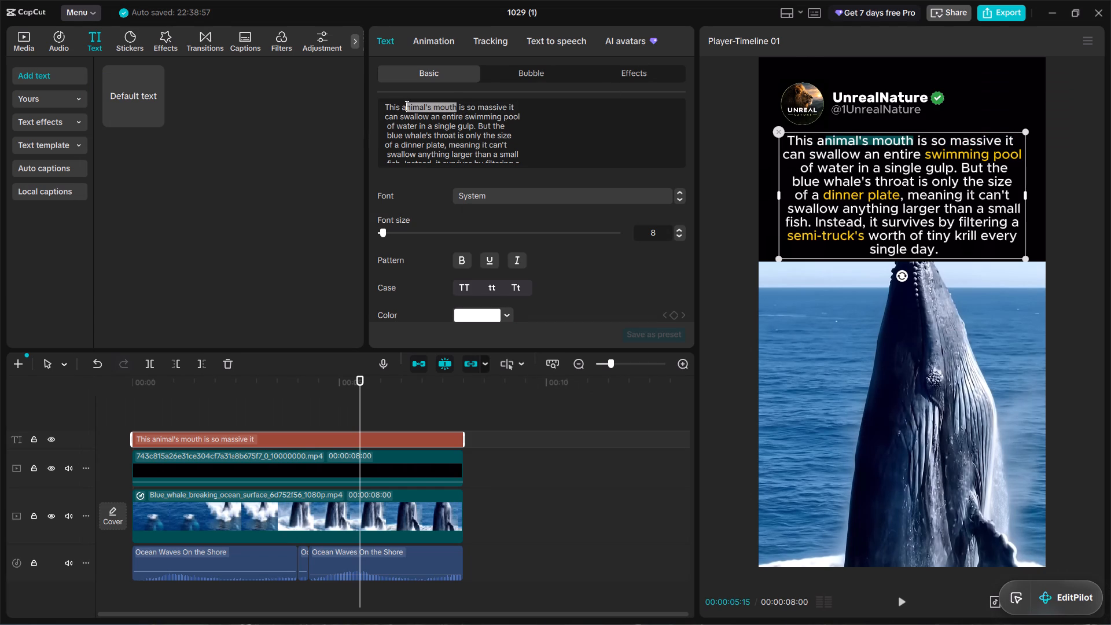
left_click_drag(406, 105, 402, 105)
left_click(490, 314)
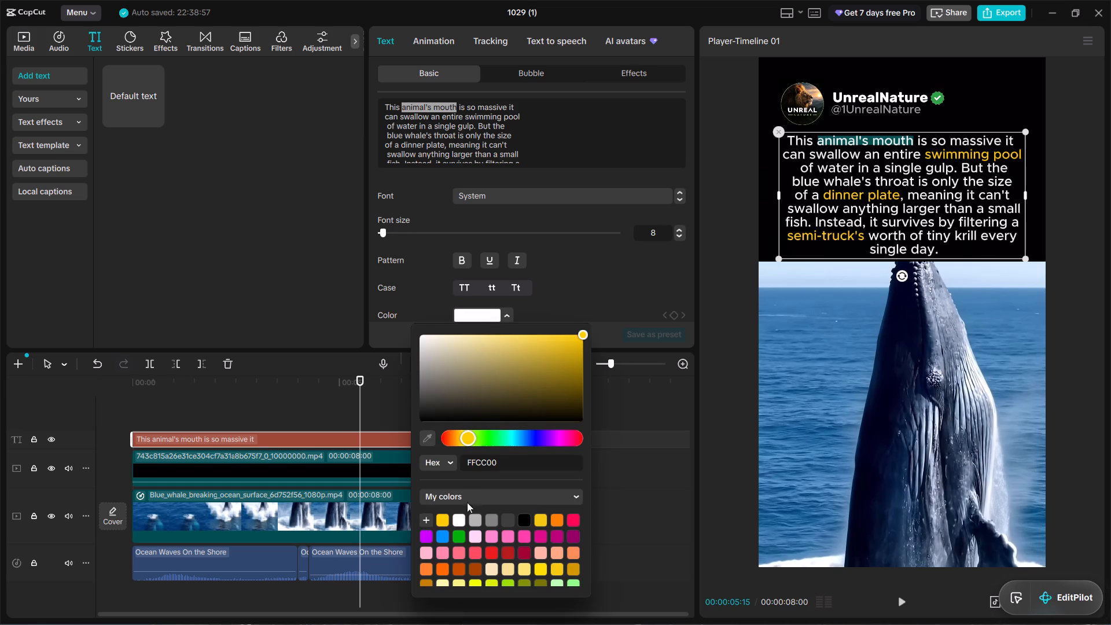
left_click(439, 521)
left_click(439, 521)
left_click(459, 518)
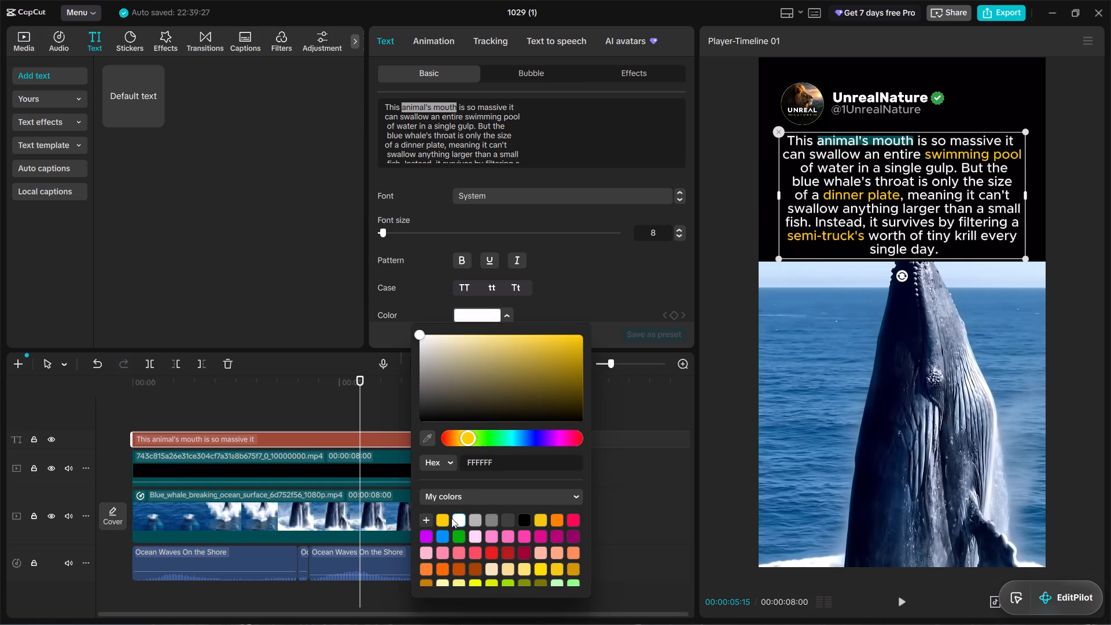
left_click(443, 519)
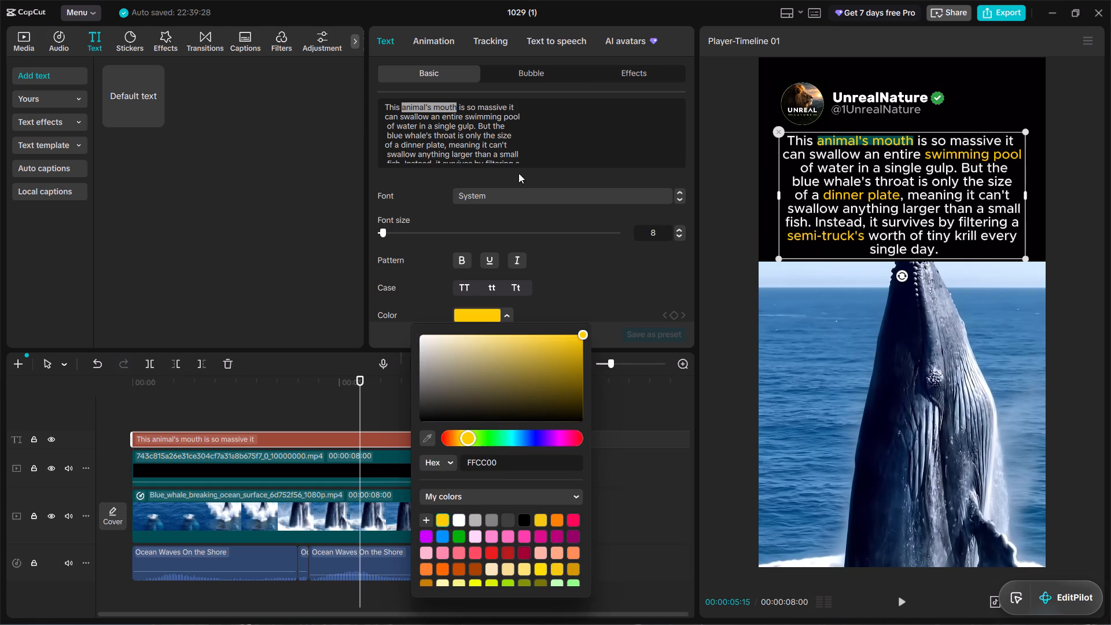
left_click(558, 144)
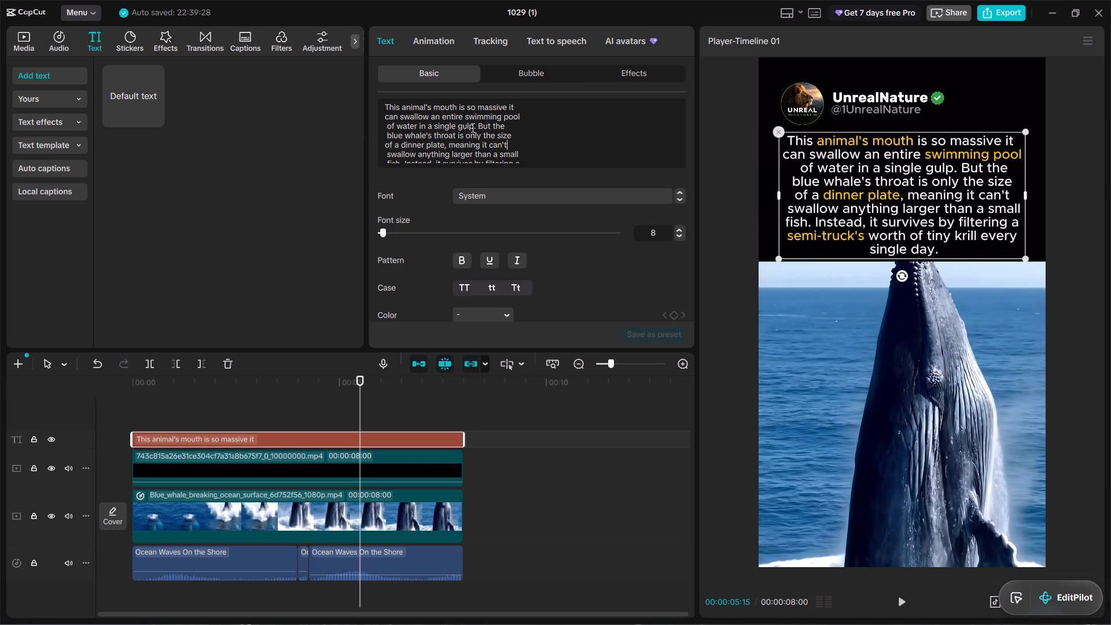
Set the colour of the caption words "single gulp" to the saved FFCC00 swatch.
left_click_drag(473, 125, 443, 121)
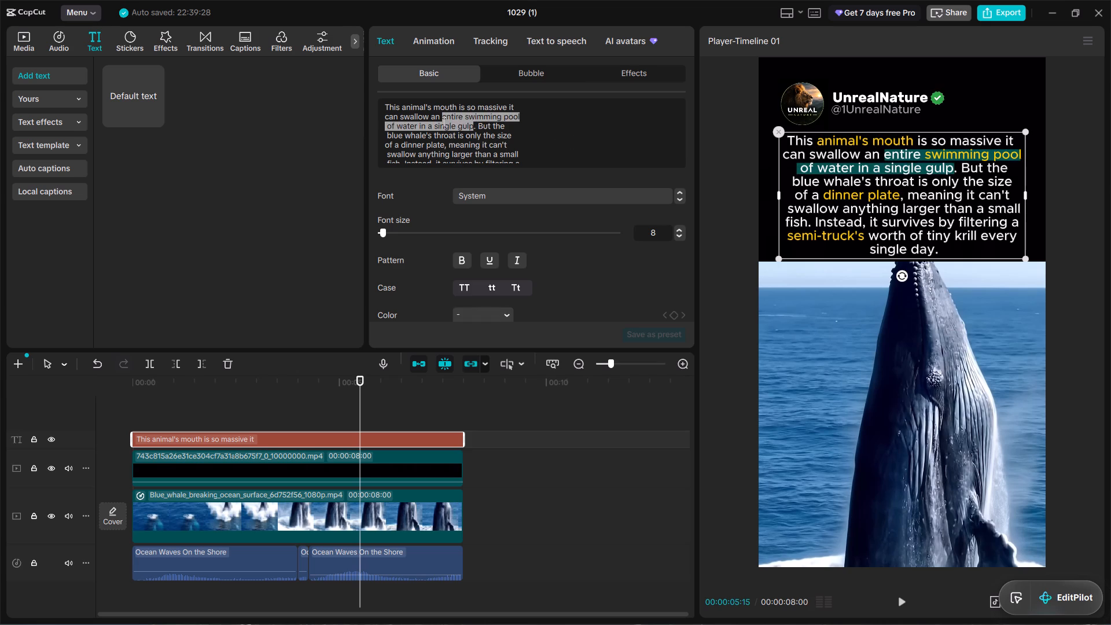
left_click_drag(443, 121, 434, 128)
left_click(468, 311)
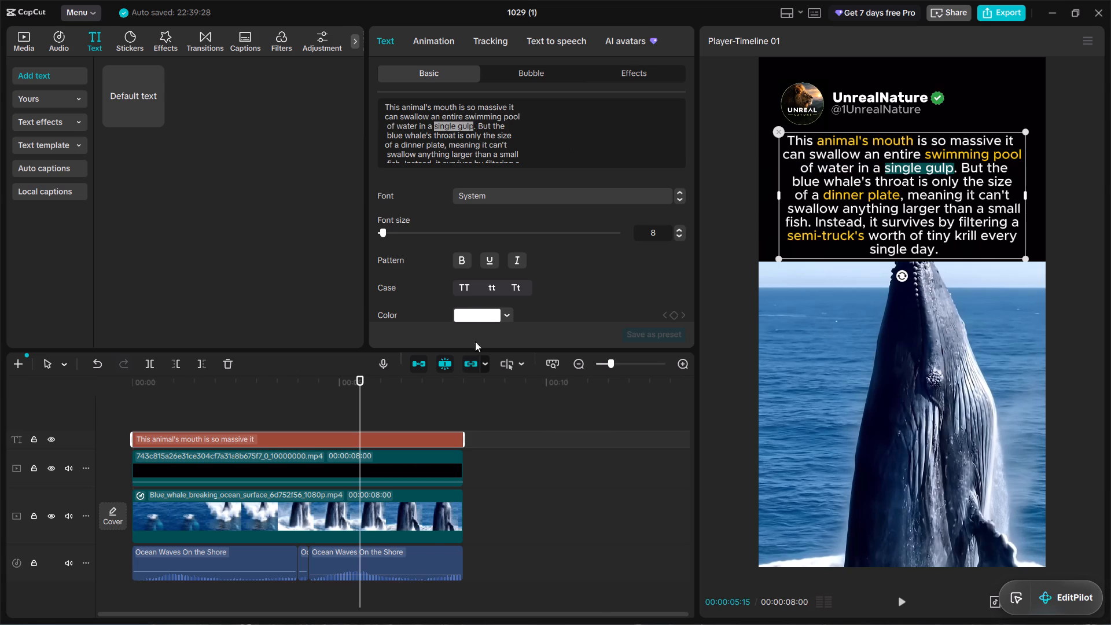
left_click(443, 514)
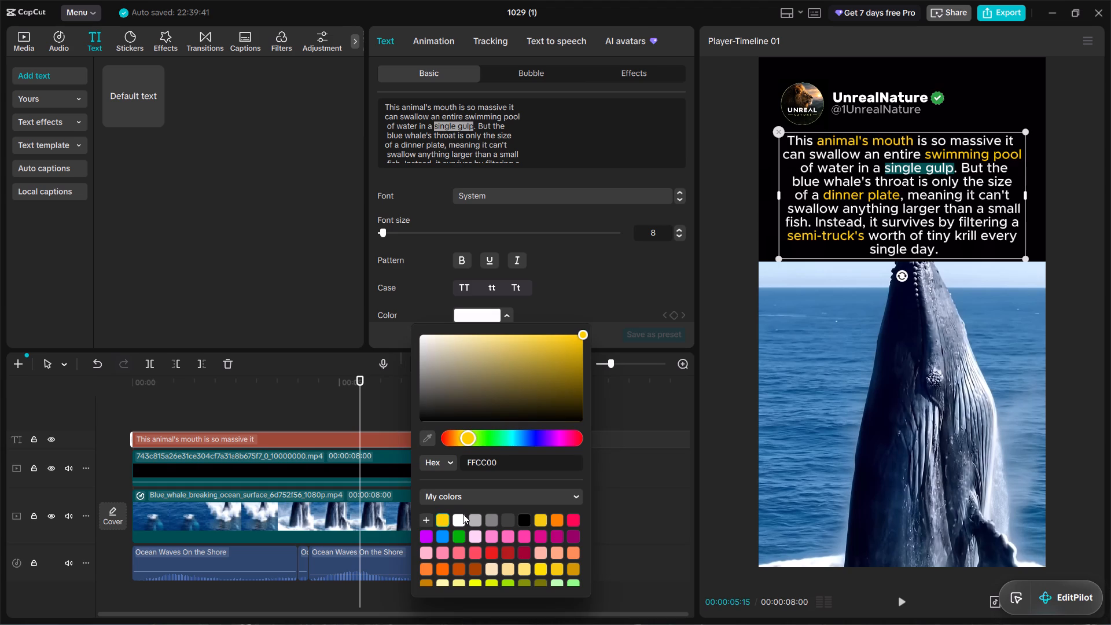
left_click(463, 514)
left_click(448, 523)
left_click(325, 266)
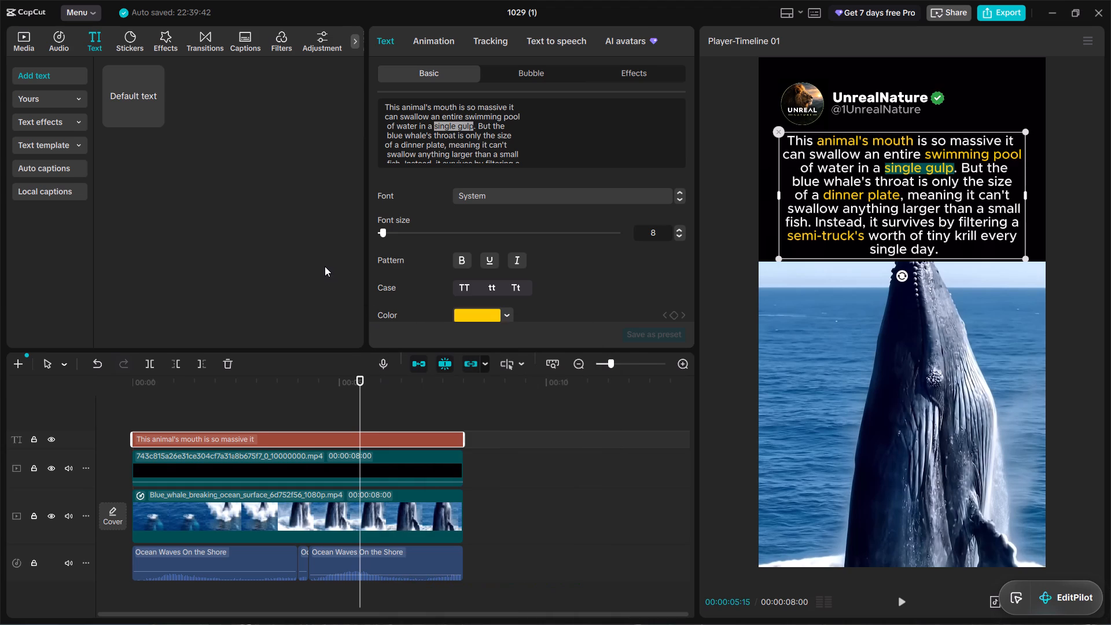
Play the whole short from the beginning to review it, and return the playhead to the start.
left_click(351, 376)
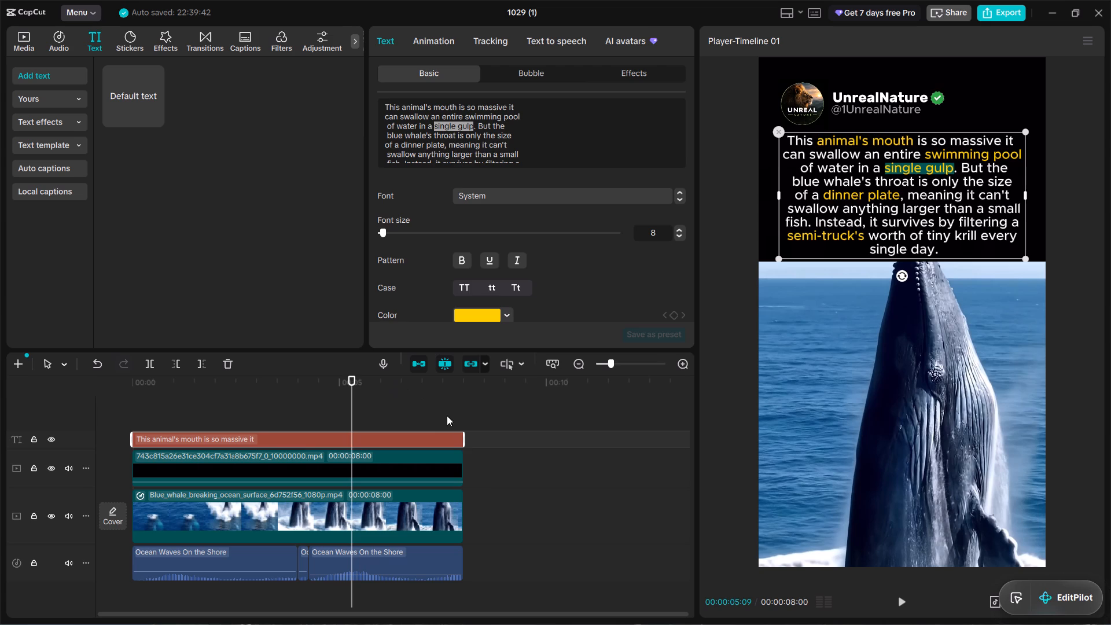
left_click(504, 514)
left_click_drag(259, 377, 89, 395)
key("space")
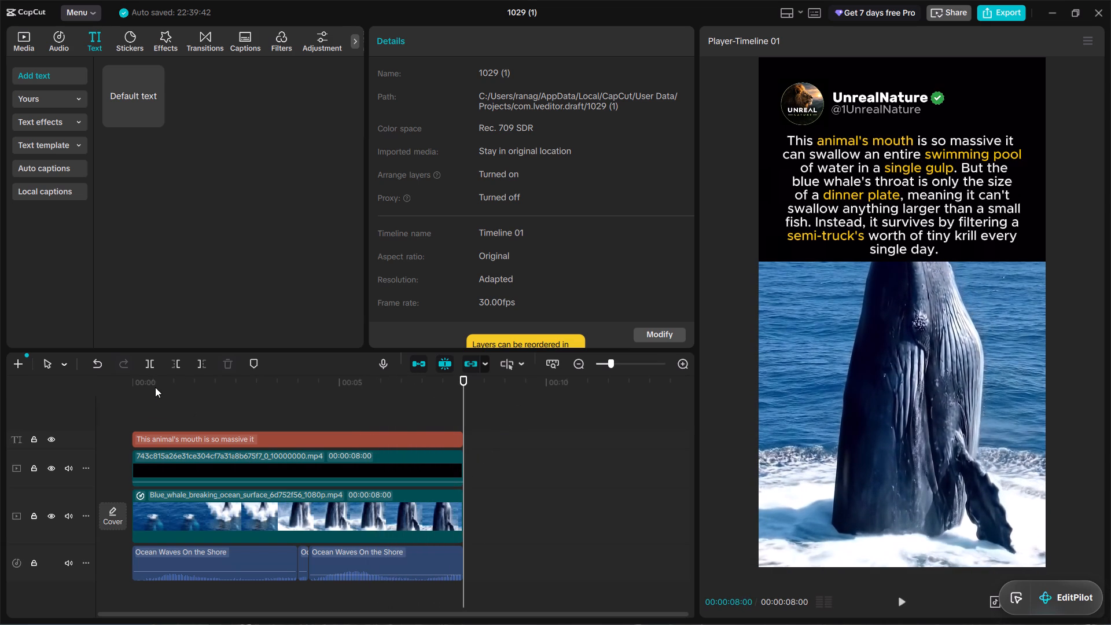
left_click_drag(153, 387, 104, 399)
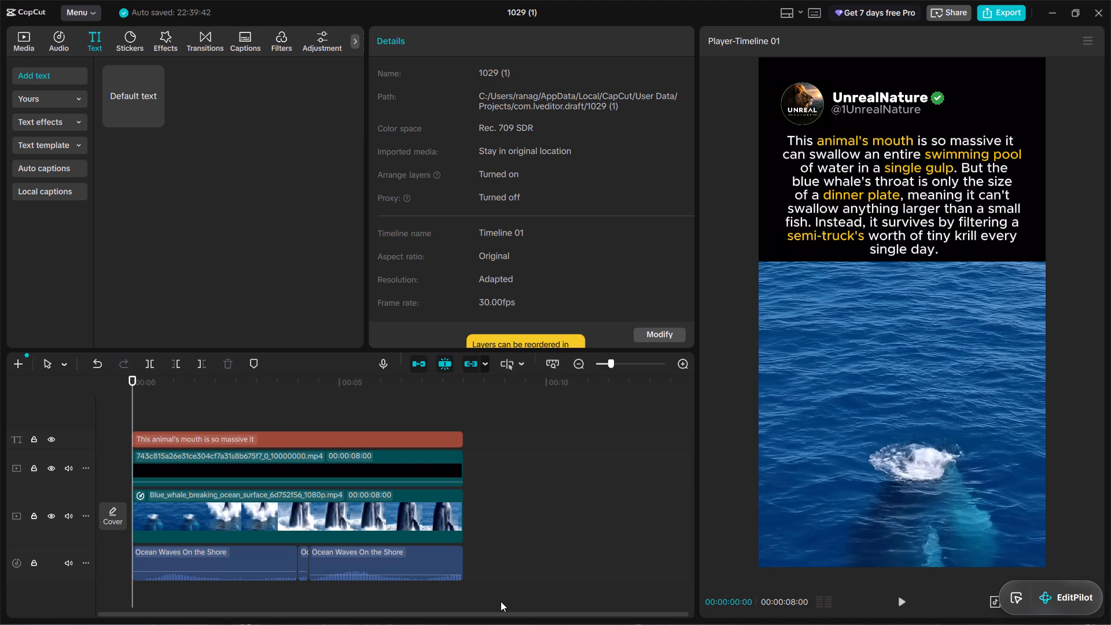
Play the NoWayNature reference short in Chrome for comparison, and return to CapCut.
left_click(755, 618)
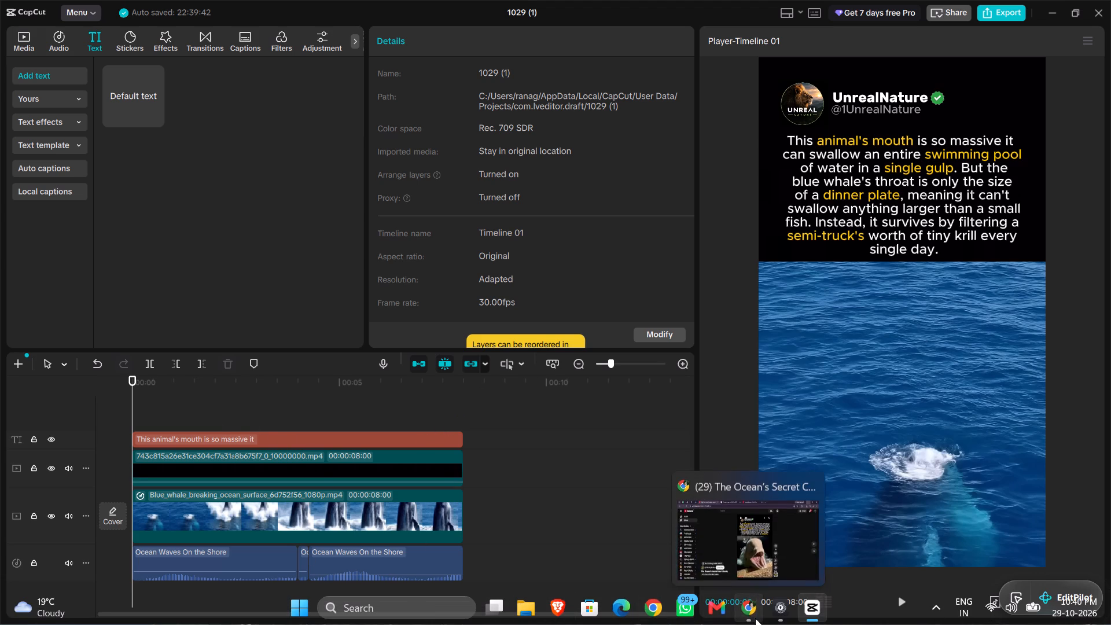
key("space")
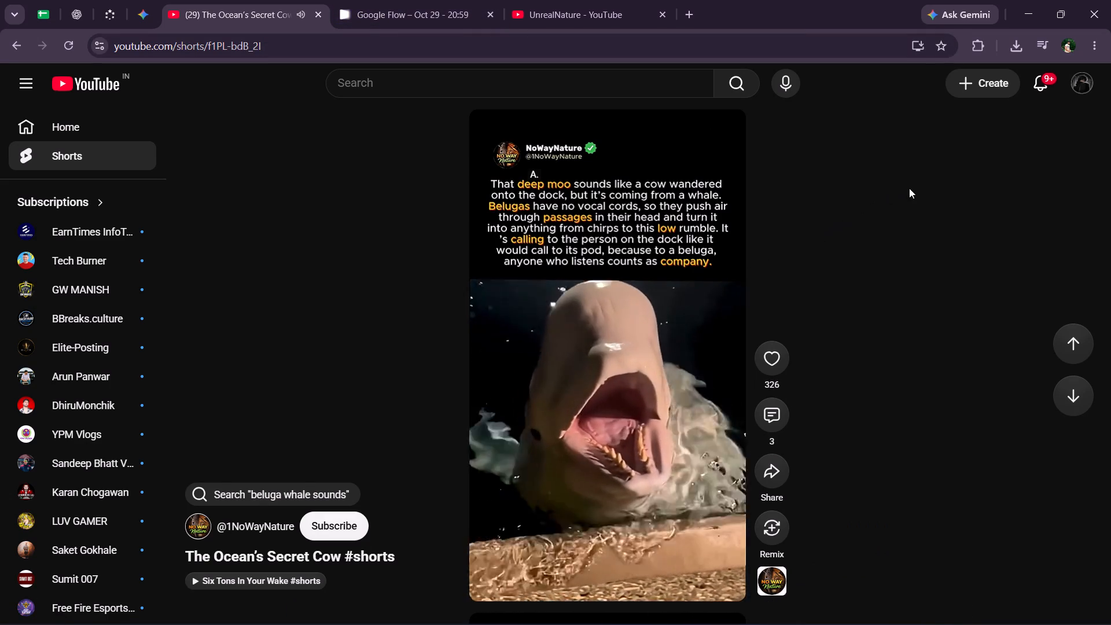
key("space")
key("space")
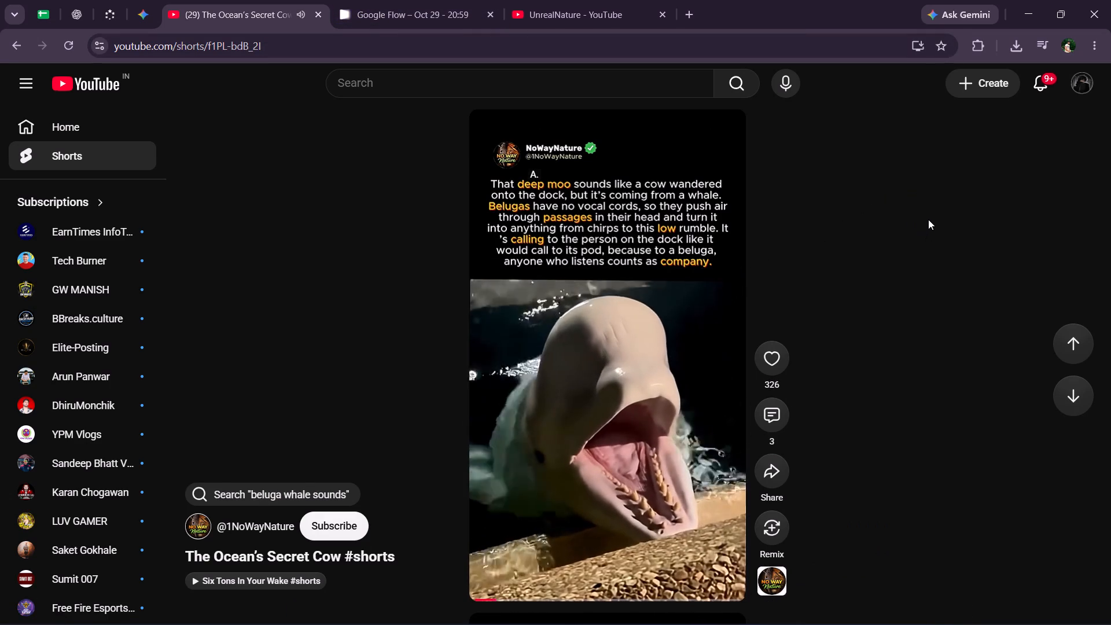
key("space")
left_click(1032, 0)
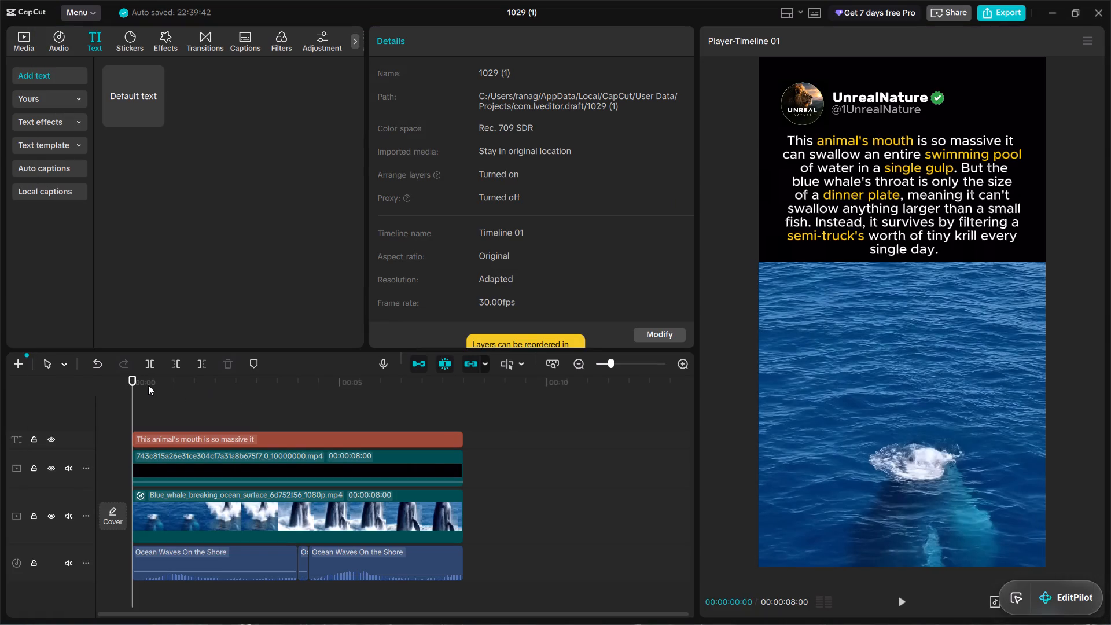
Play the whole short from the beginning to review the whale footage and caption, and return the playhead to the start.
key("space")
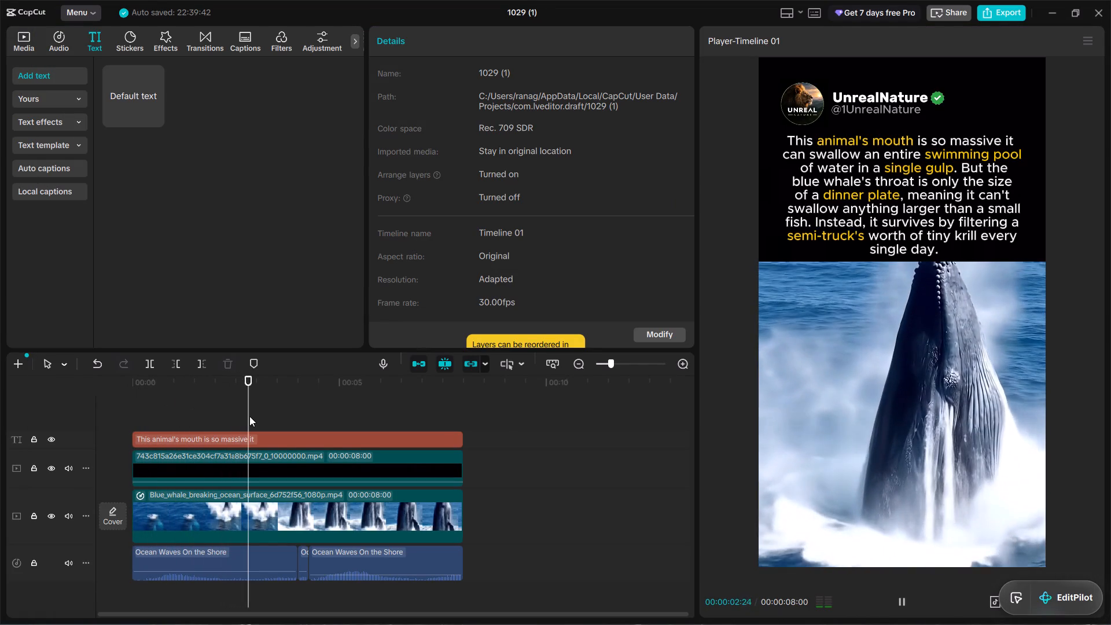
left_click_drag(249, 416, 134, 441)
left_click(194, 518)
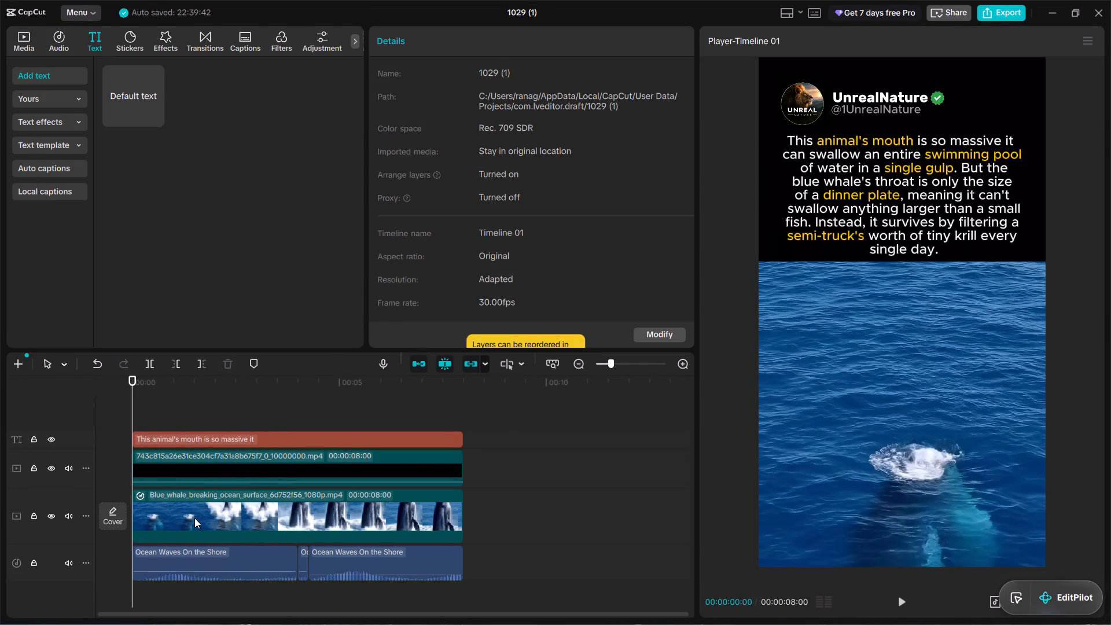
key("space")
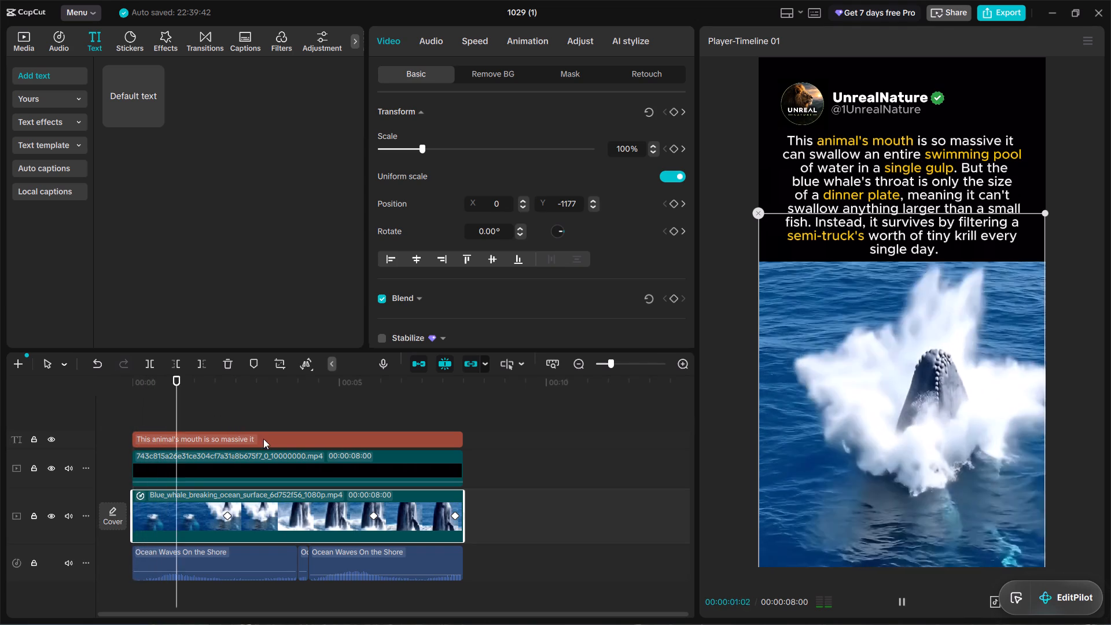
key("space")
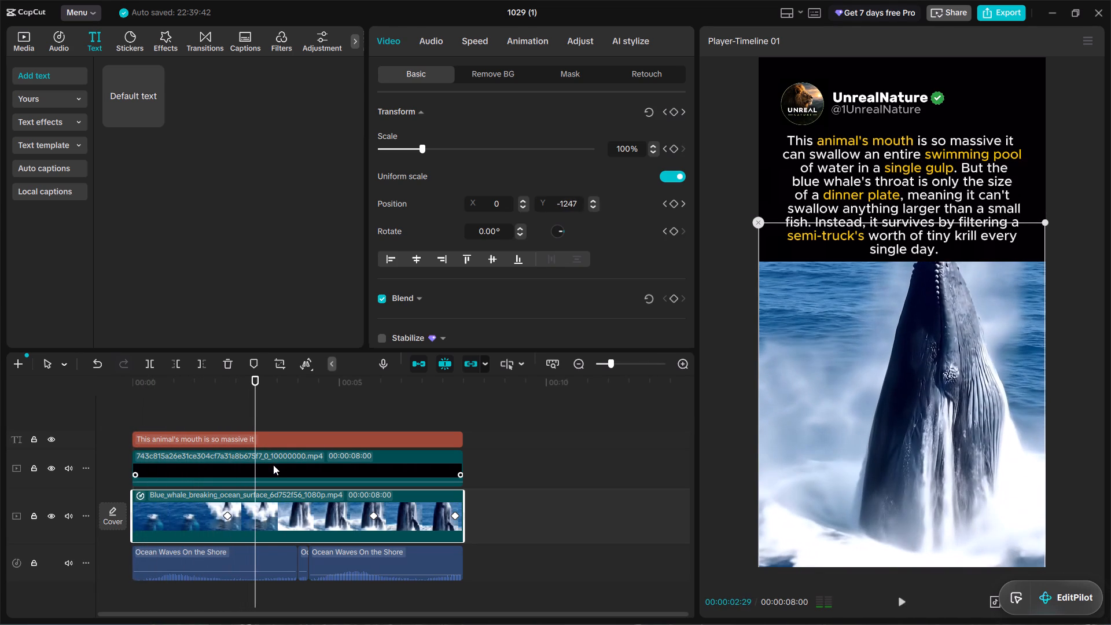
key("space")
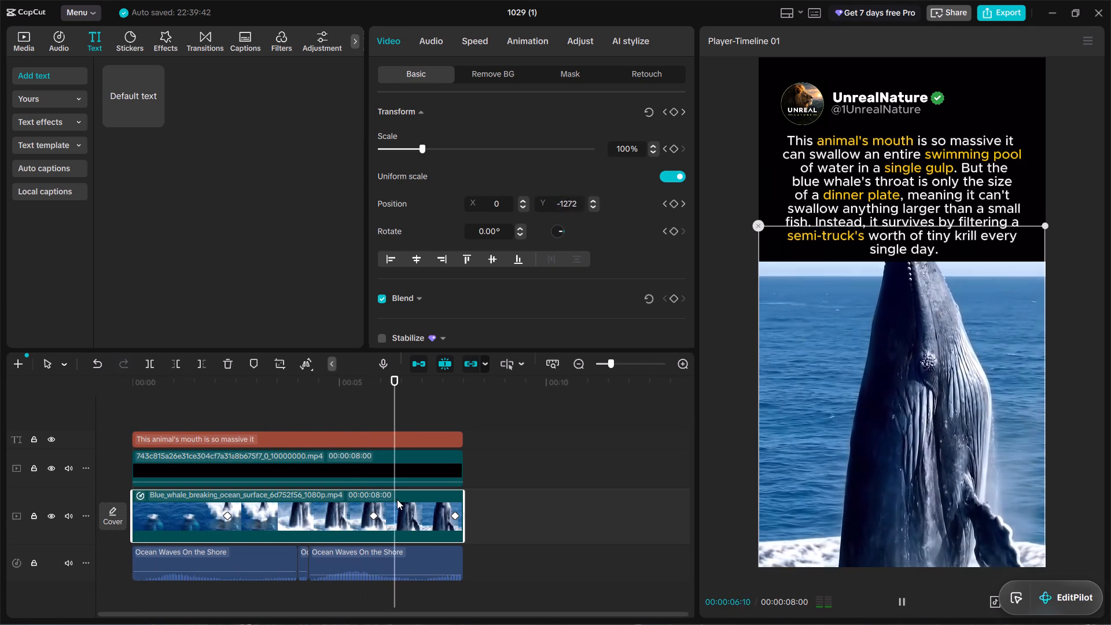
left_click(527, 576)
left_click(487, 591)
left_click_drag(305, 395, 178, 406)
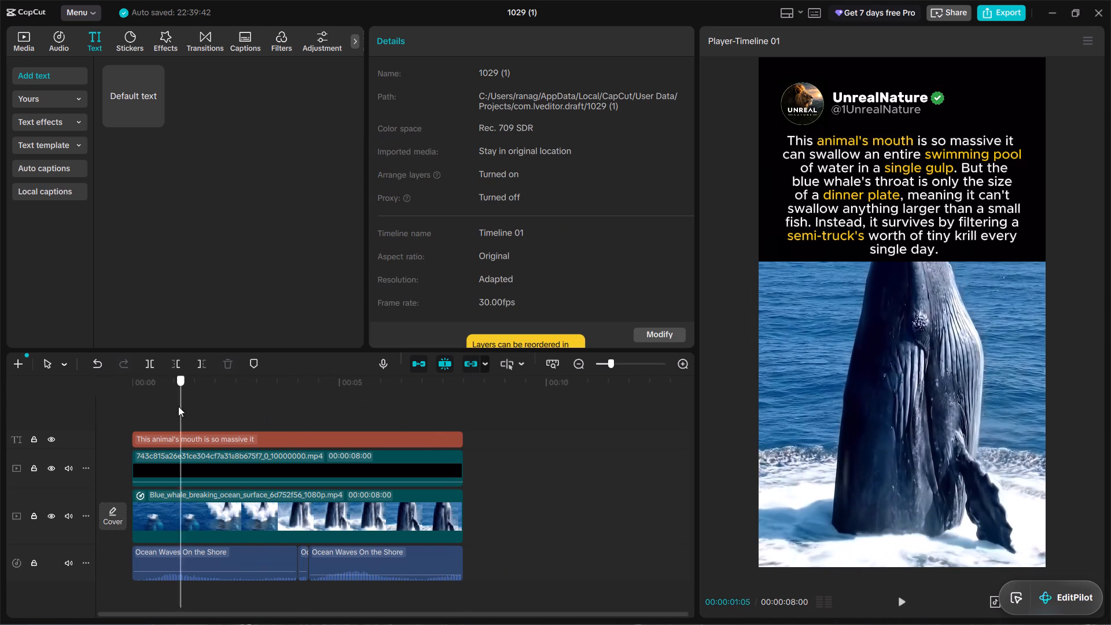
left_click_drag(178, 406, 110, 414)
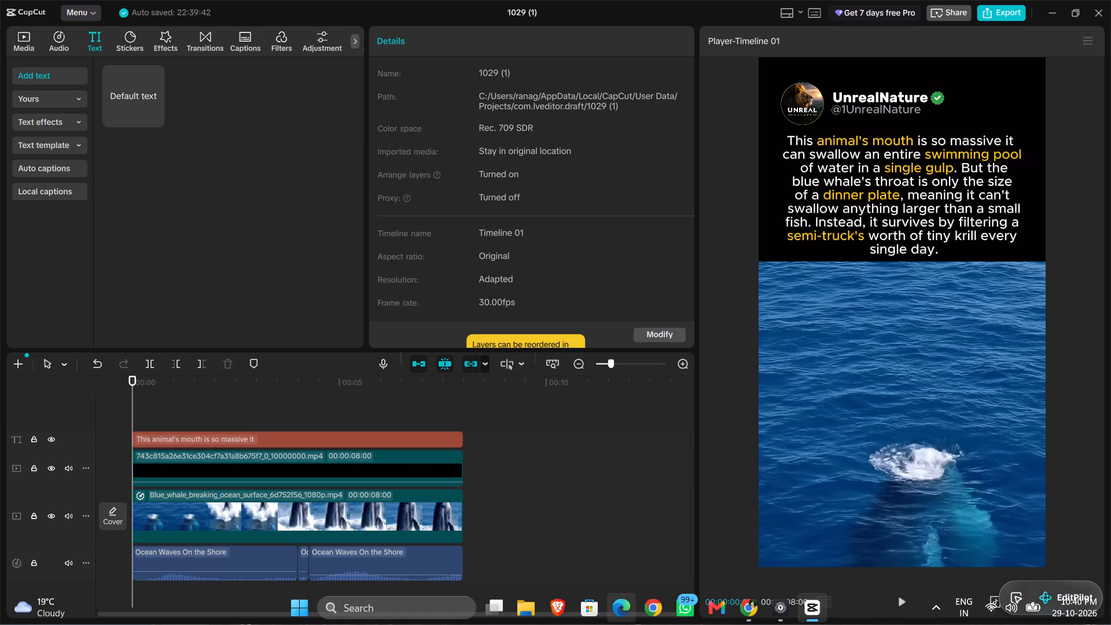
Make the entire blue whale caption bold, leaving italic and underline off.
left_click(224, 446)
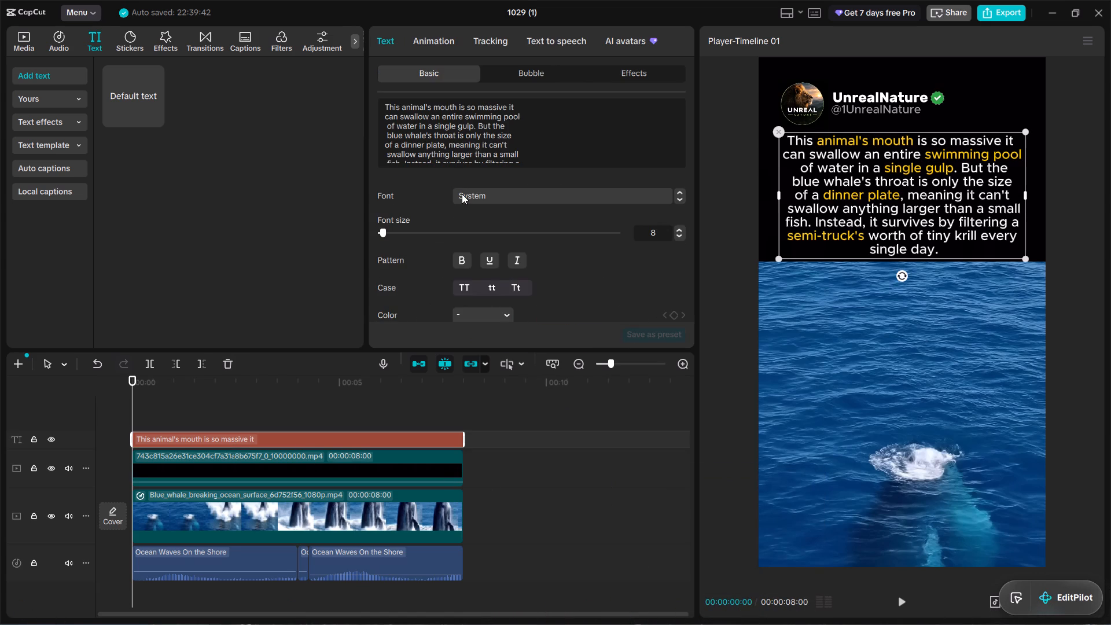
left_click(521, 263)
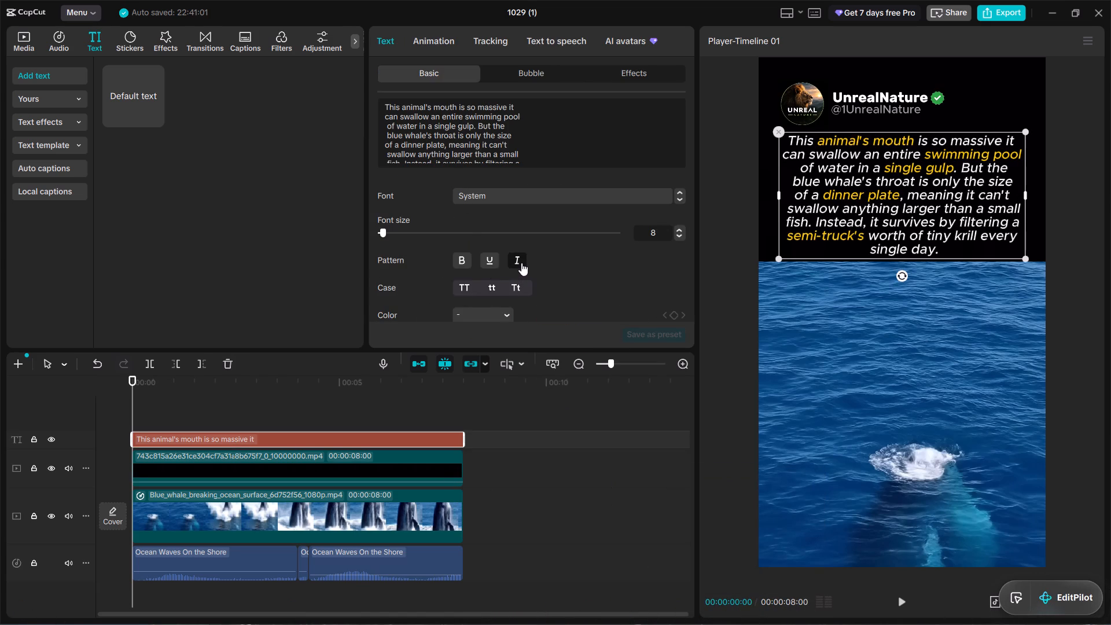
left_click(521, 263)
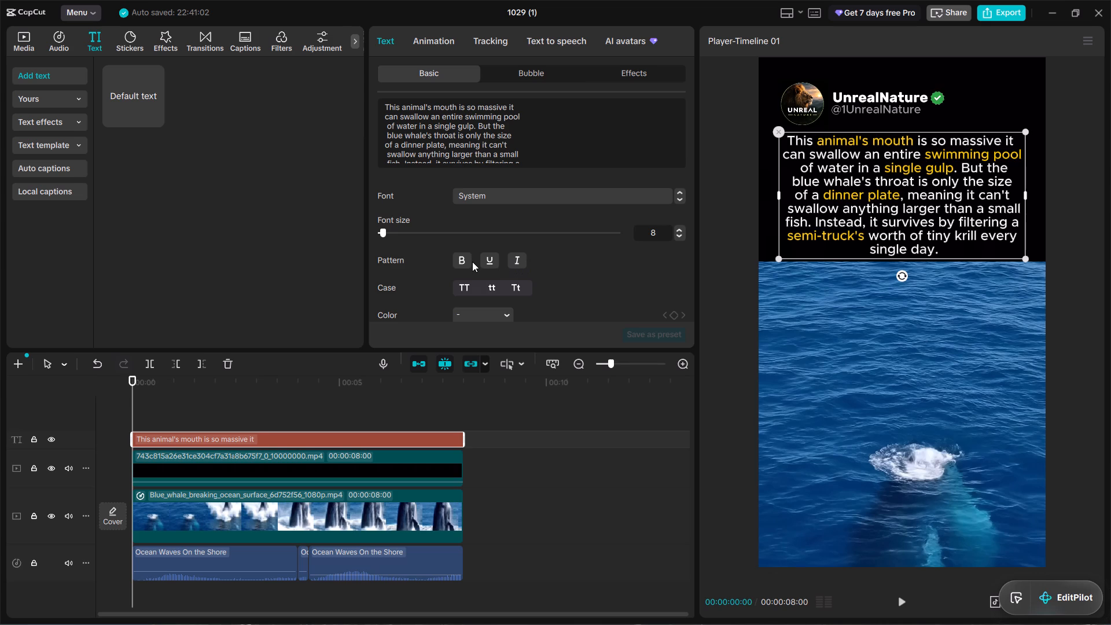
left_click(468, 262)
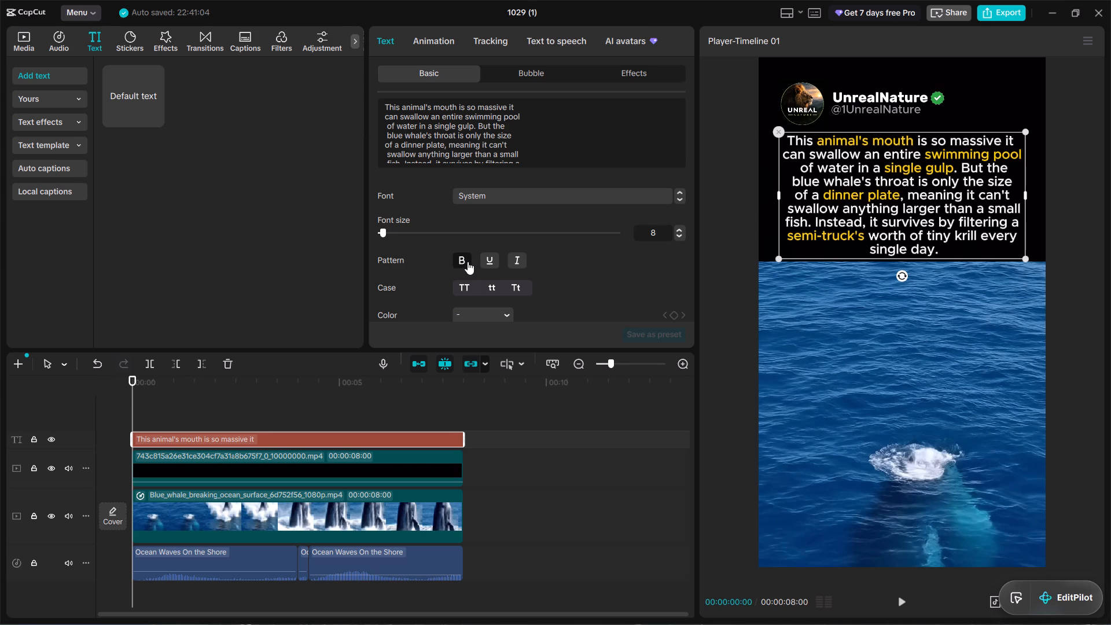
left_click(491, 262)
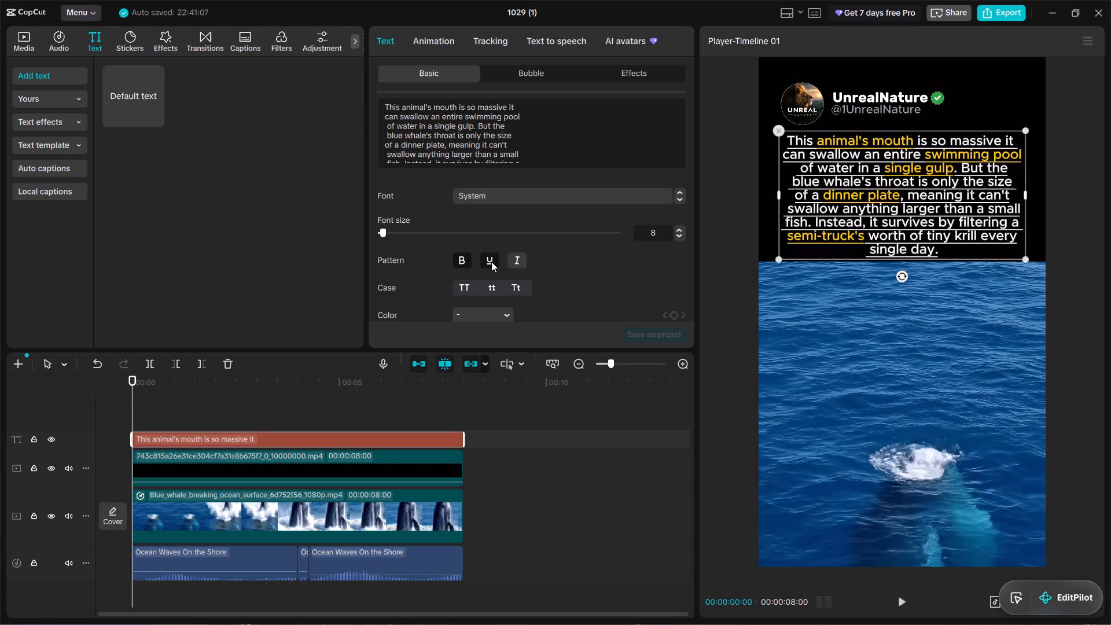
left_click(491, 262)
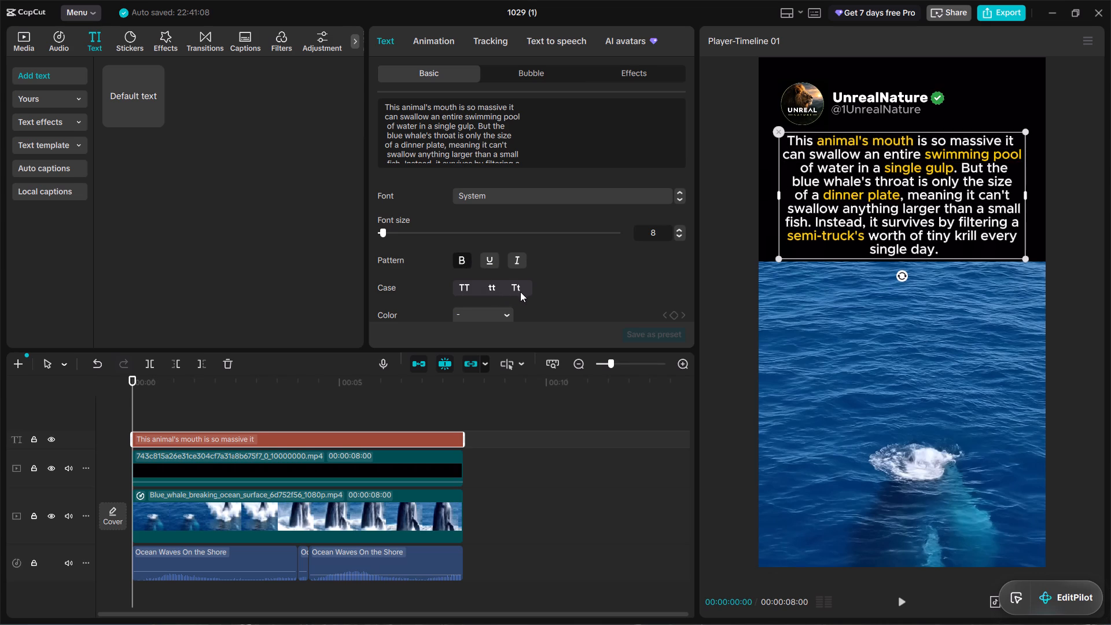
Check the caption styling of the NoWayNature reference short in Chrome, and return to CapCut.
left_click(749, 611)
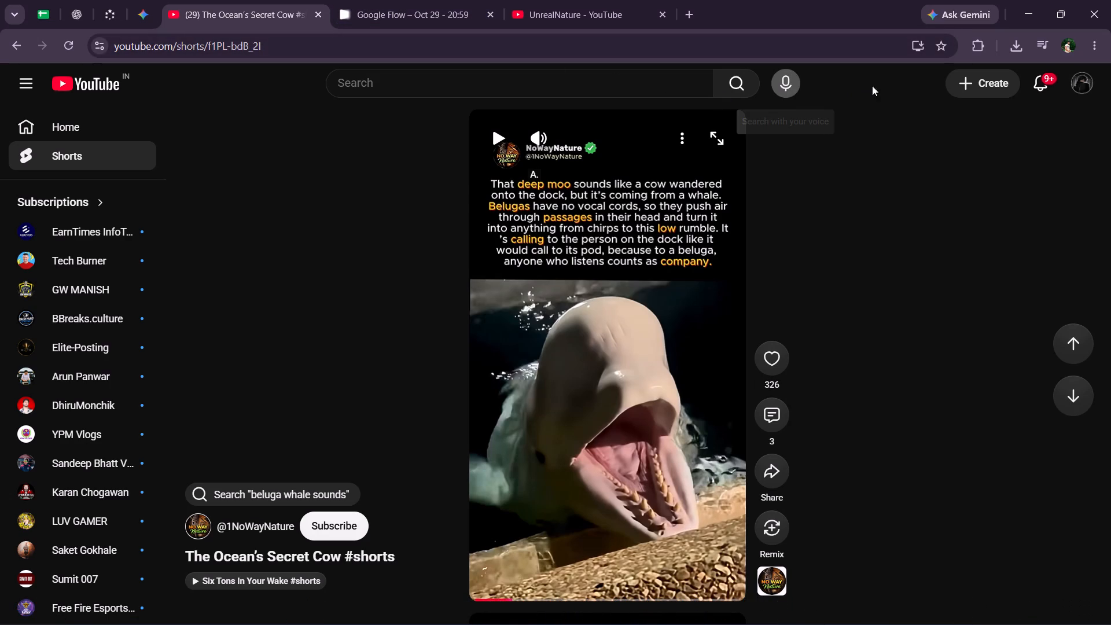
left_click(1014, 19)
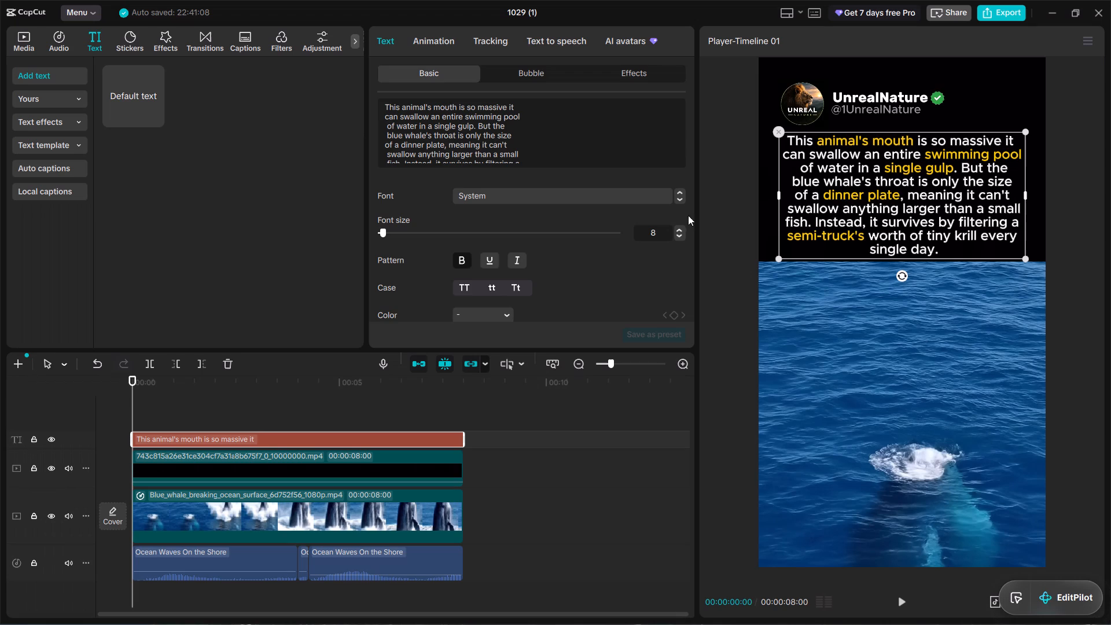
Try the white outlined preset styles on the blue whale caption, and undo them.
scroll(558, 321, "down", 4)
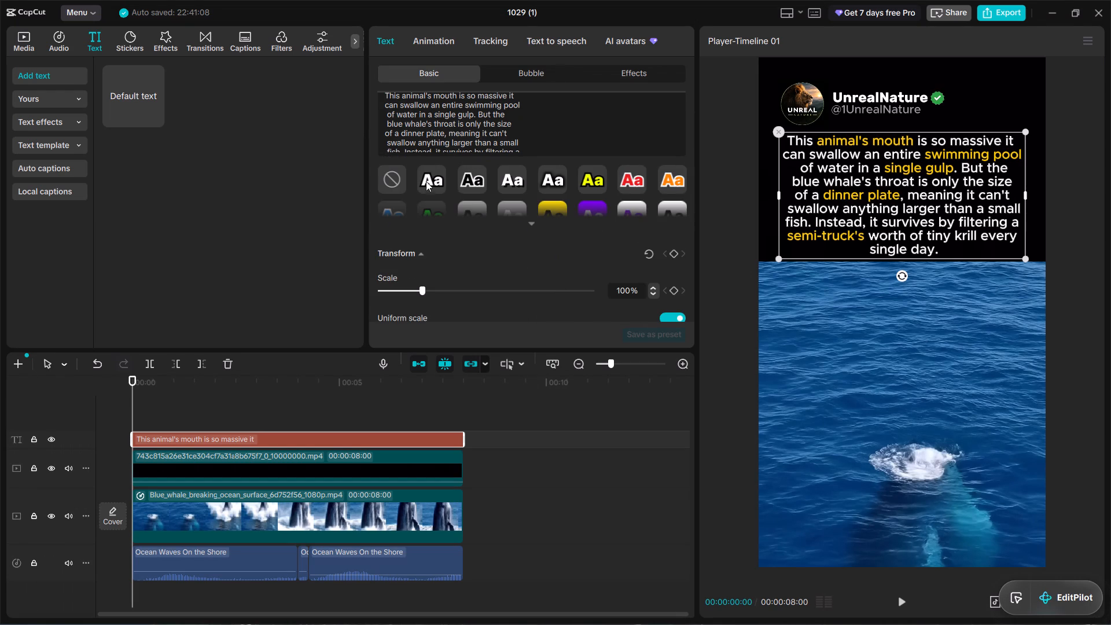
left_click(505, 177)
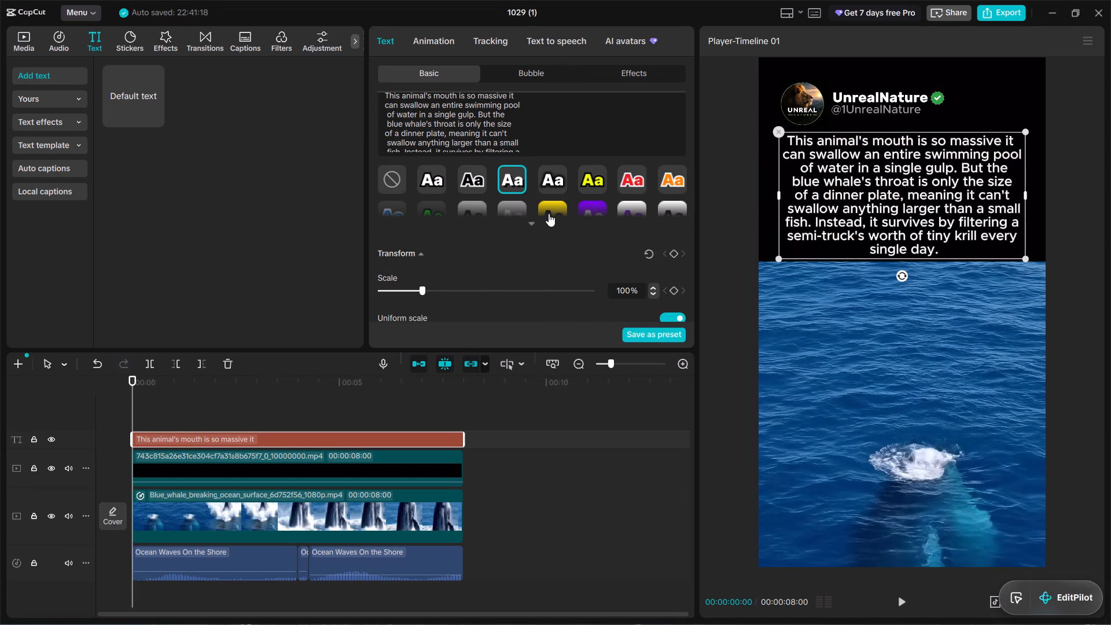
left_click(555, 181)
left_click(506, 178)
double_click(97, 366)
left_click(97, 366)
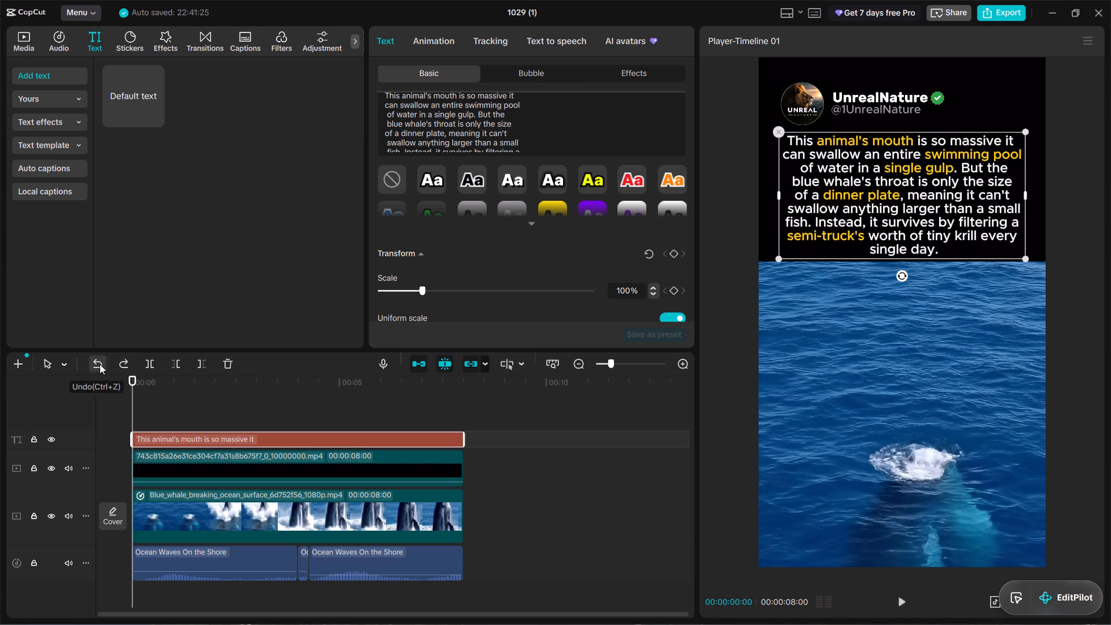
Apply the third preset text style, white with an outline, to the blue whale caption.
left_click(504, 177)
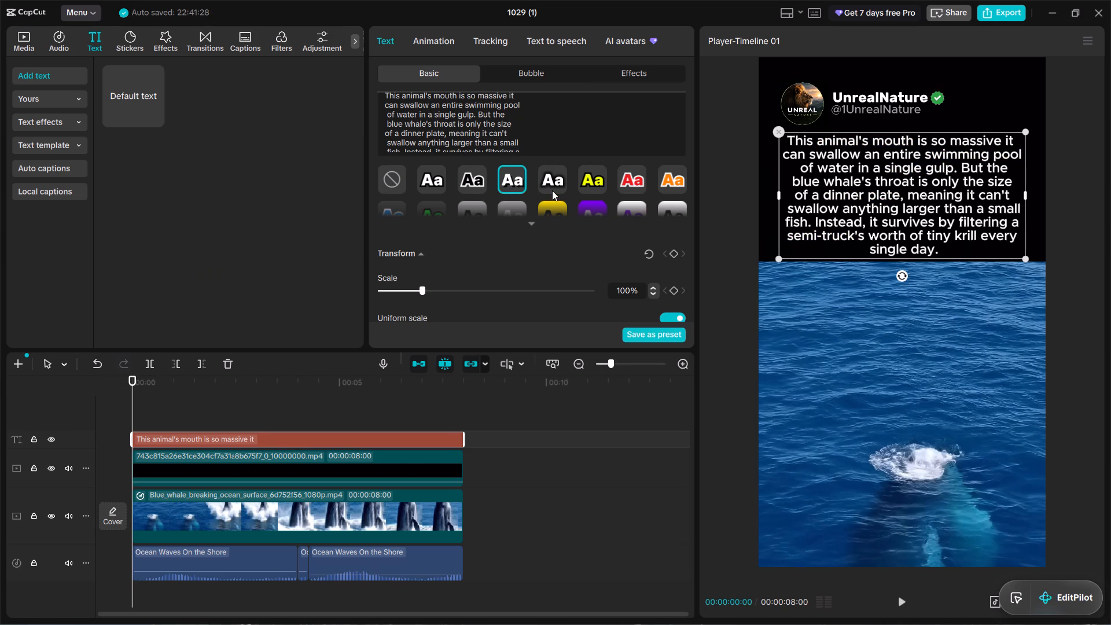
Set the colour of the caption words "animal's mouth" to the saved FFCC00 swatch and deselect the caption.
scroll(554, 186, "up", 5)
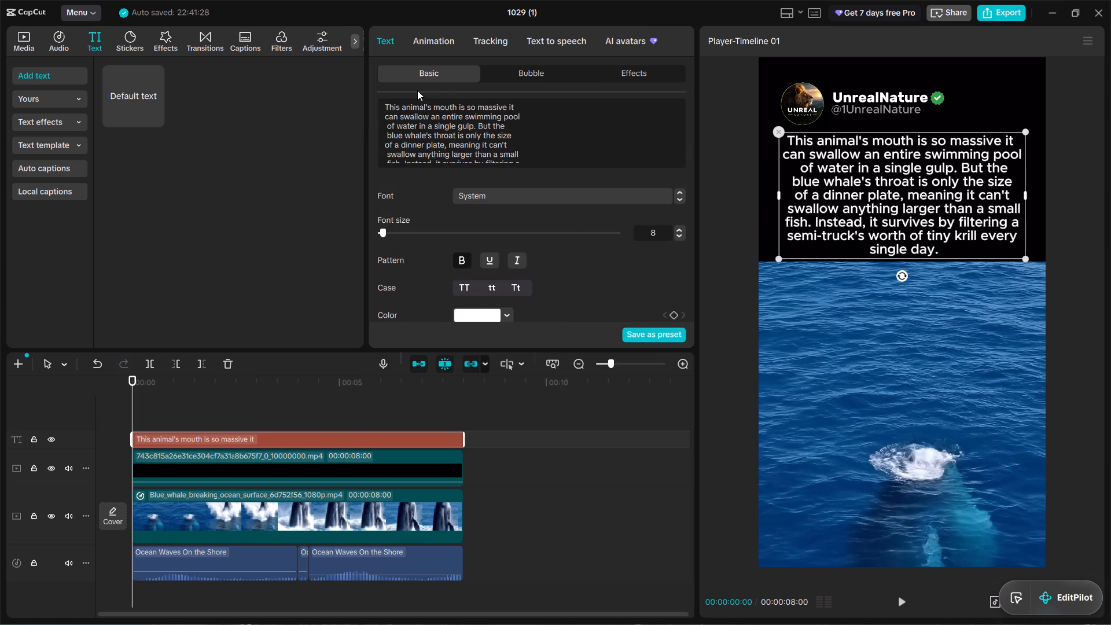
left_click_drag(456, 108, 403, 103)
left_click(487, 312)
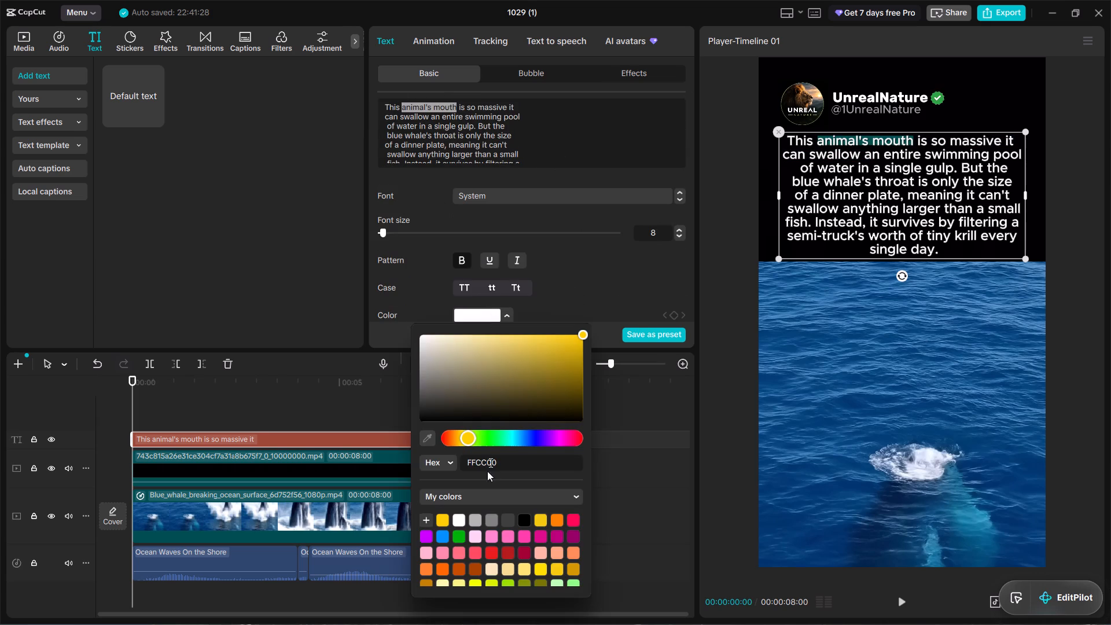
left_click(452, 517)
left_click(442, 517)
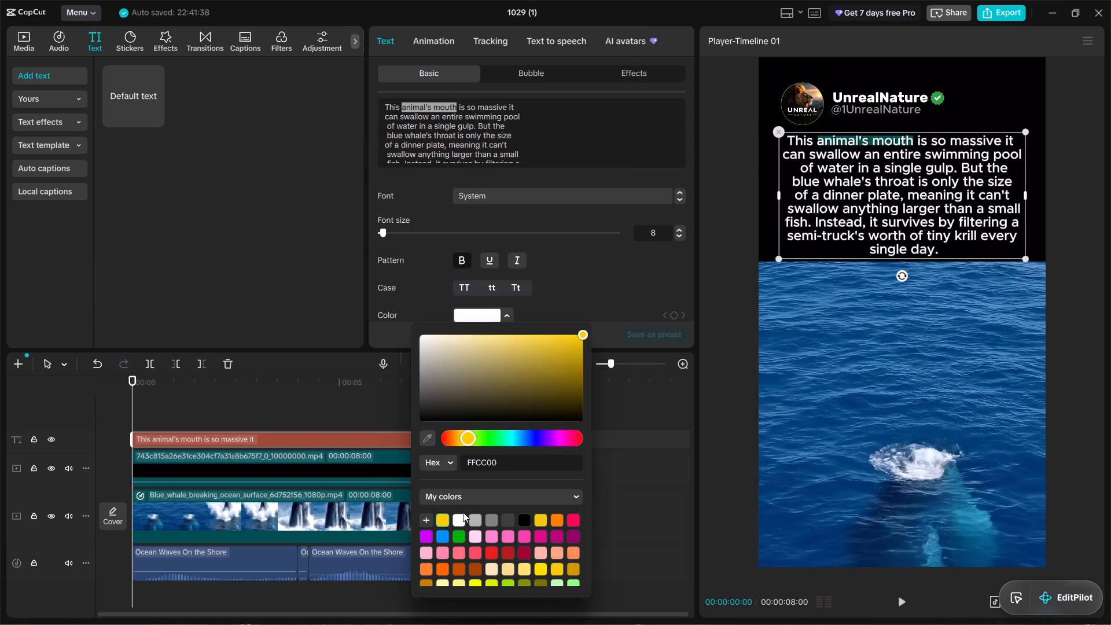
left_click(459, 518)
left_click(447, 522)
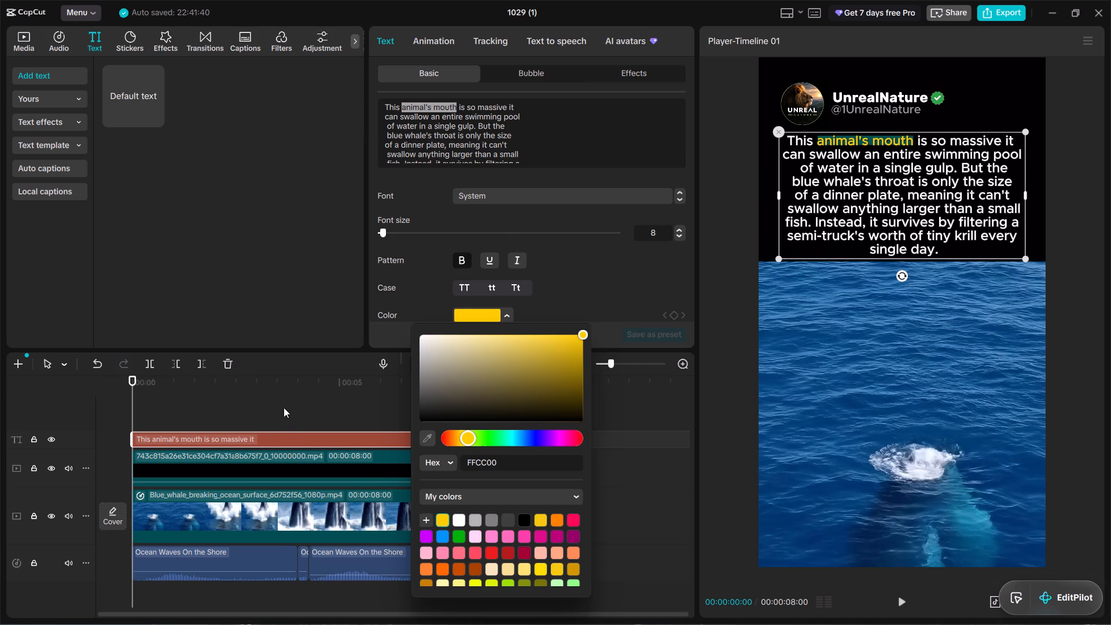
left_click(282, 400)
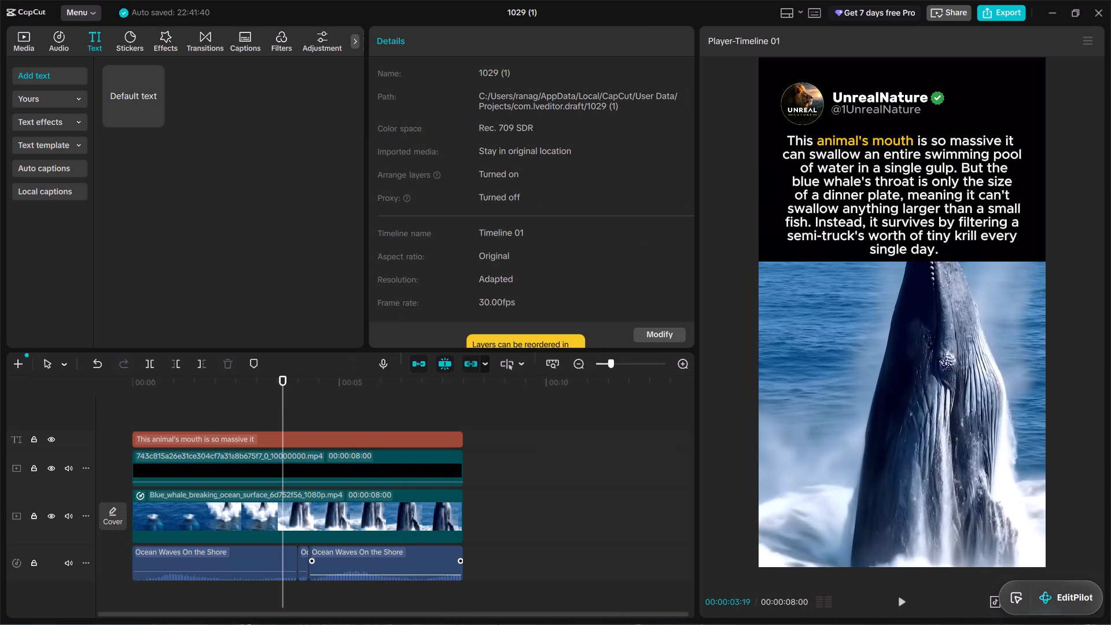
Compare the caption with the NoWayNature reference short in Chrome, and return to CapCut.
left_click(758, 606)
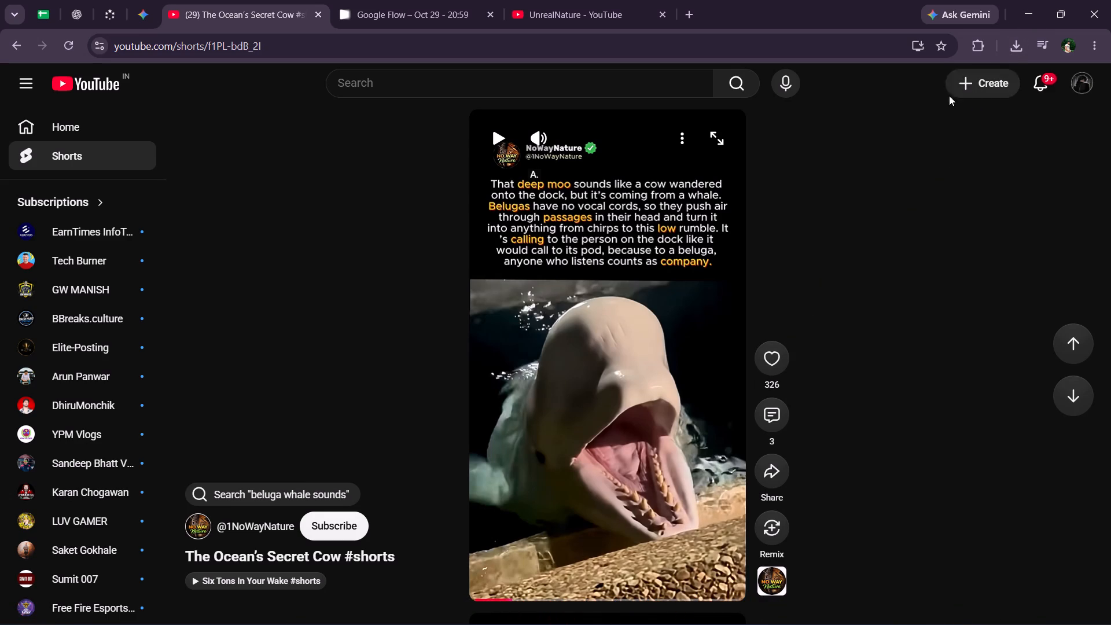
left_click(1014, 4)
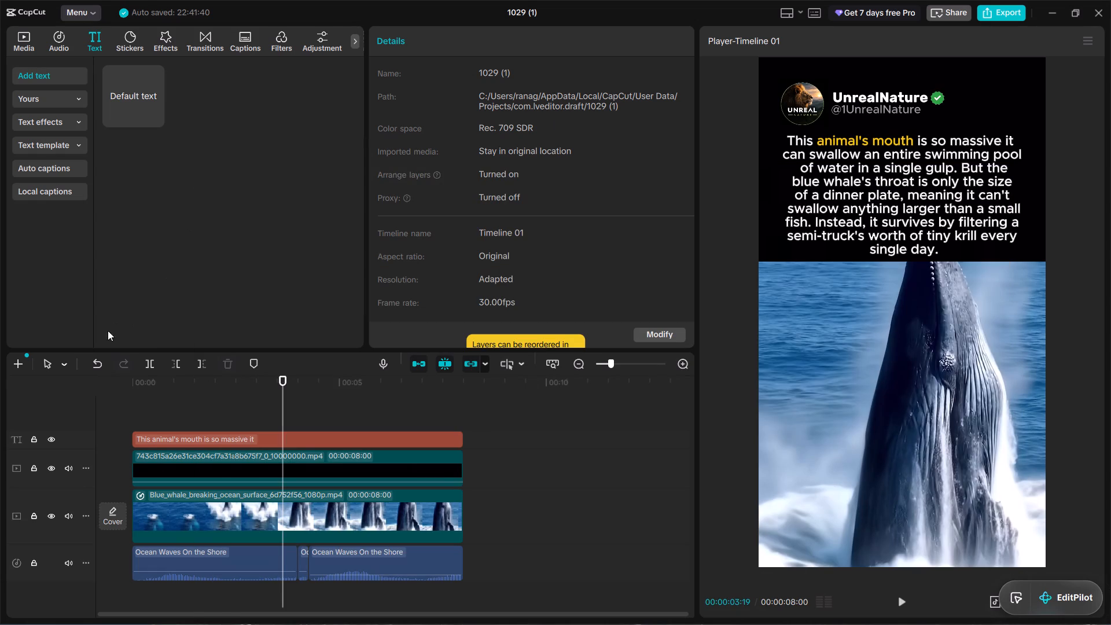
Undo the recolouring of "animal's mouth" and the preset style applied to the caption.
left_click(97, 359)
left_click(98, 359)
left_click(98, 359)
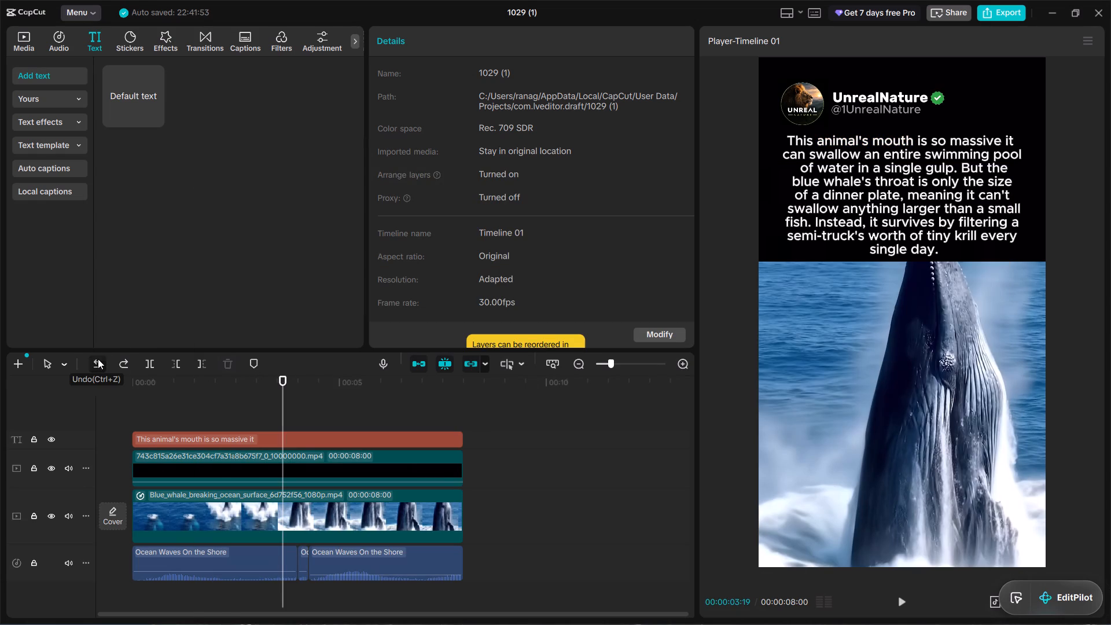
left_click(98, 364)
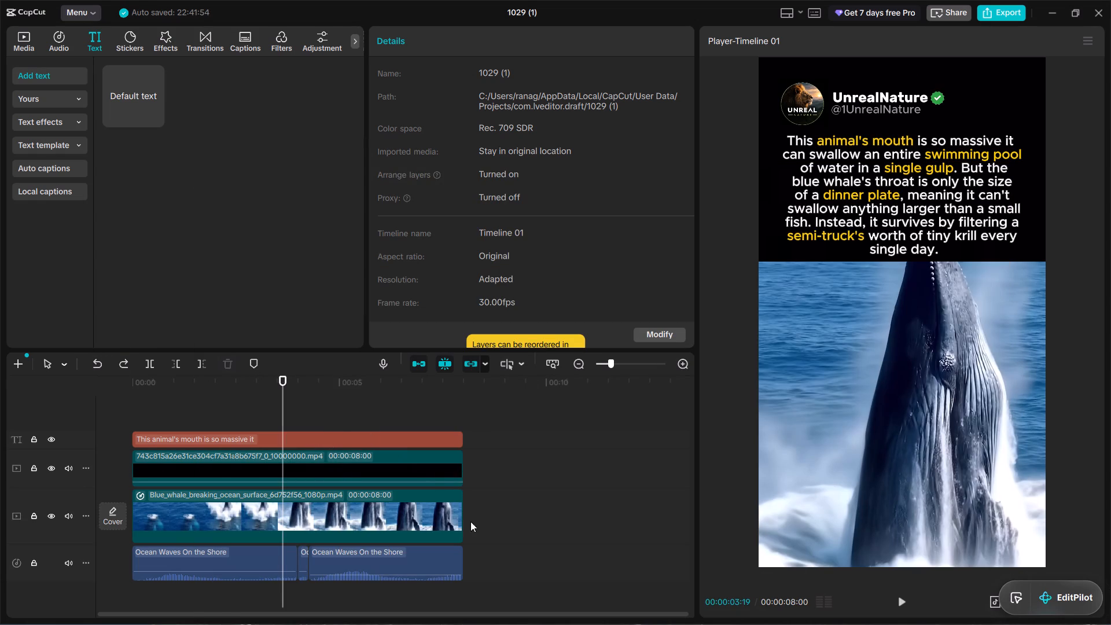
Combine the caption, header video, whale footage and ocean audio clips into one compound clip.
left_click_drag(495, 590, 73, 403)
right_click(195, 506)
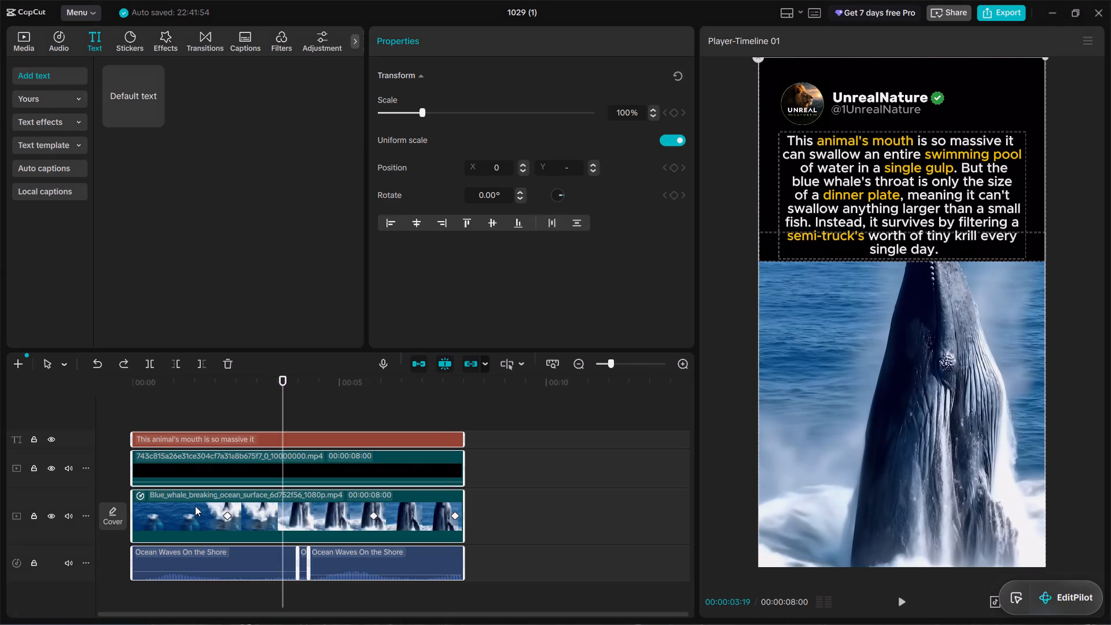
left_click(268, 449)
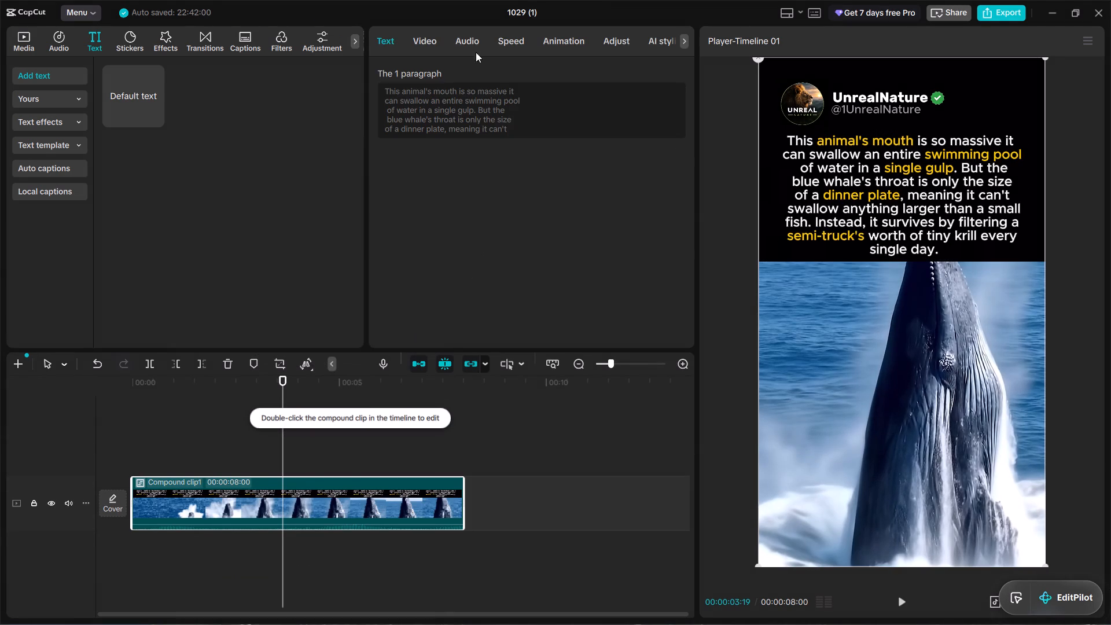
Set the compound clip's standard playback speed to 1.1x.
left_click(421, 38)
scroll(428, 237, "down", 3)
scroll(473, 218, "down", 2)
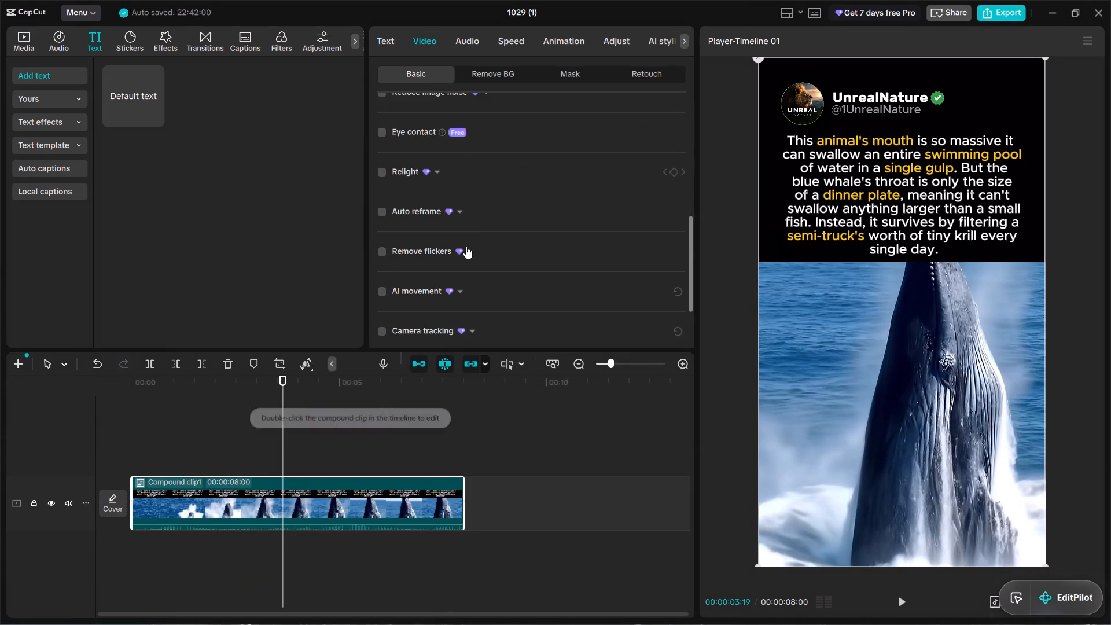
left_click(513, 46)
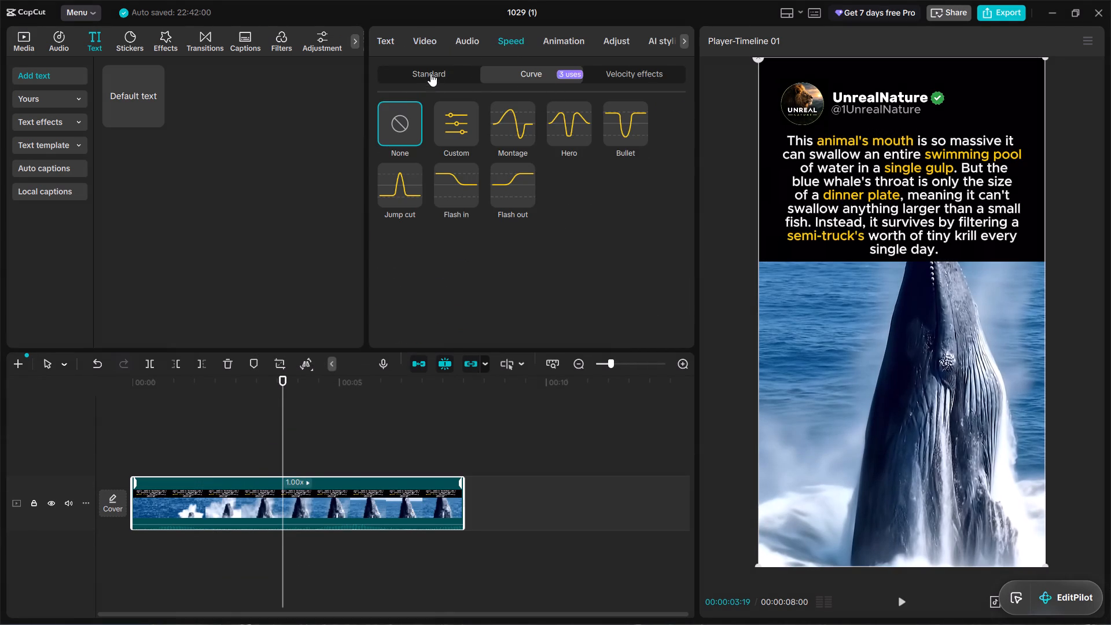
left_click(431, 73)
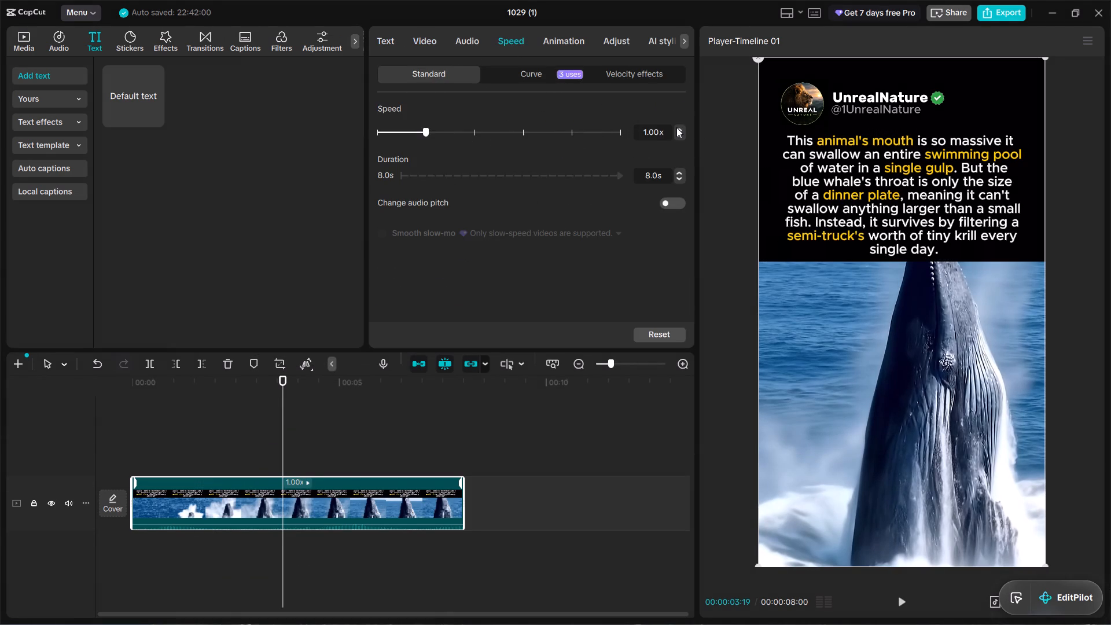
left_click(676, 127)
Enable motion blur on the compound clip and set its blur amount to 1.
left_click(435, 49)
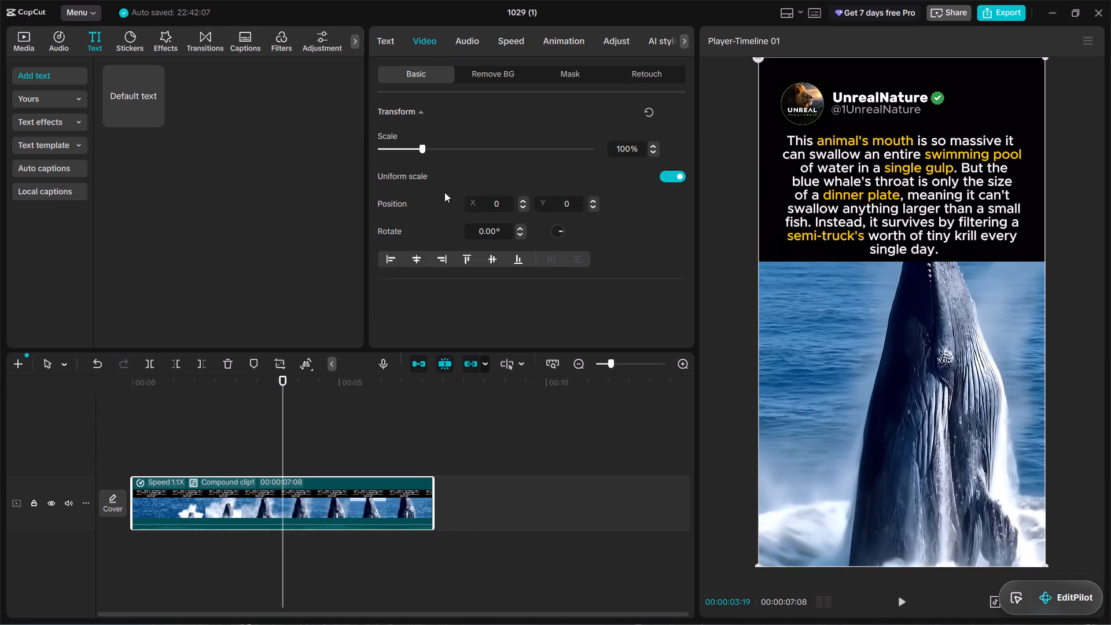
scroll(443, 192, "down", 6)
left_click(386, 307)
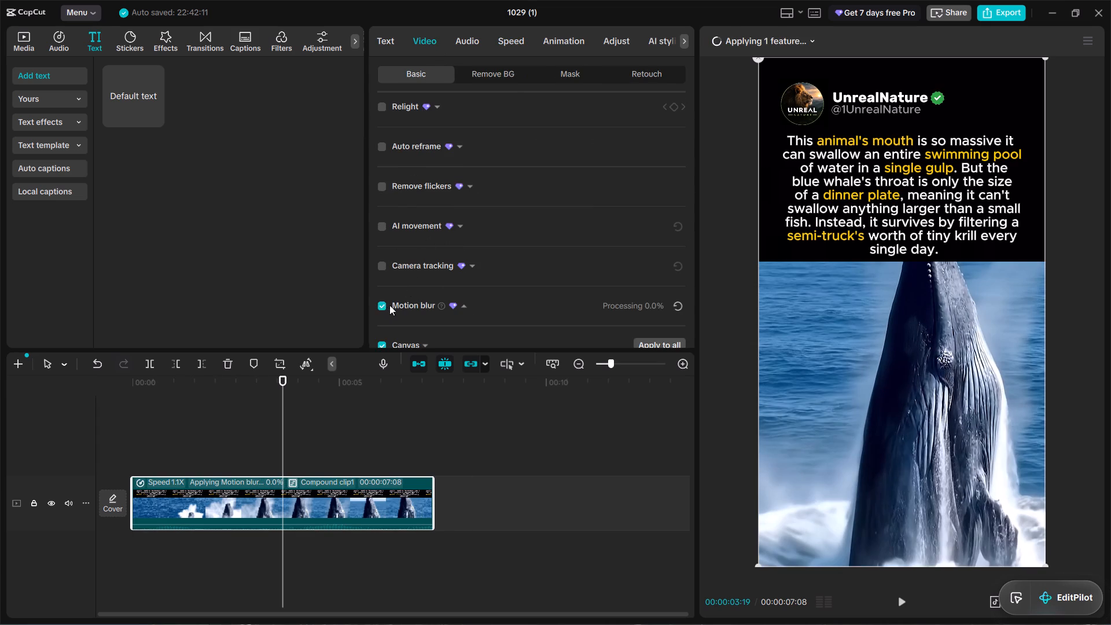
scroll(404, 292, "down", 3)
left_click_drag(415, 185, 391, 185)
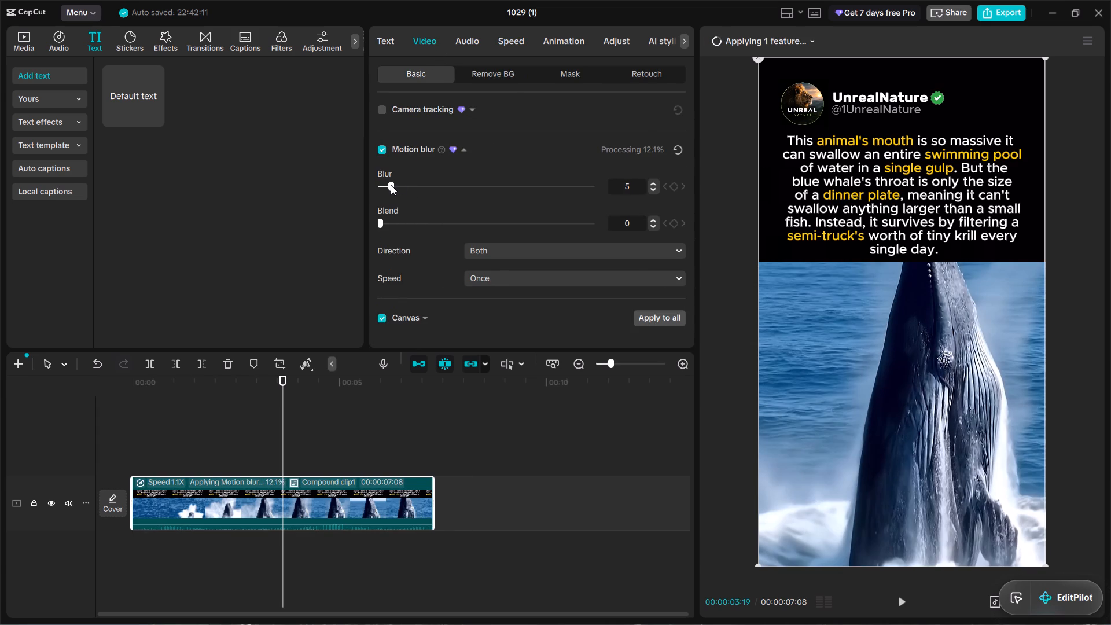
left_click_drag(391, 185, 389, 185)
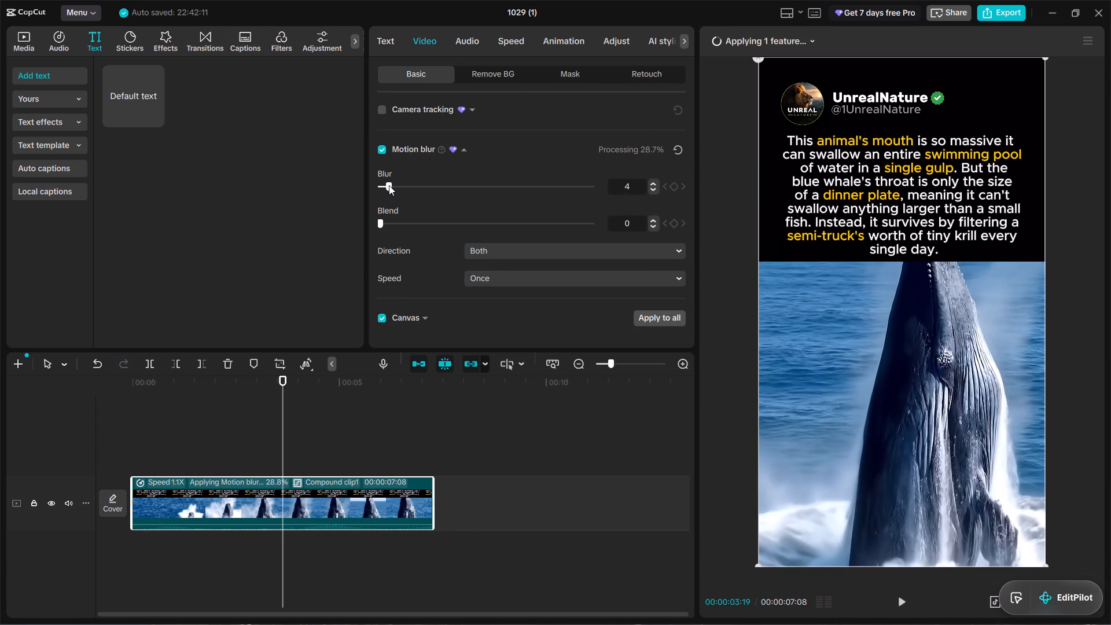
left_click_drag(389, 185, 389, 186)
triple_click(650, 192)
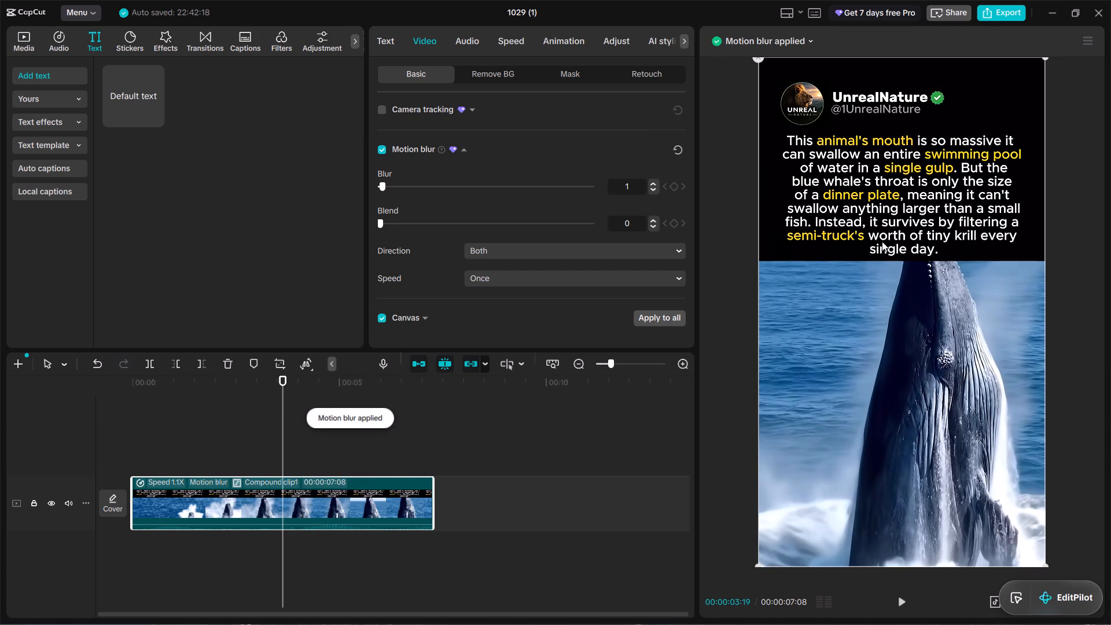
Close the 1029 (1) project and exit CapCut.
left_click(1104, 3)
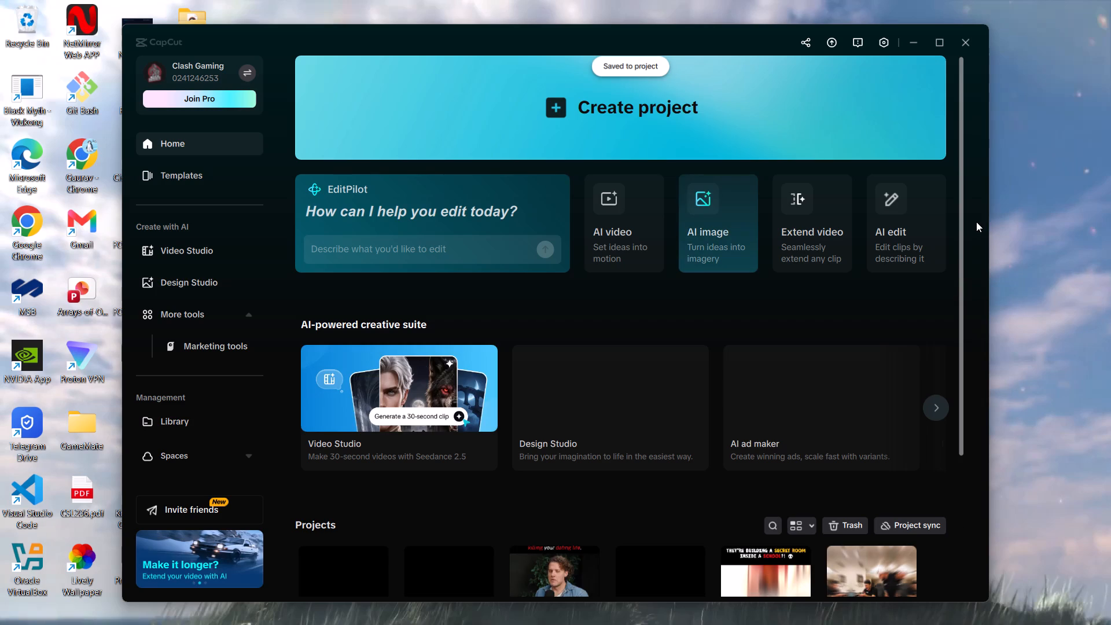
left_click(957, 47)
Disconnect the Frankfurt VPN connection in PrivadoVPN.
left_click(595, 328)
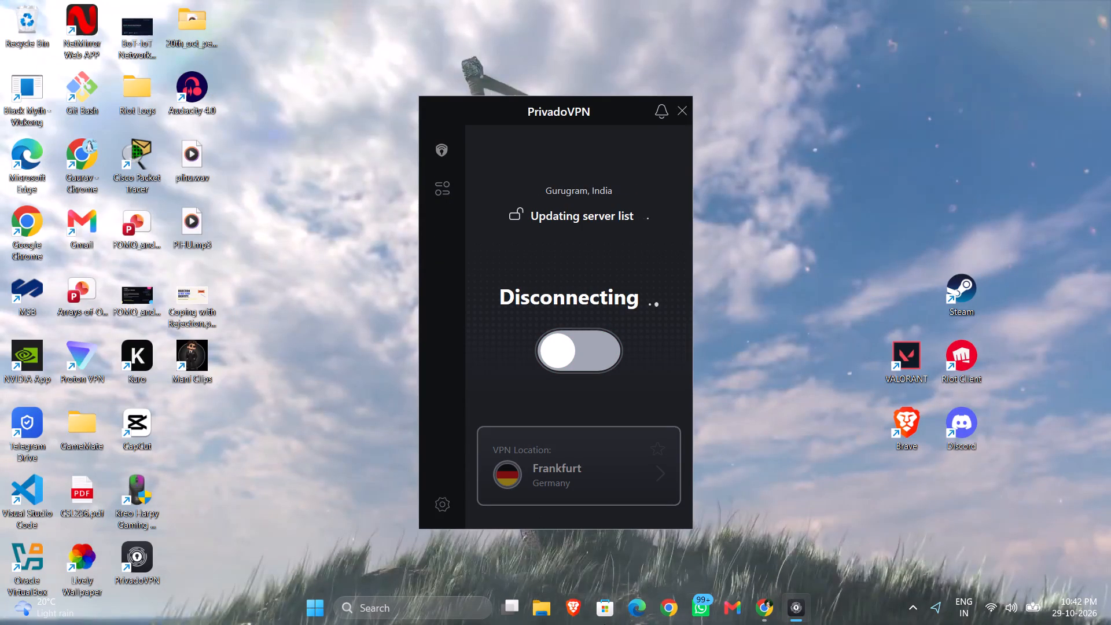
In File Explorer, copy the non-alpha MP4 from com.lveditor.draft, 1029 (1), Resources, videoAlg, and close the window.
left_click(529, 606)
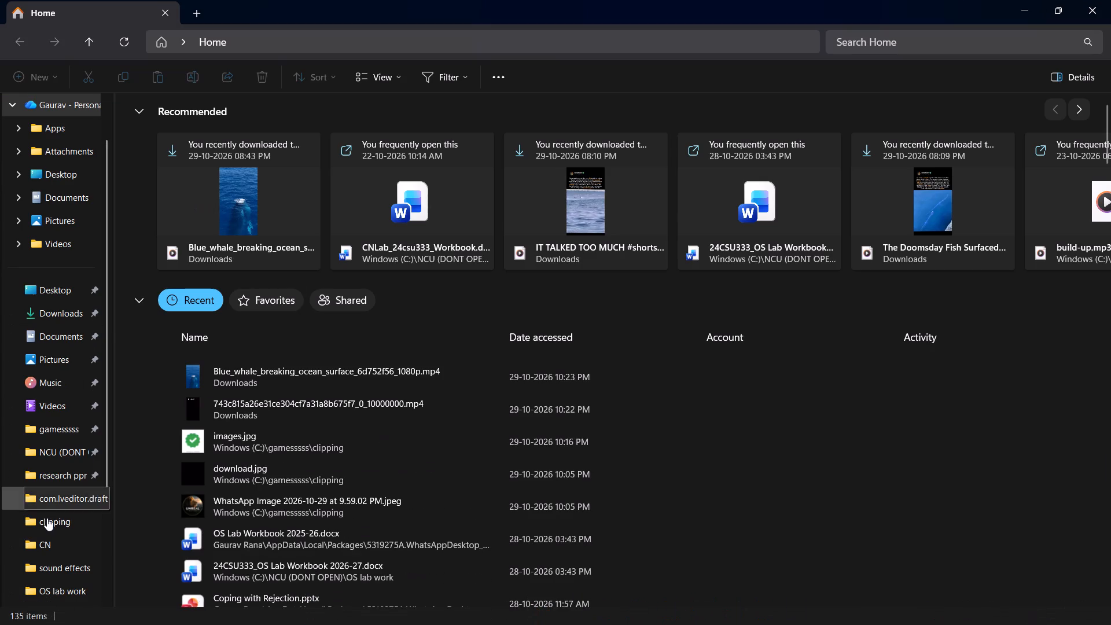
left_click(51, 507)
double_click(157, 323)
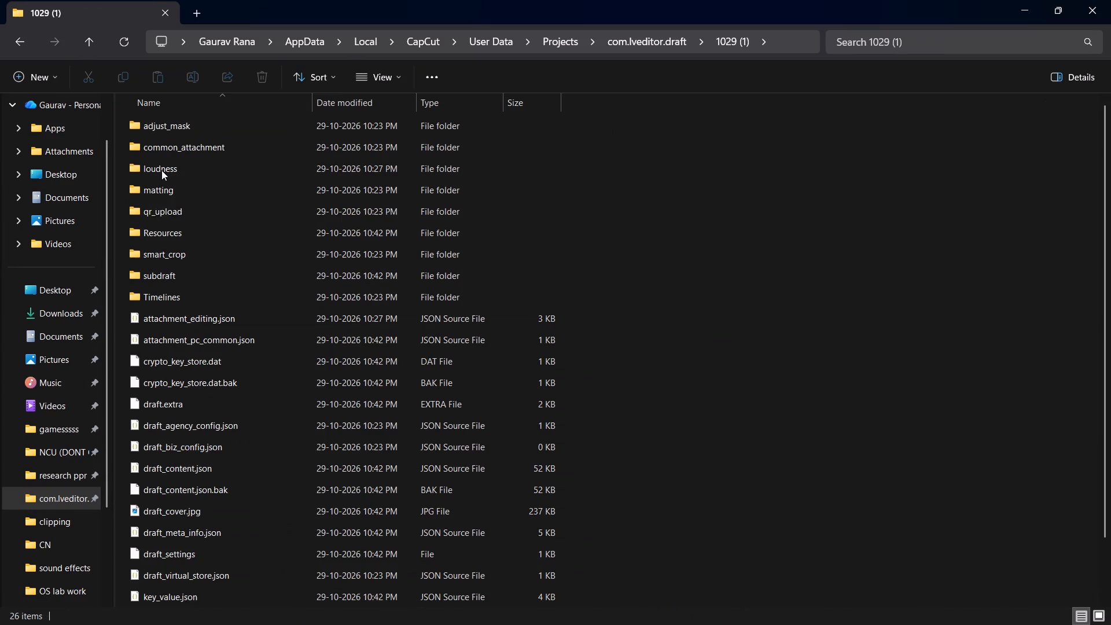
left_click(170, 244)
double_click(171, 235)
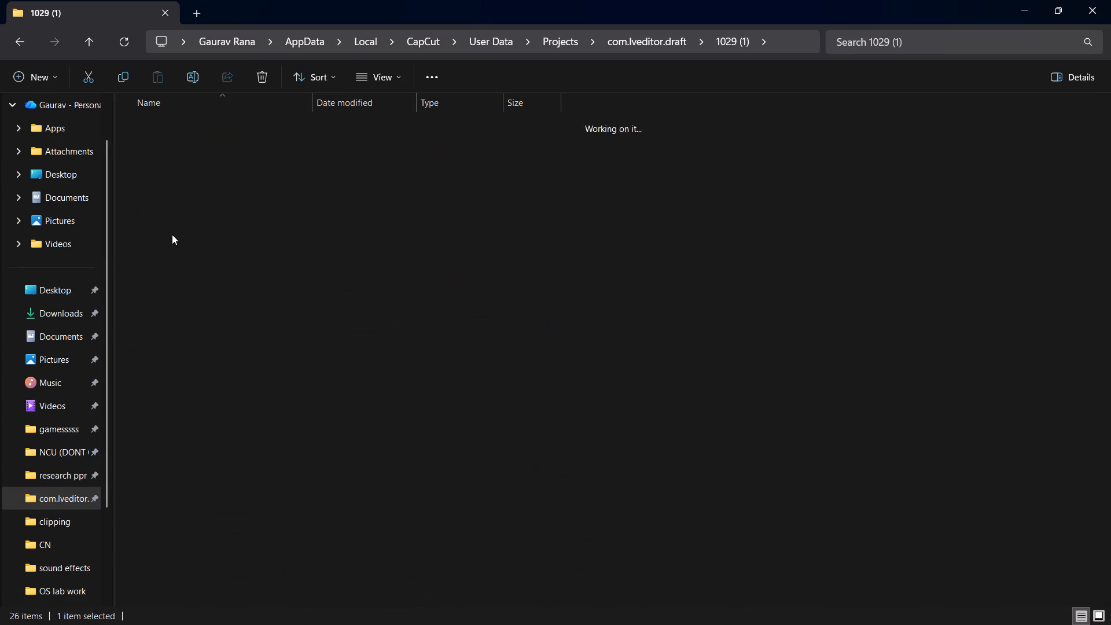
double_click(168, 193)
right_click(166, 156)
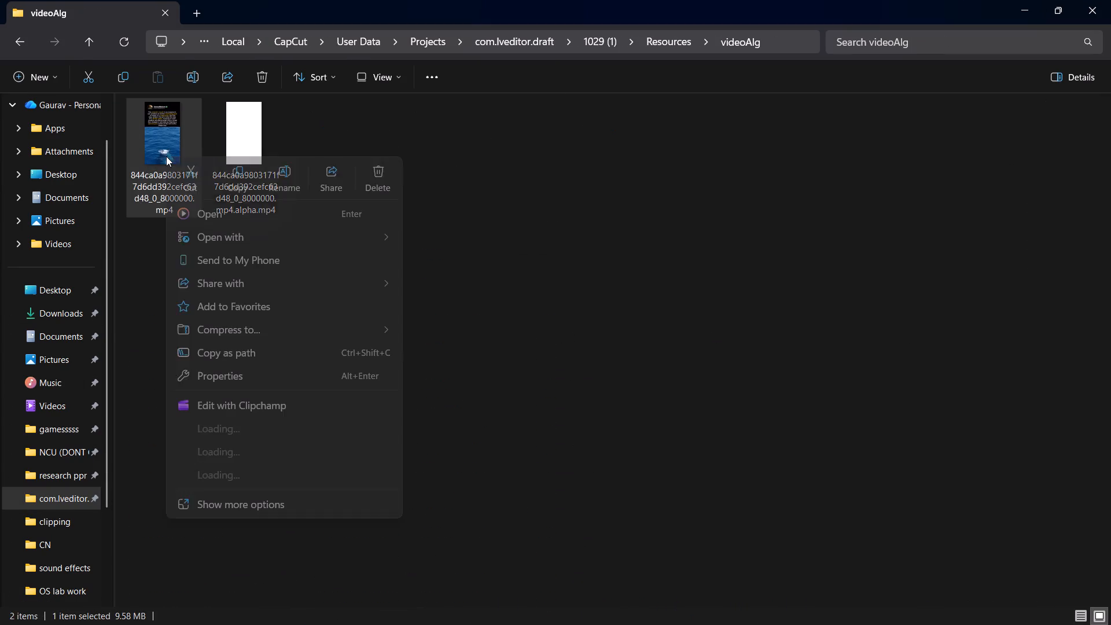
left_click(230, 165)
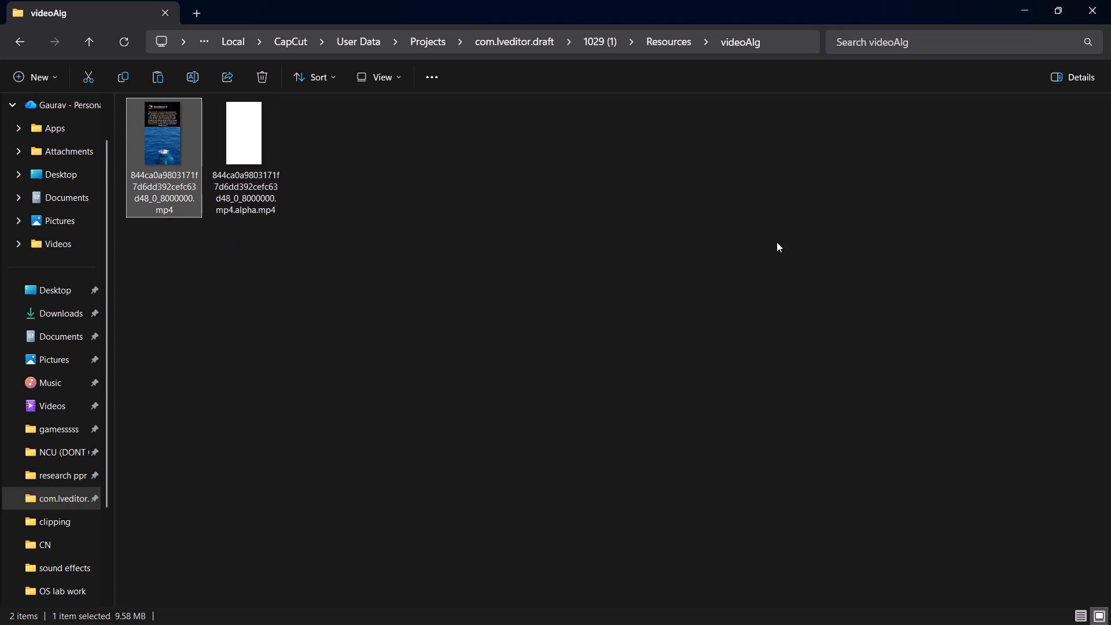
left_click(1099, 10)
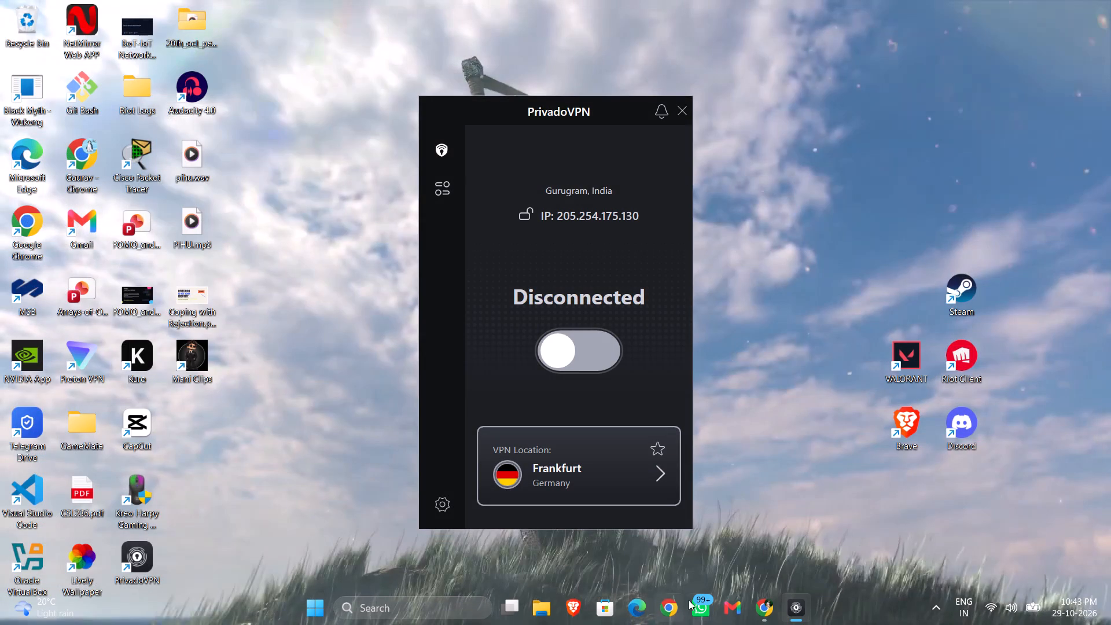
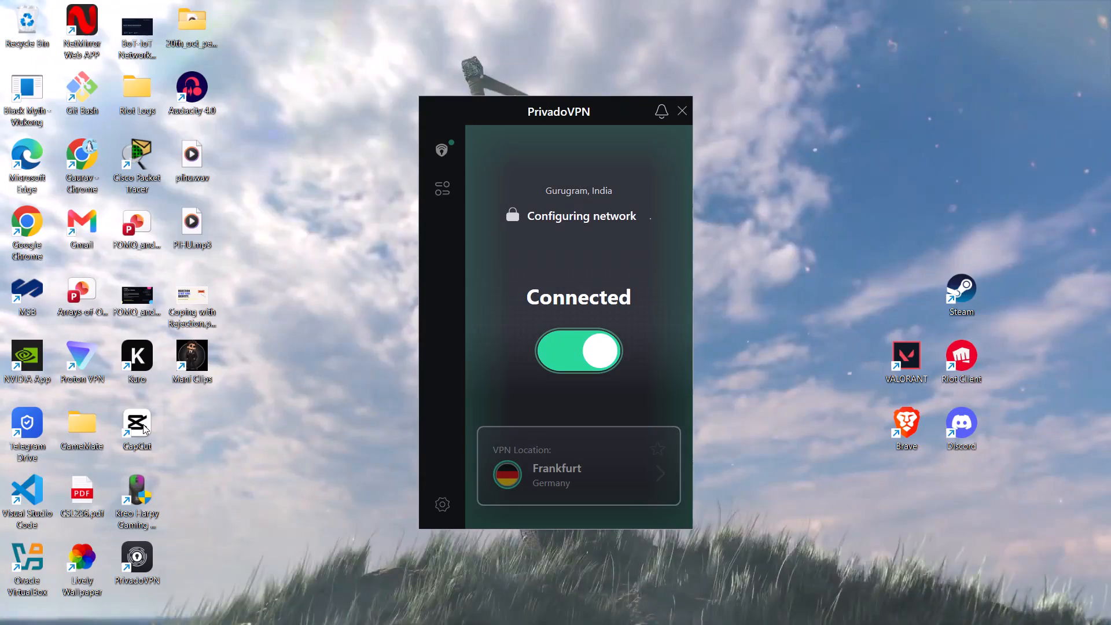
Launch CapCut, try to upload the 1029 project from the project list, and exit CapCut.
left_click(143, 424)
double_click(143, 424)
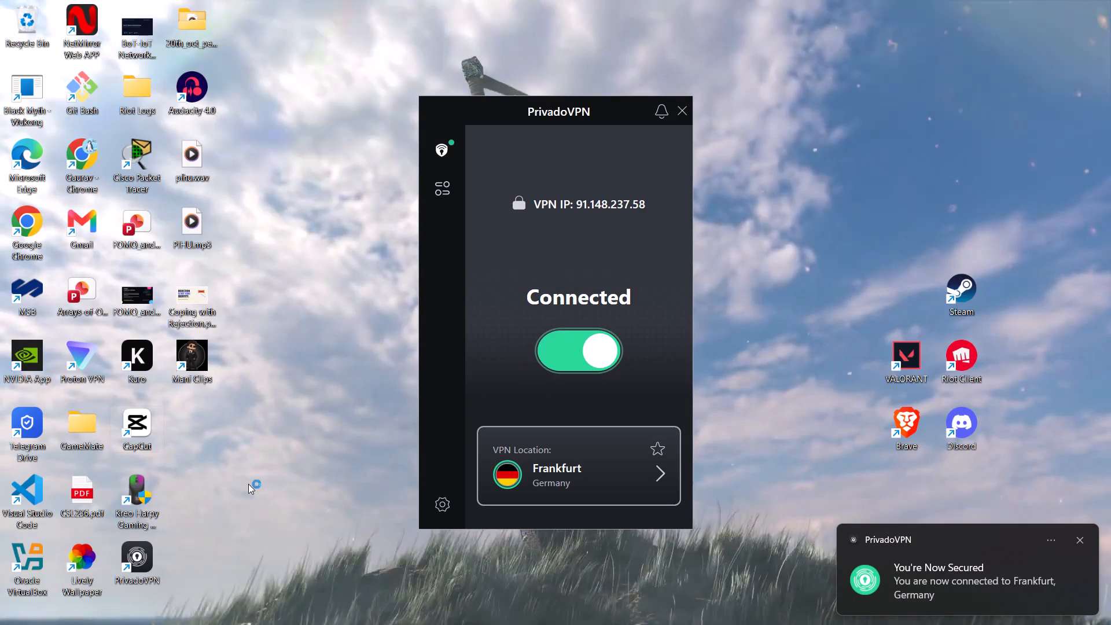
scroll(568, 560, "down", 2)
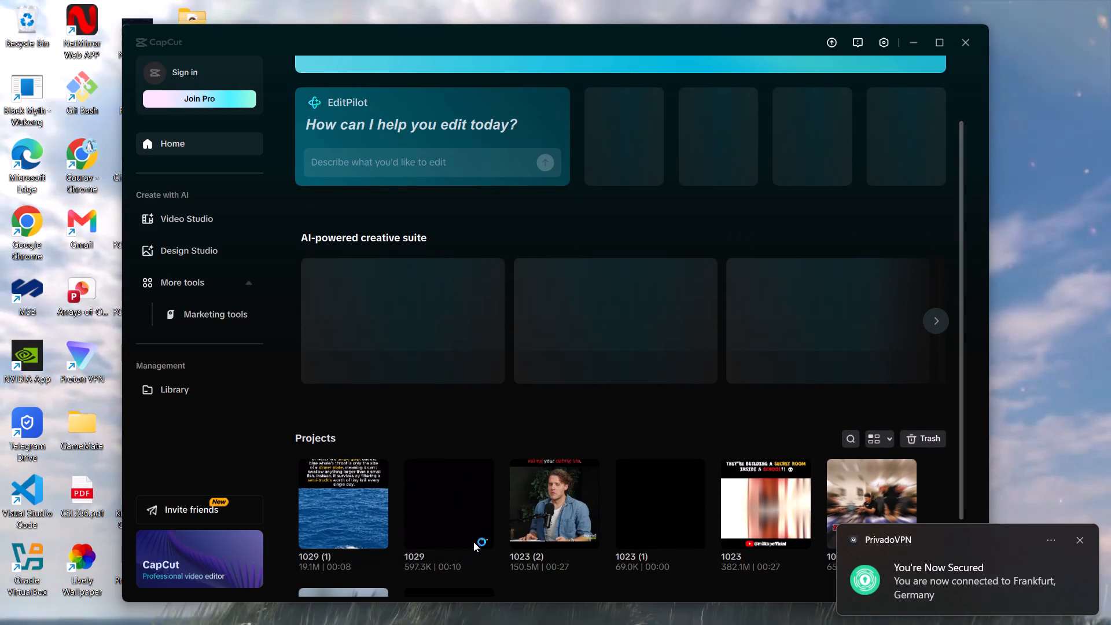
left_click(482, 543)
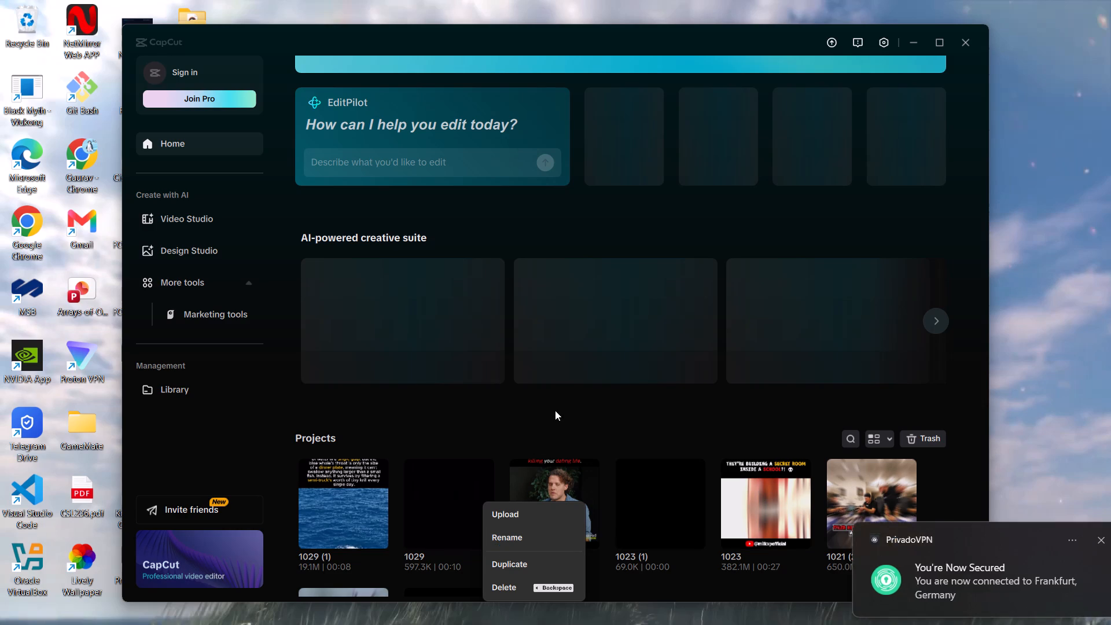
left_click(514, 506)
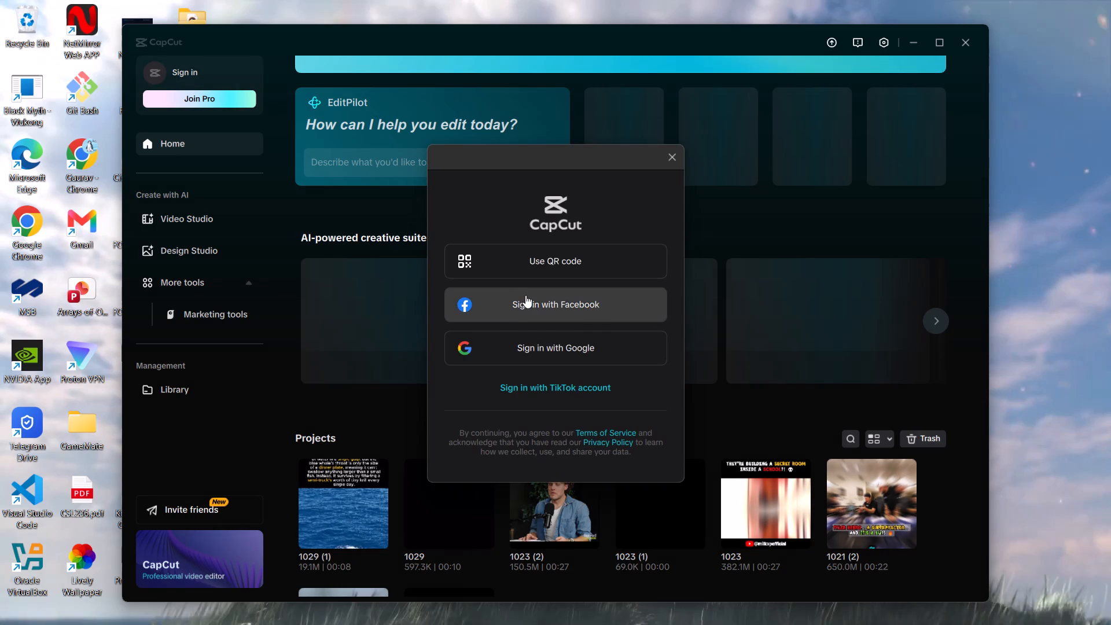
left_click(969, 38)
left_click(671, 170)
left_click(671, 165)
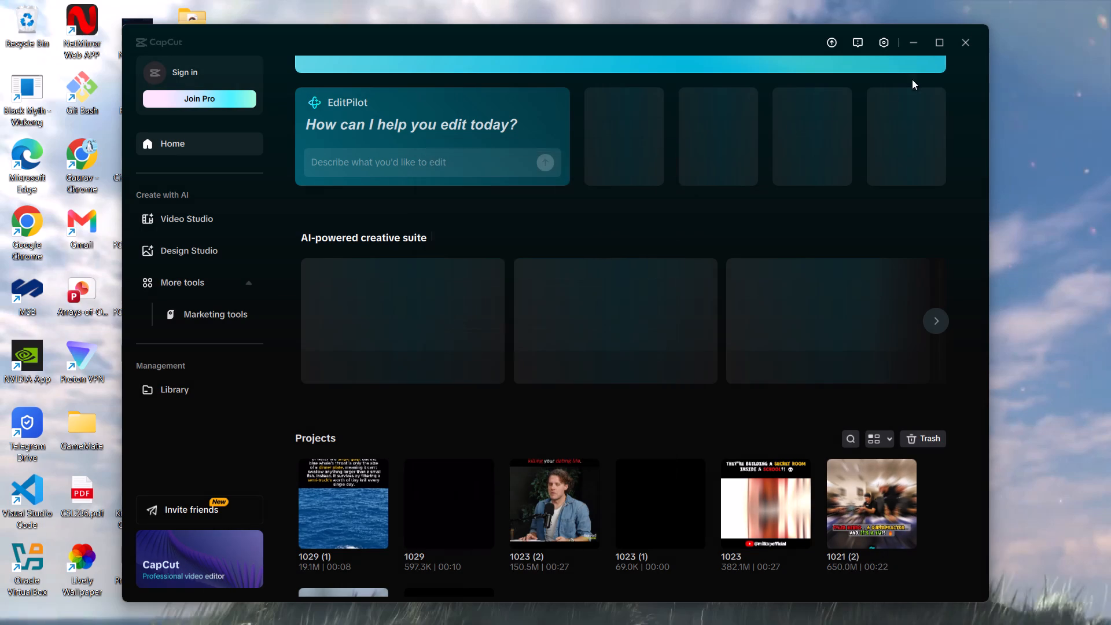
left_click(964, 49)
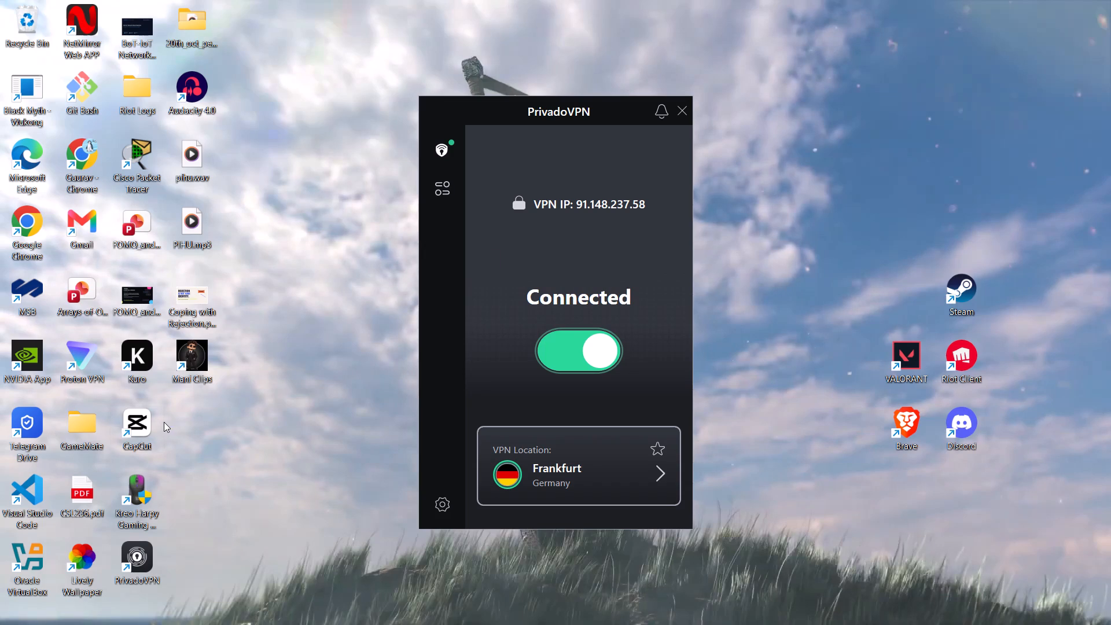
Relaunch CapCut with the VPN connected and dismiss the CapCut Pro offer to reach the project list.
double_click(133, 433)
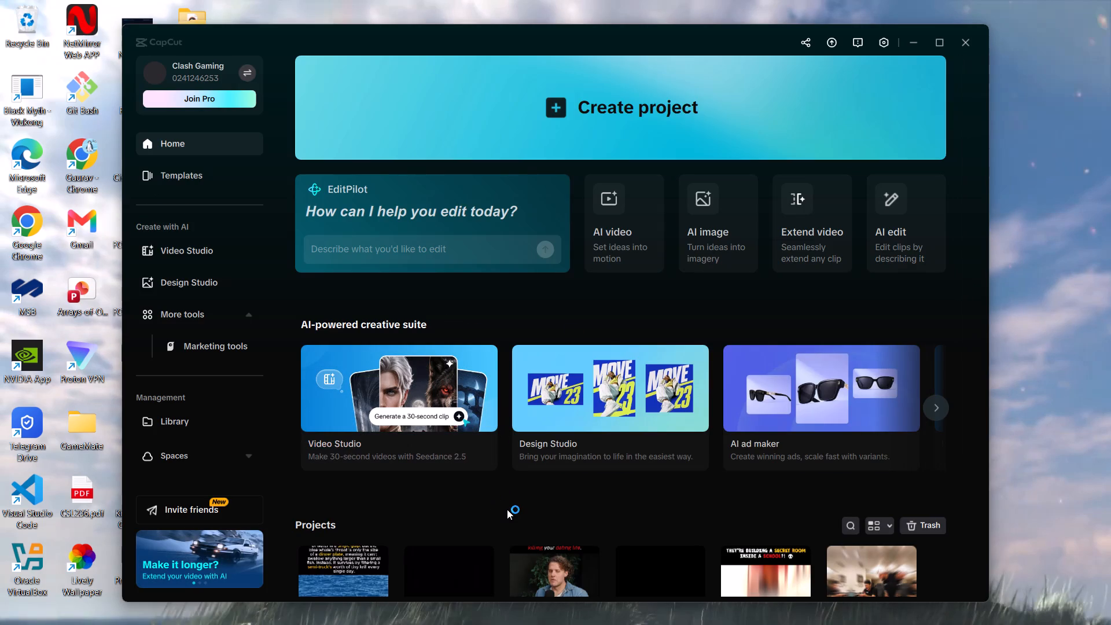
scroll(533, 543, "down", 1)
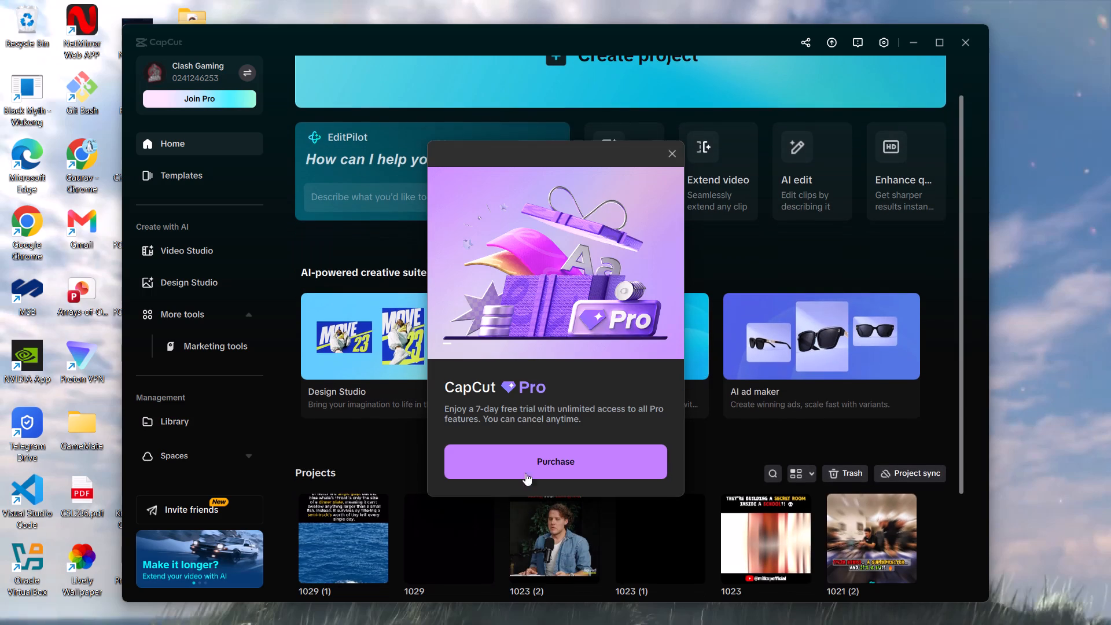
left_click(675, 152)
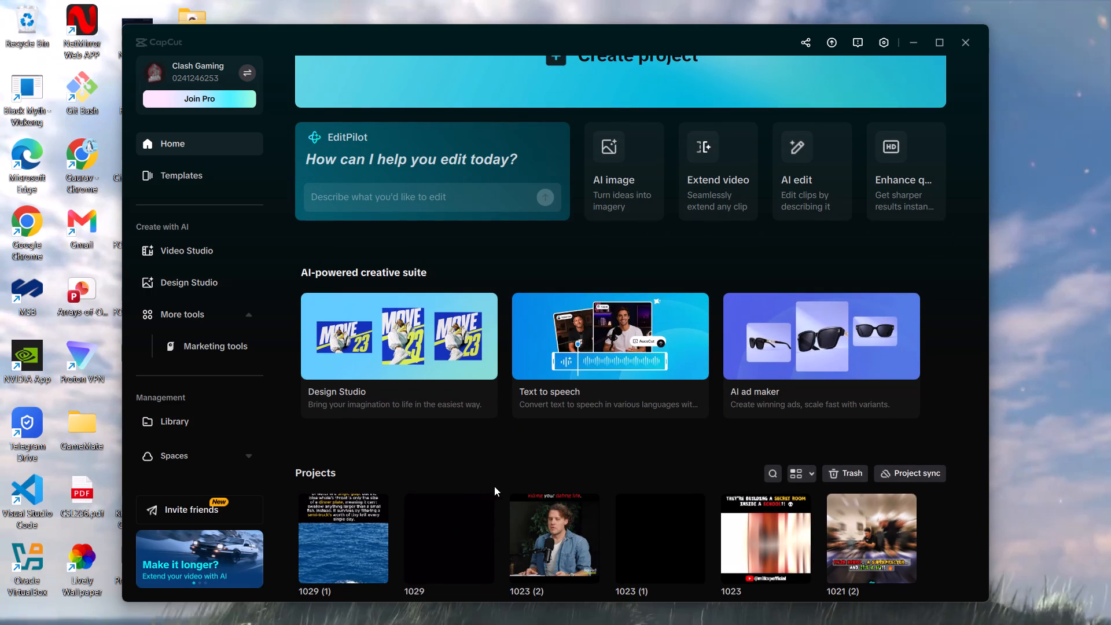
Upload the 1029 project to Clash Gaming's space and acknowledge the app version reminder.
left_click(486, 577)
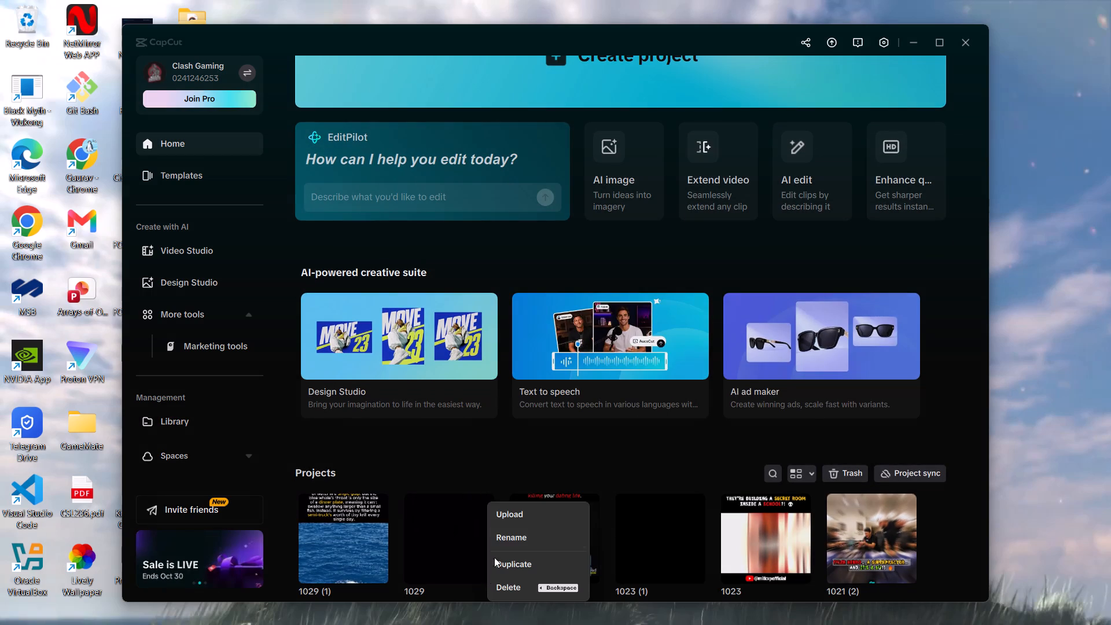
left_click(505, 513)
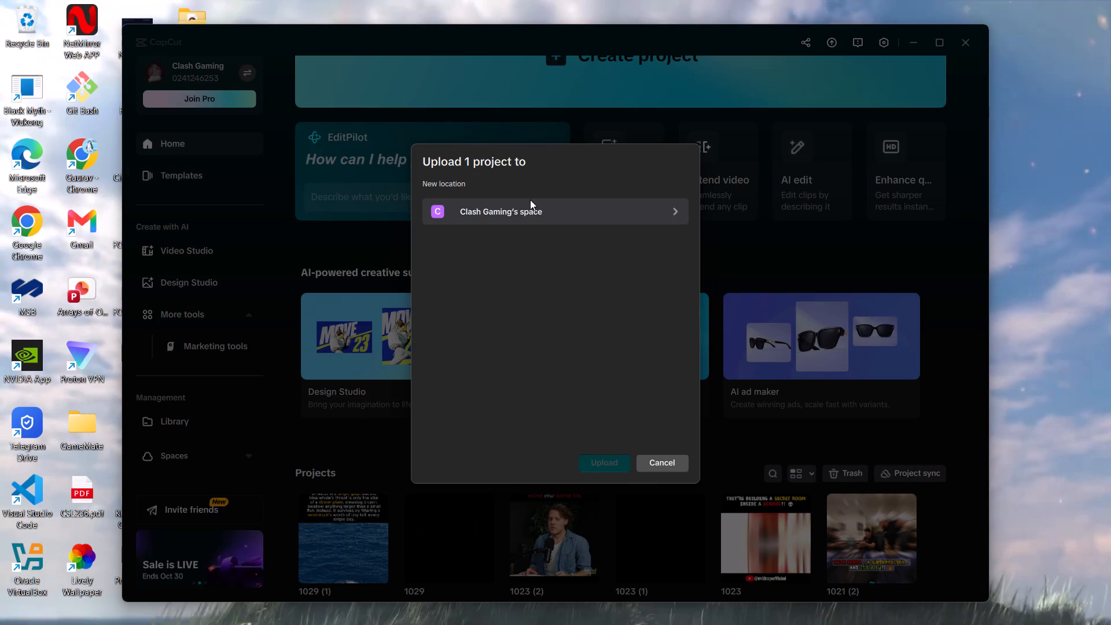
left_click(530, 200)
left_click(529, 205)
left_click(597, 459)
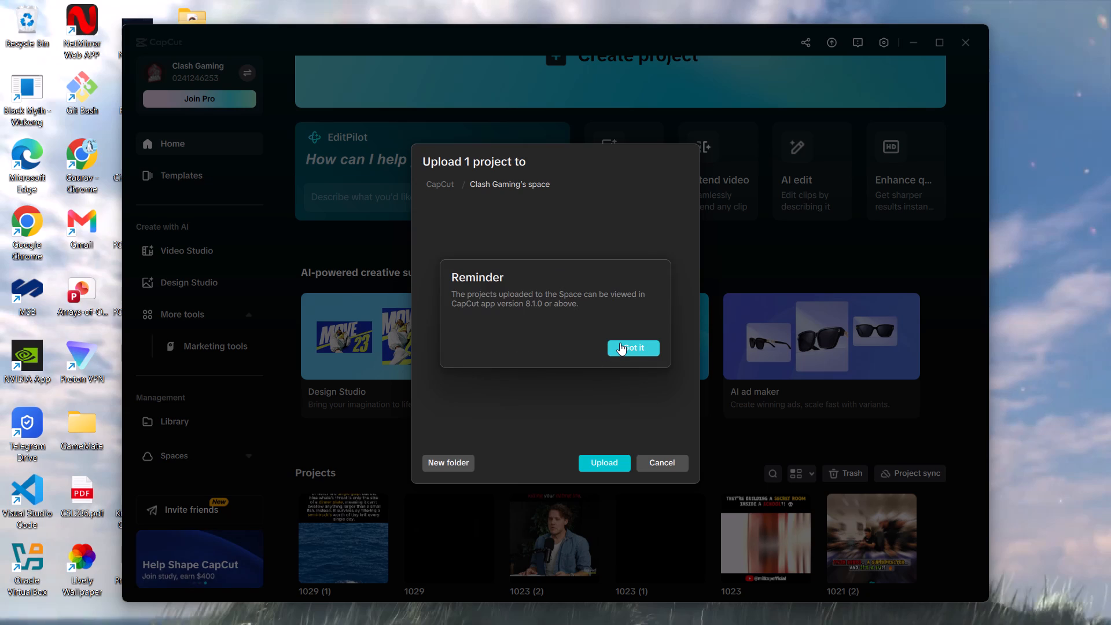
left_click(620, 343)
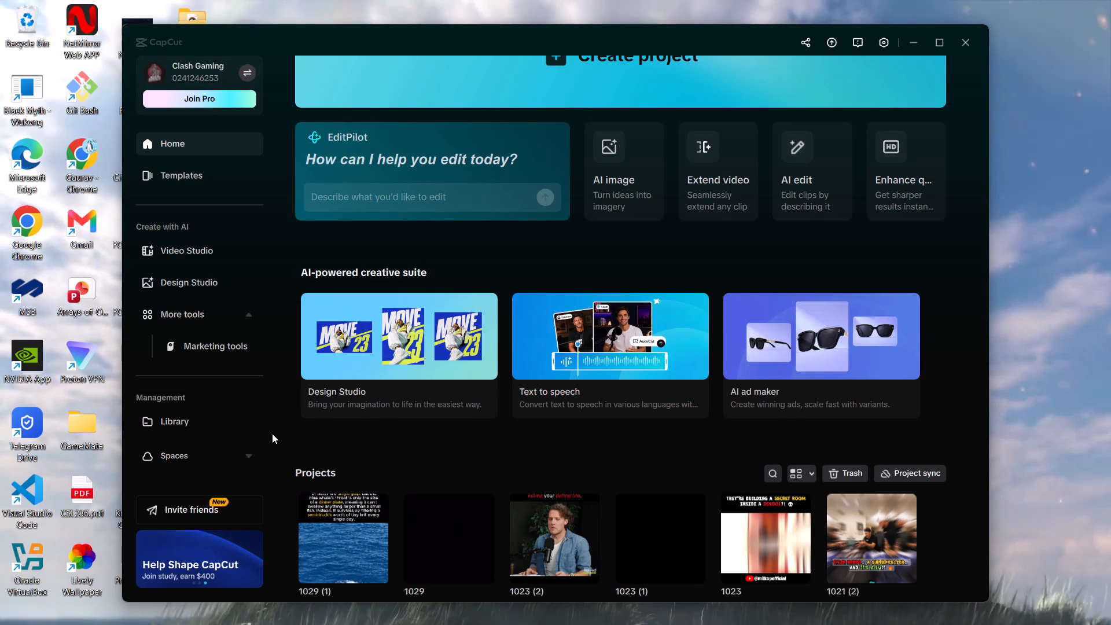
Check the project upload in the transfer list of Clash Gaming's space, and exit CapCut.
left_click(180, 455)
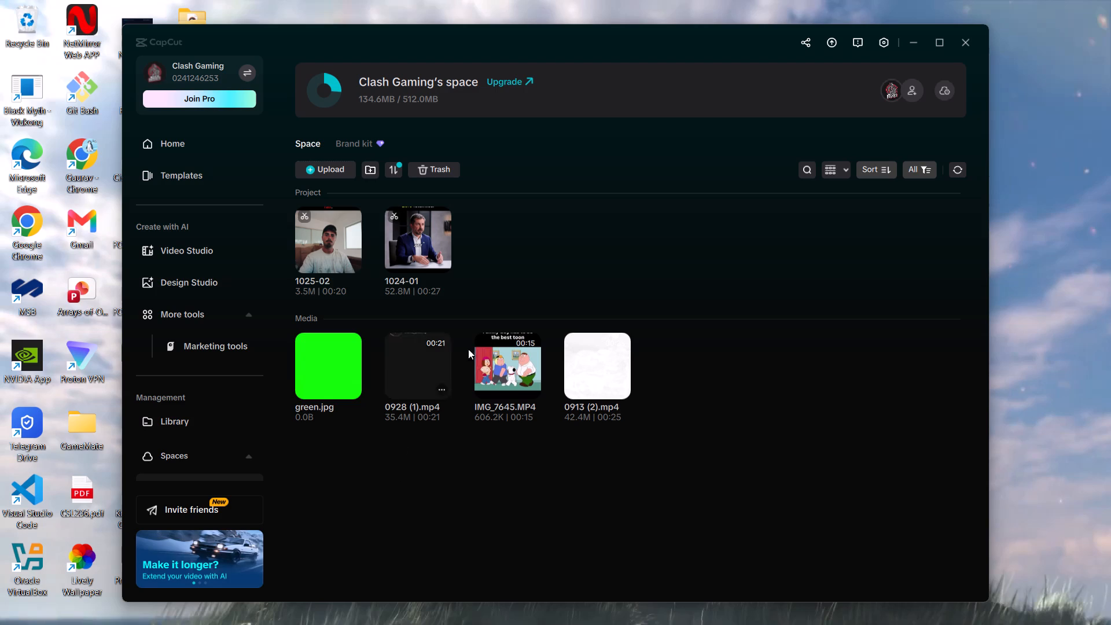
left_click(395, 167)
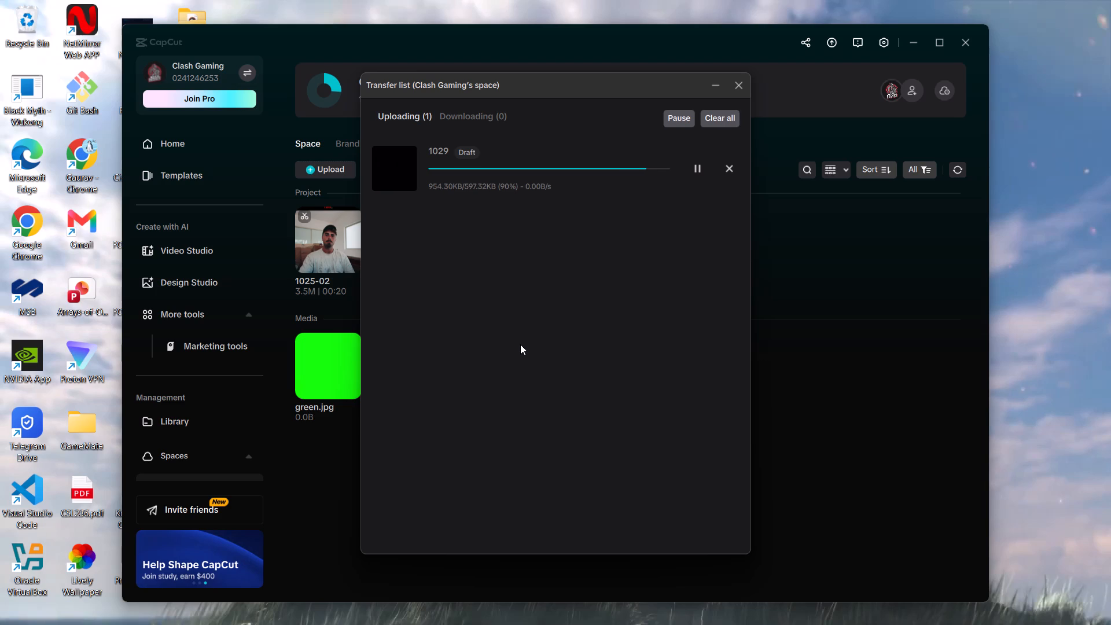
left_click(749, 84)
left_click(976, 44)
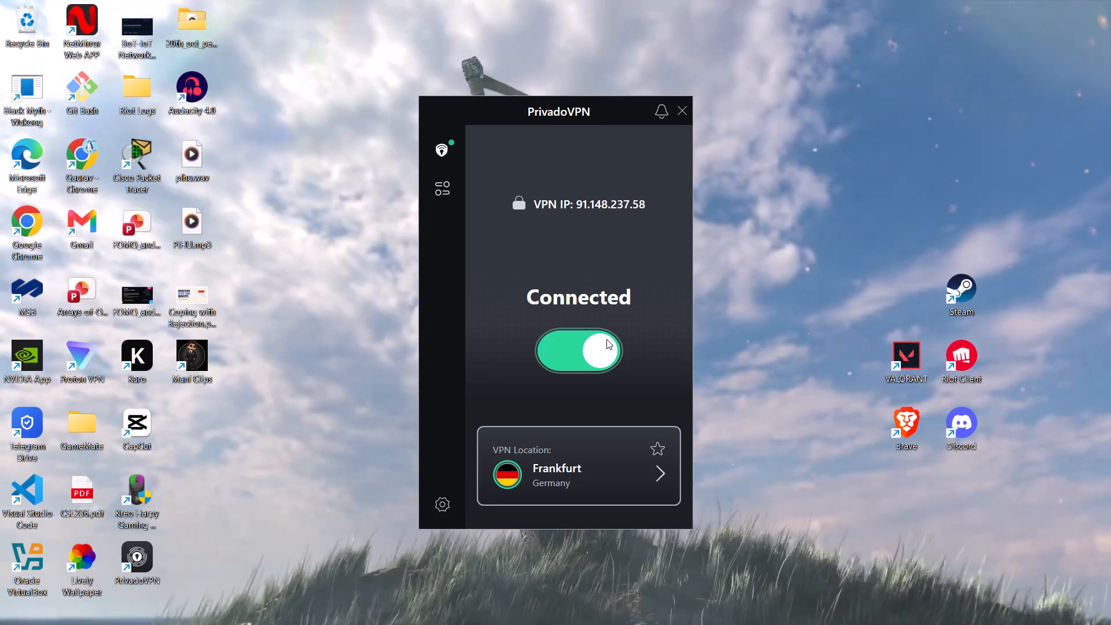
left_click(598, 351)
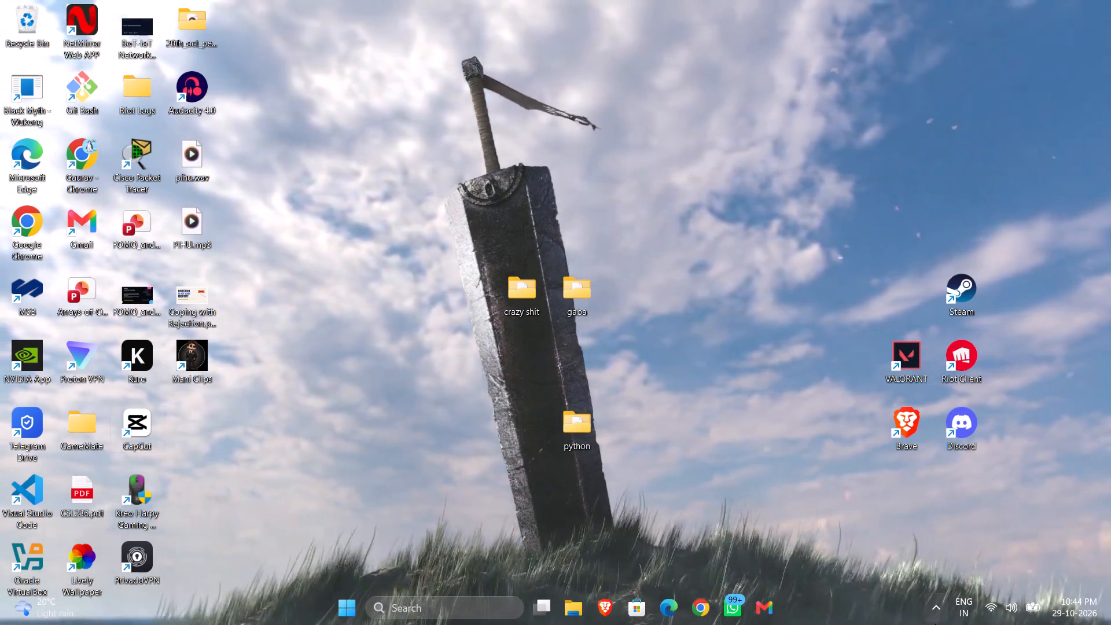
Switch off the laptop's Bluetooth connection used by the soundcore R50i earbuds in the Windows quick settings.
left_click(982, 615)
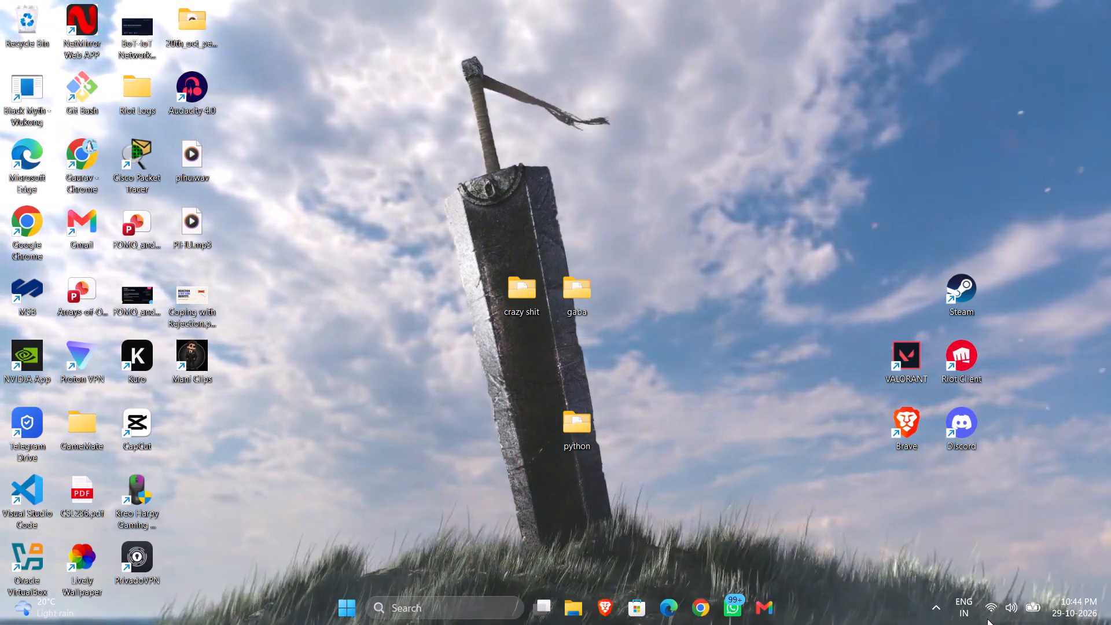
left_click(988, 619)
left_click(956, 334)
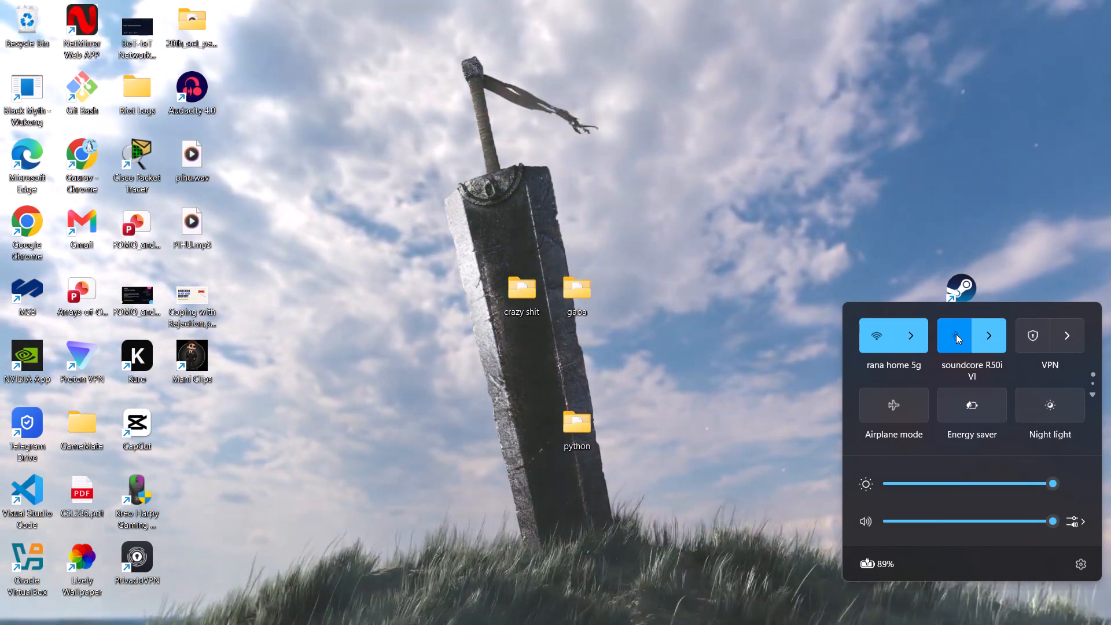